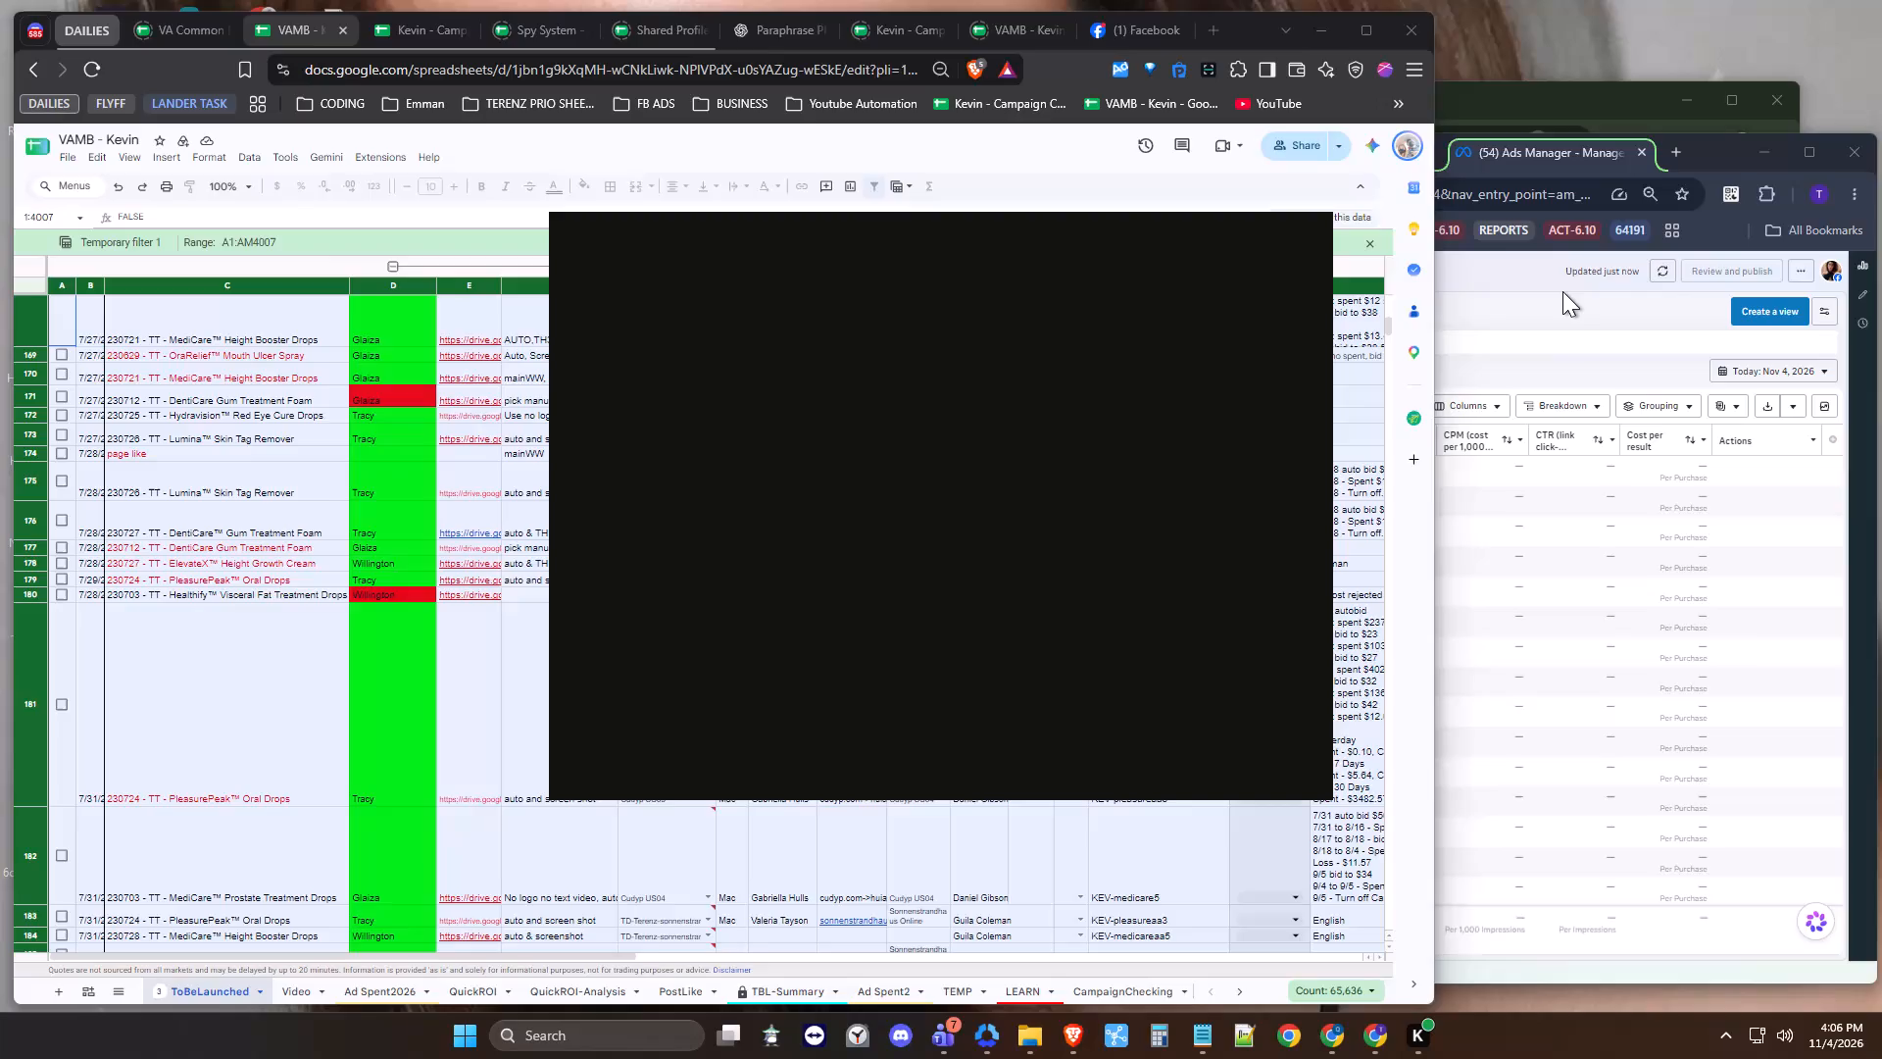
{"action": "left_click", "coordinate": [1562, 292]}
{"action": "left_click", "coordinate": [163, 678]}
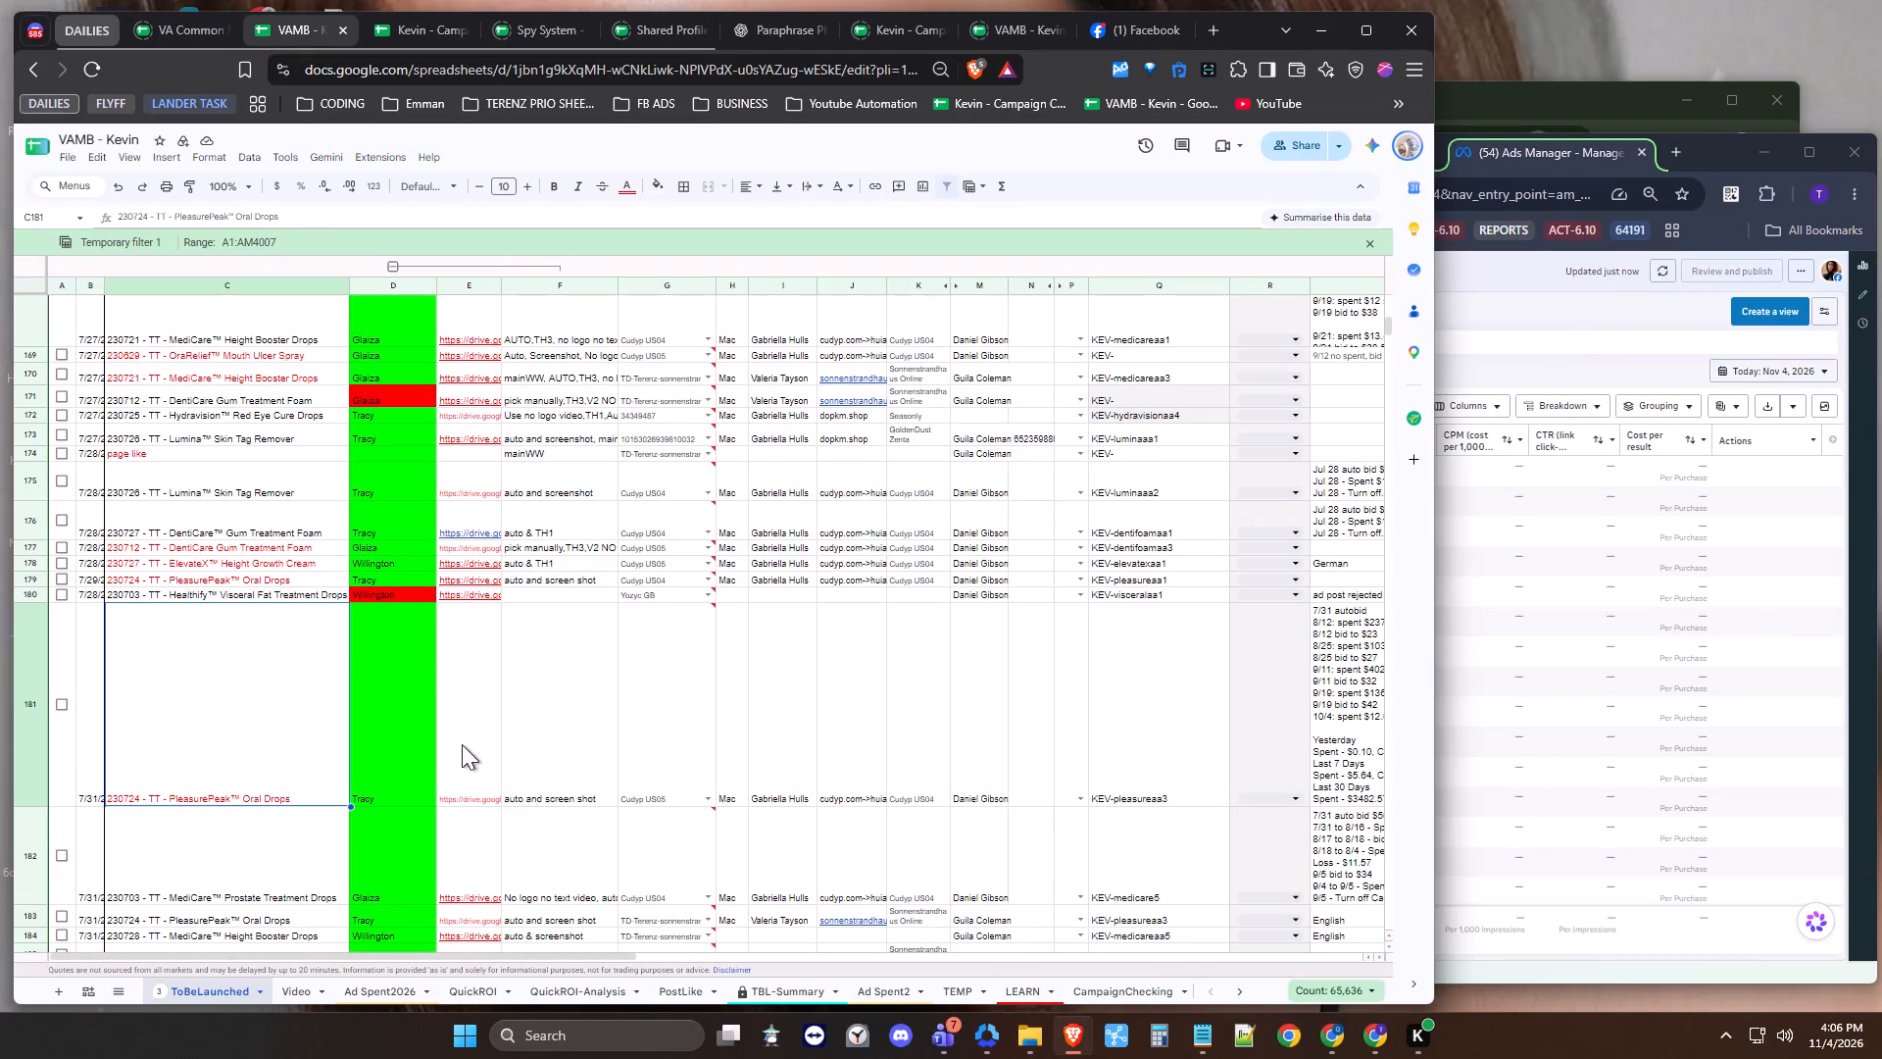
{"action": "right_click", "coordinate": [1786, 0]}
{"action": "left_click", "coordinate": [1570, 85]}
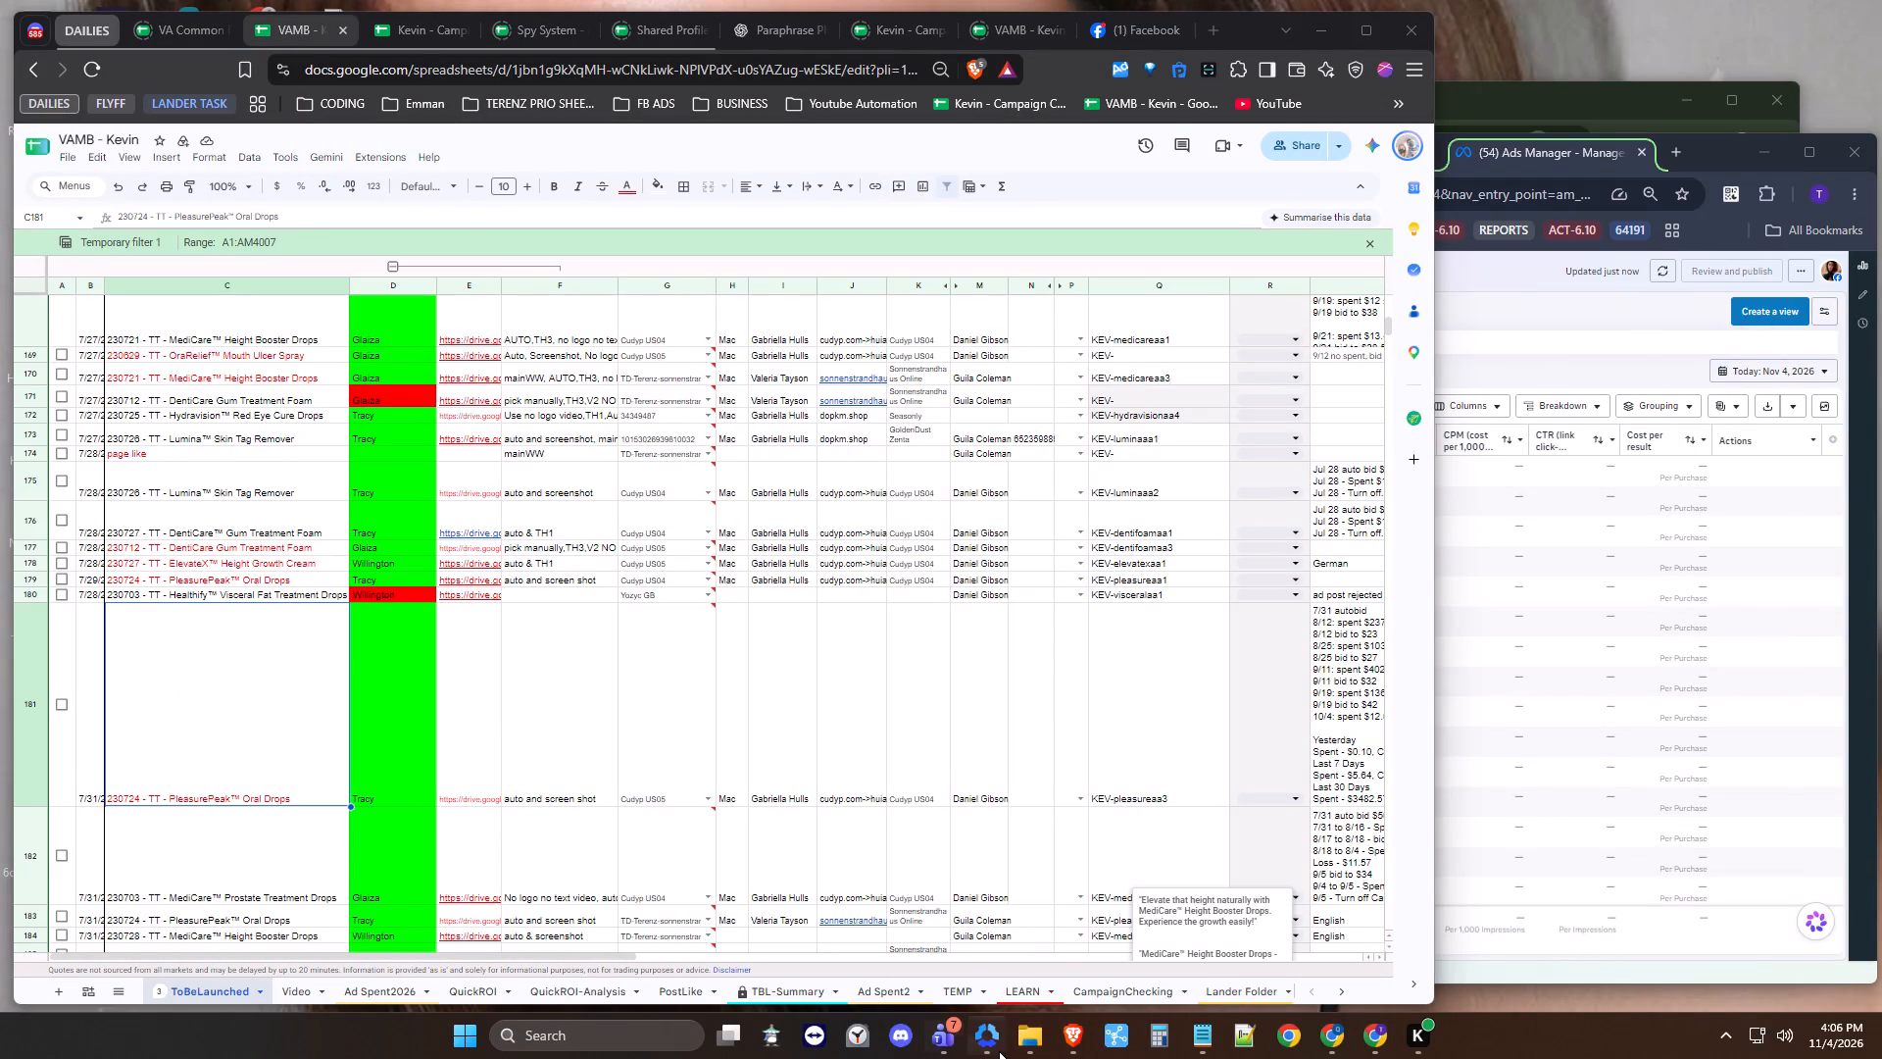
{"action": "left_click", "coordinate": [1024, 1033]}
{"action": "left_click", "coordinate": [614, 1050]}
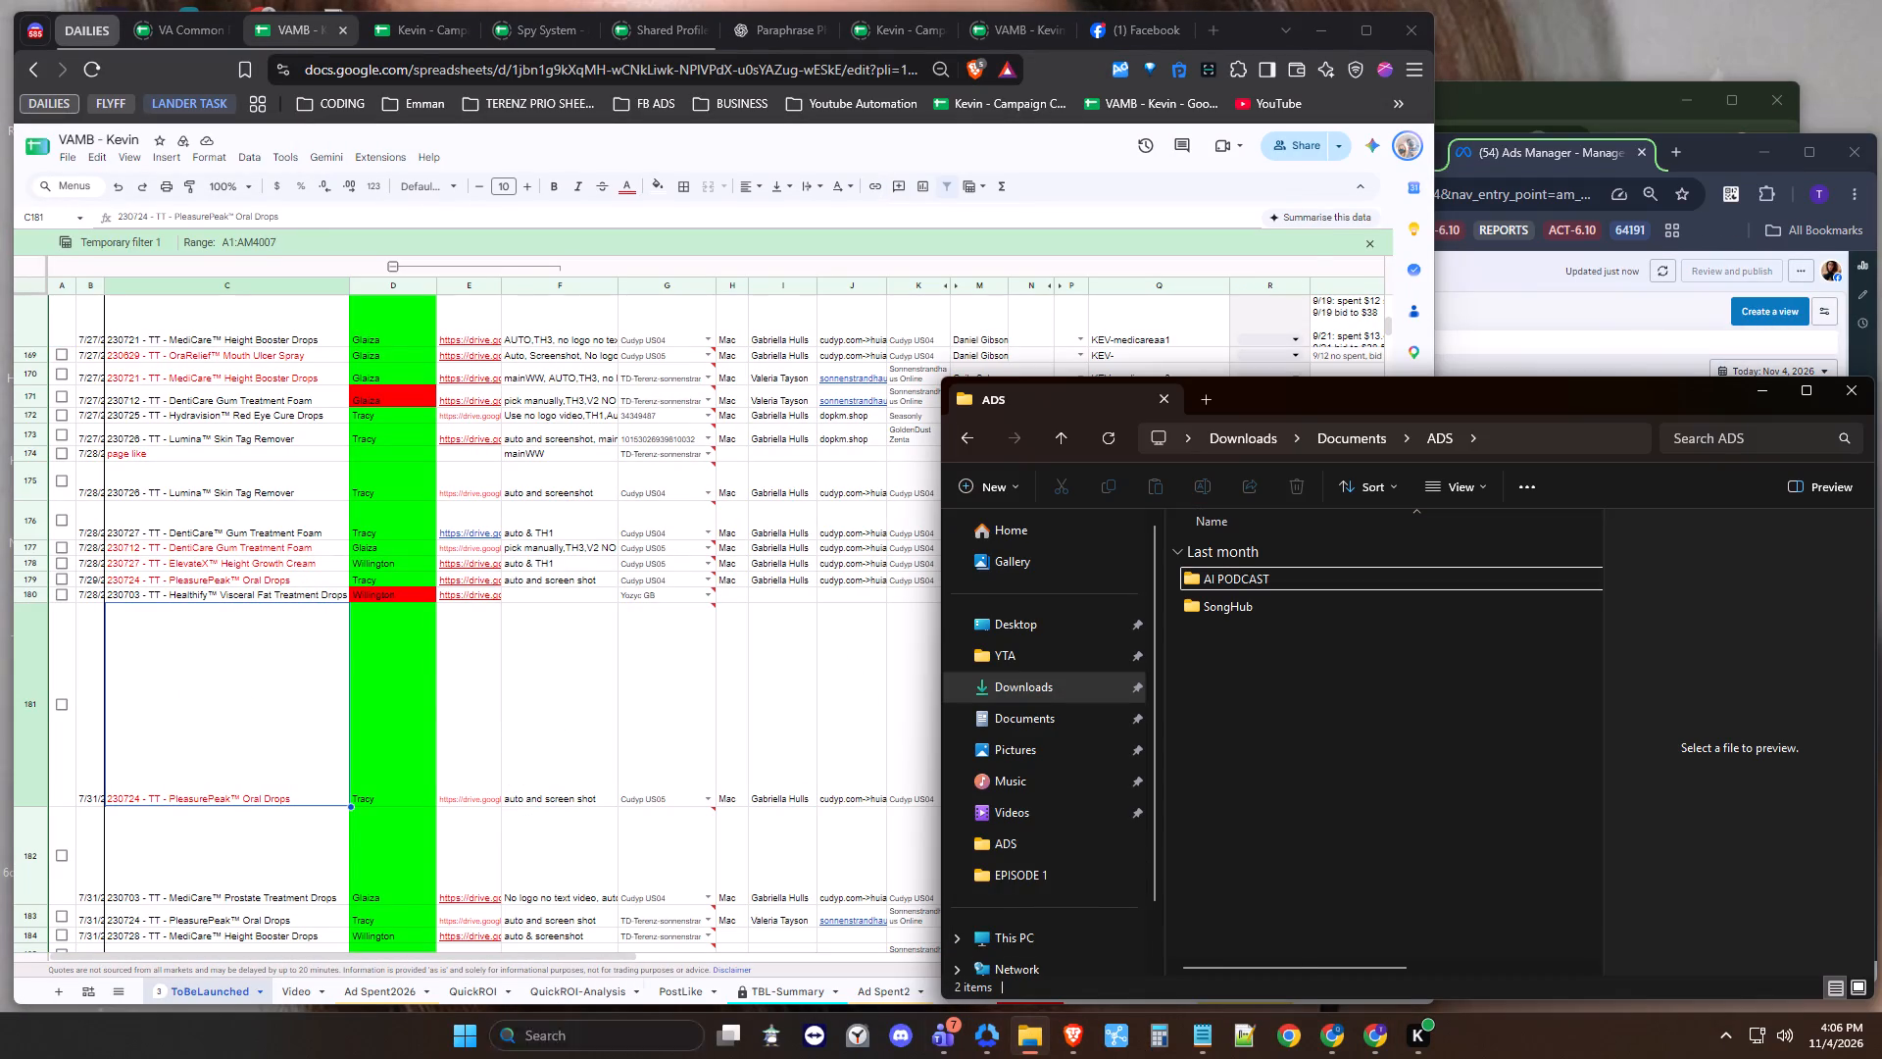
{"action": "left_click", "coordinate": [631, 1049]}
Switch to the Ads Manager window showing the campaign list of the ACT-6.10-W34-GIMC ad account.
{"action": "left_click", "coordinate": [1611, 304]}
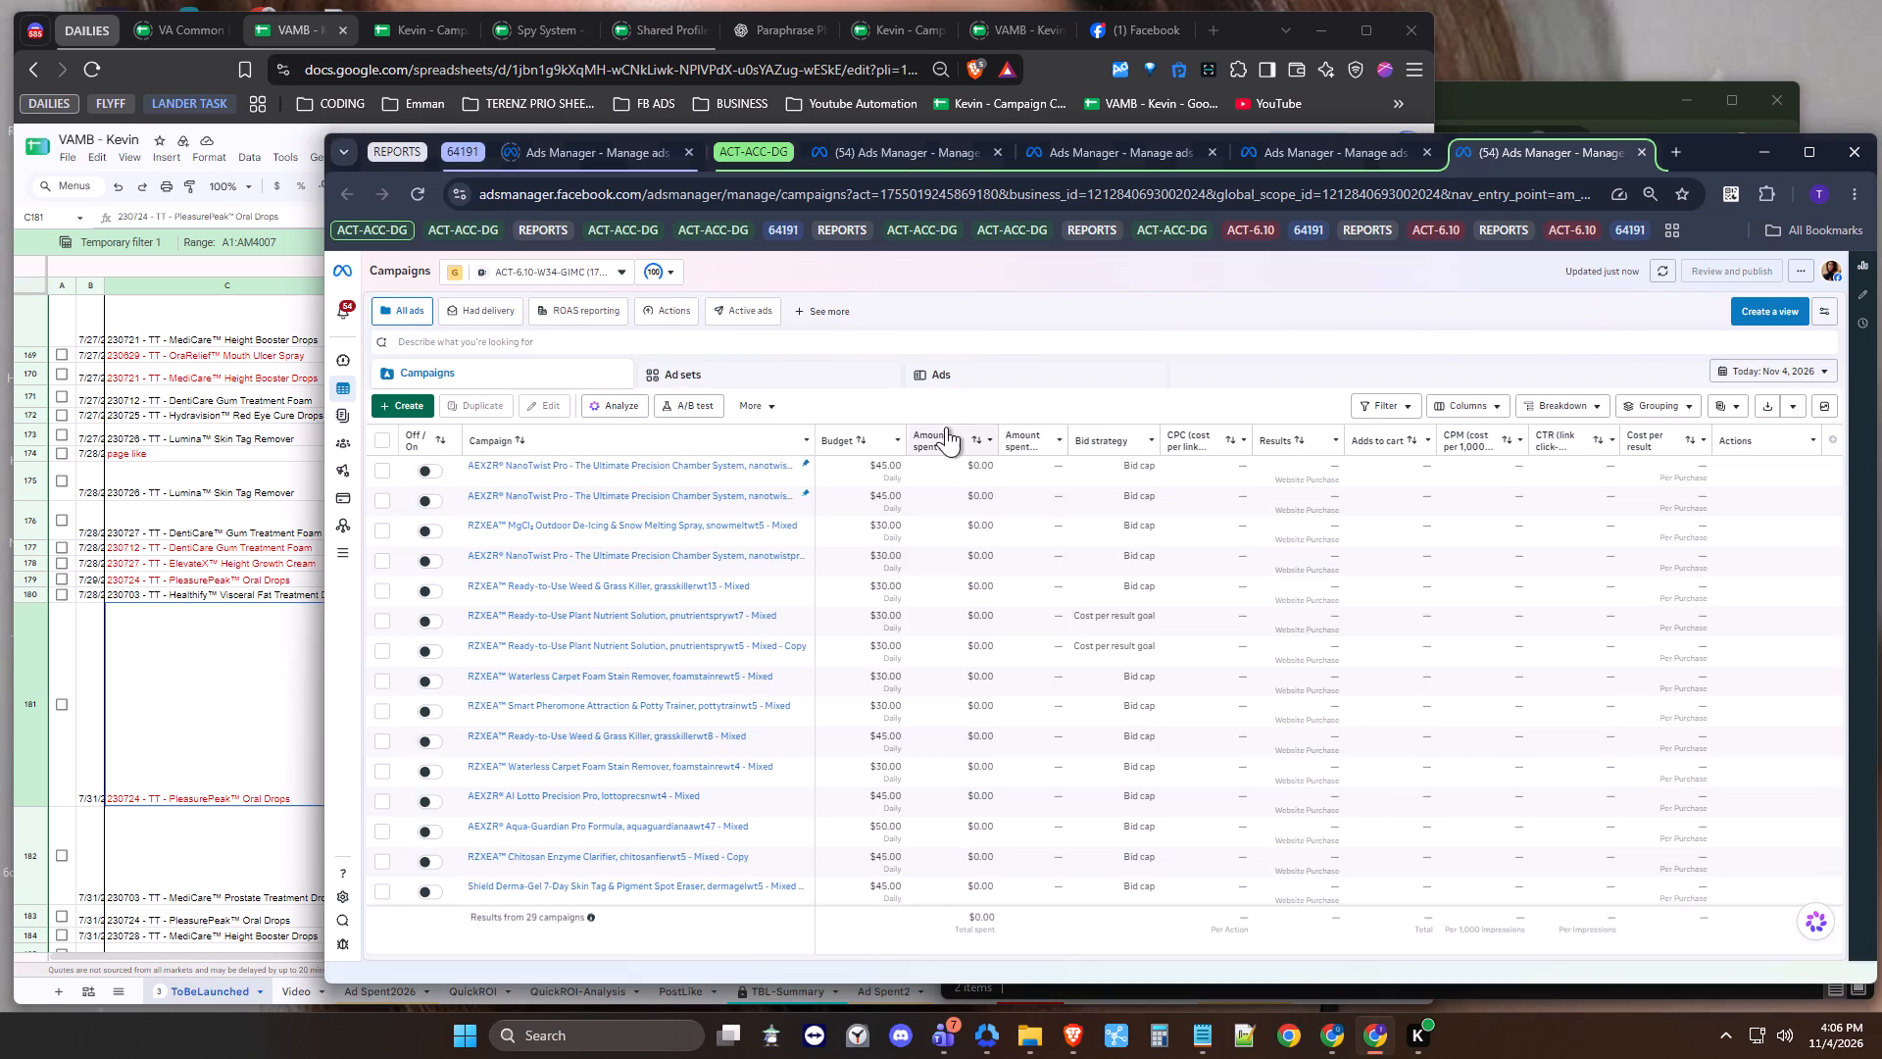
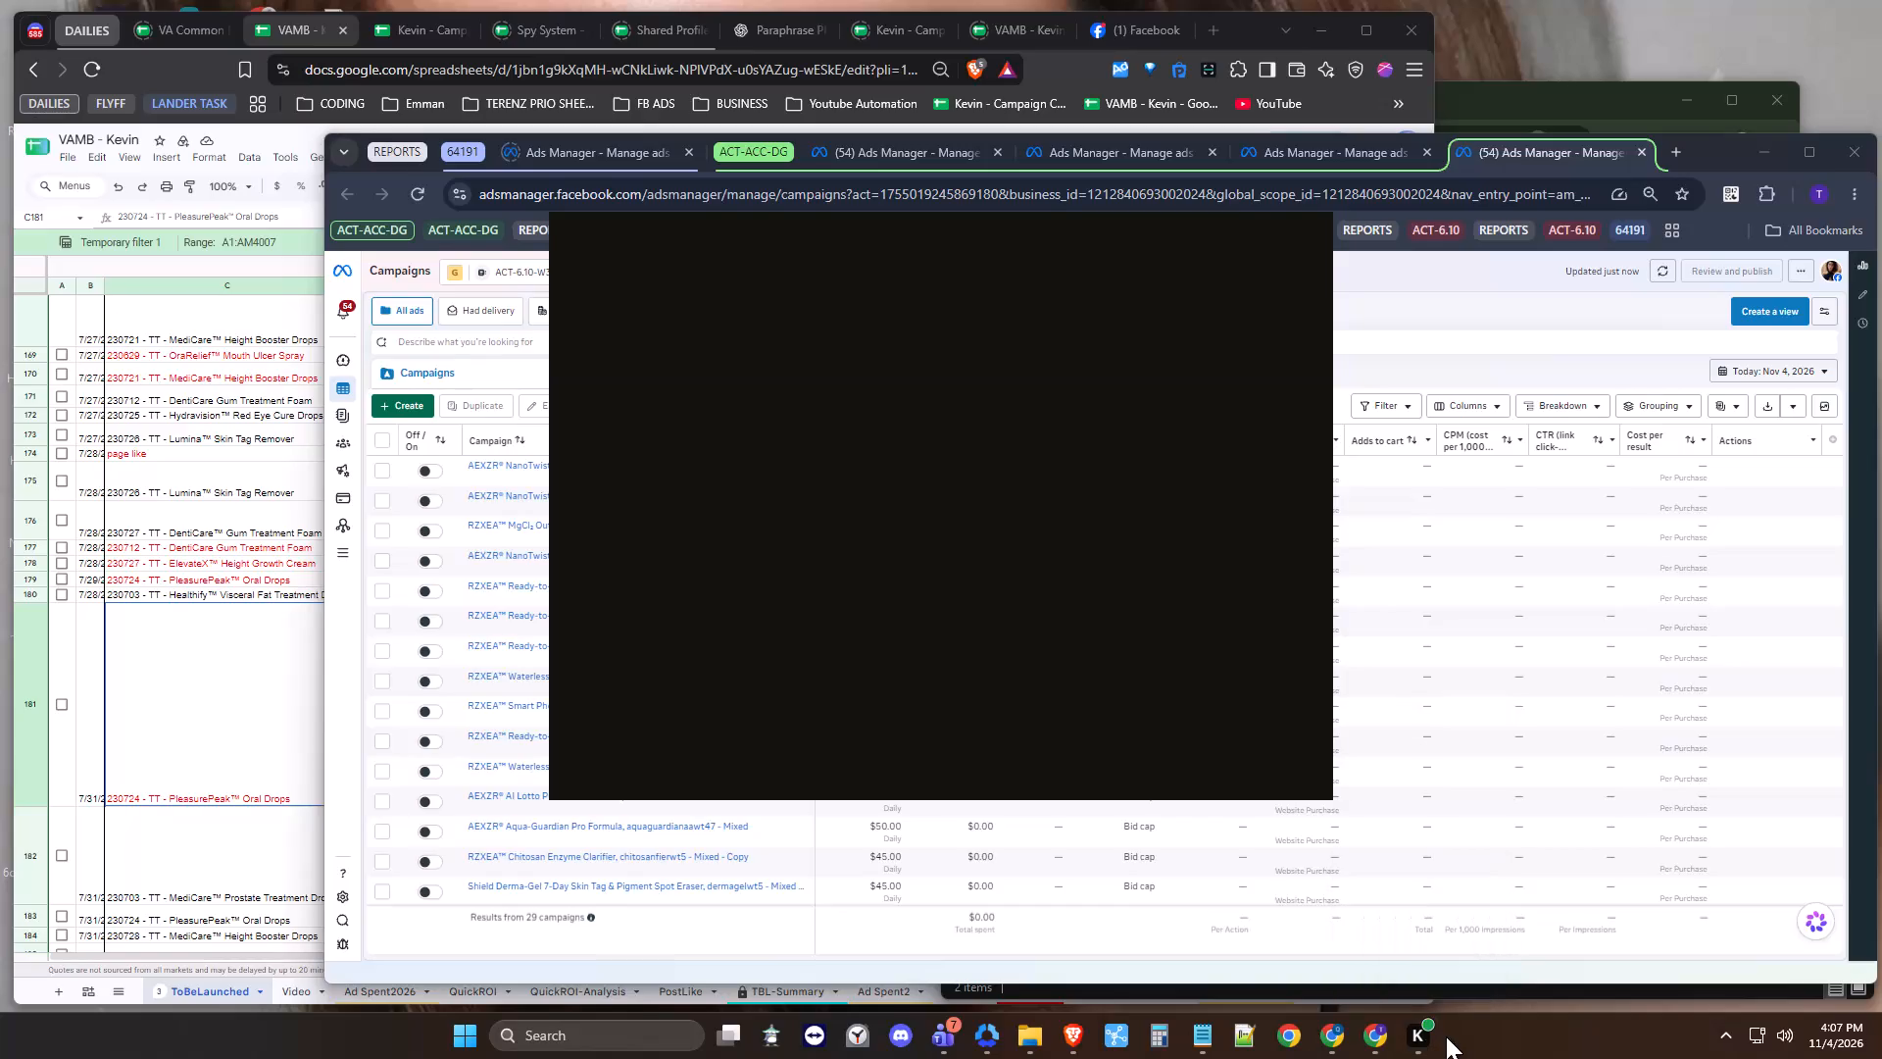
Switch to the Shopify admin window showing the Weeternity store's WET ATC report.
{"action": "left_click", "coordinate": [1425, 276]}
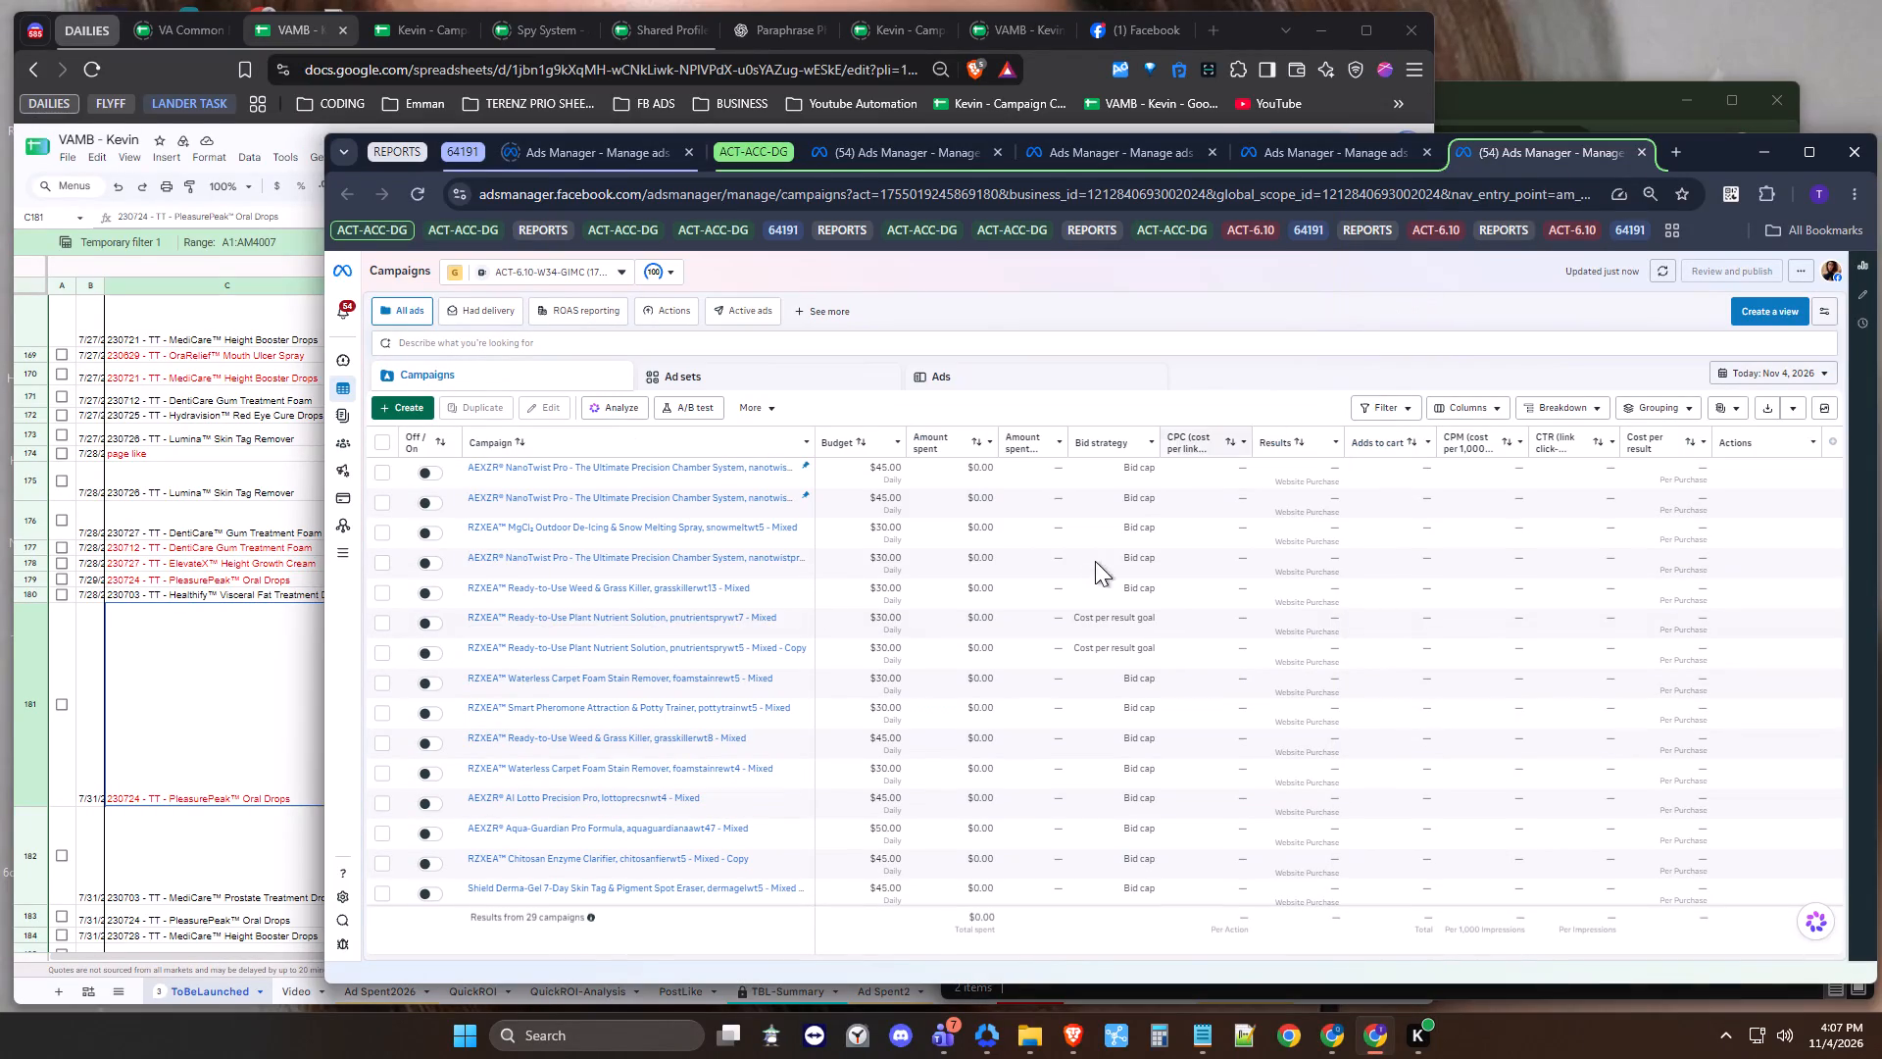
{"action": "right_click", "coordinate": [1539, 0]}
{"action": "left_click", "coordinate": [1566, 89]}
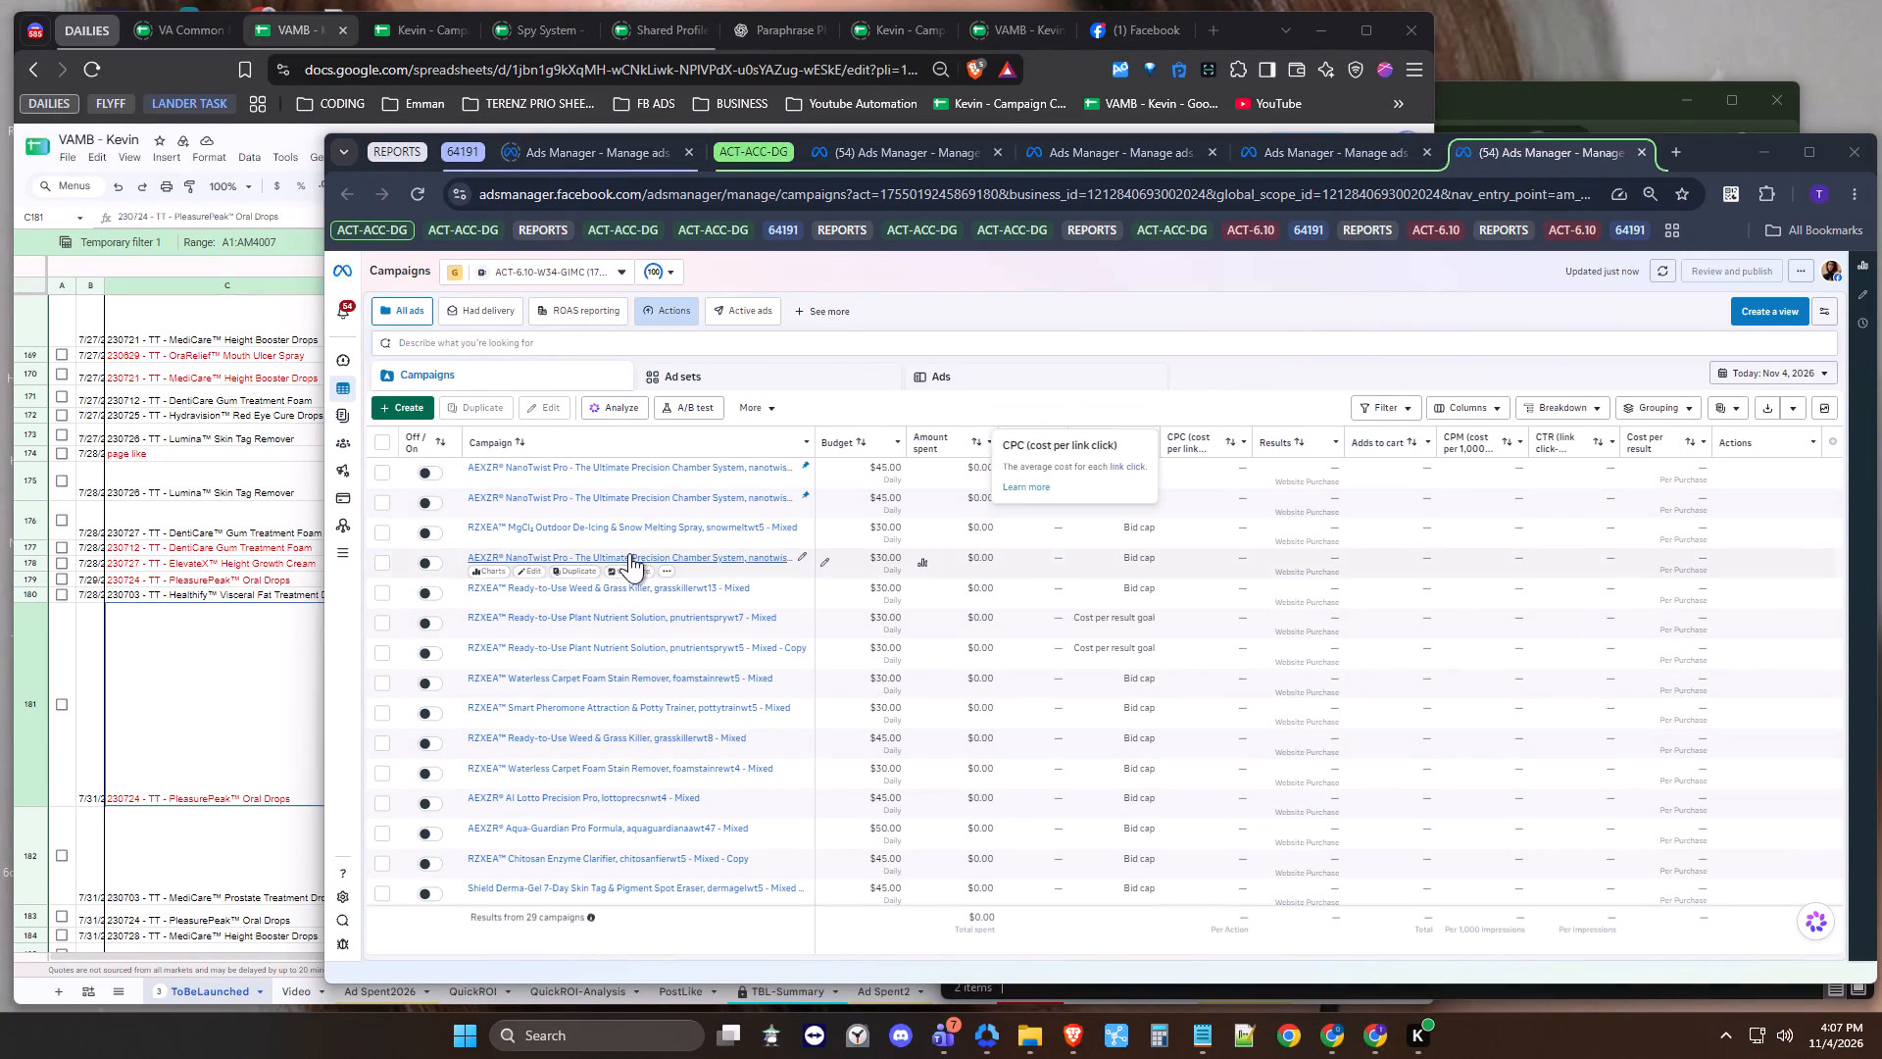
Switch to the Ads Manager tab showing the campaign list of the ACT-6.10-W31-GIMC ad account.
{"action": "left_click", "coordinate": [1356, 161]}
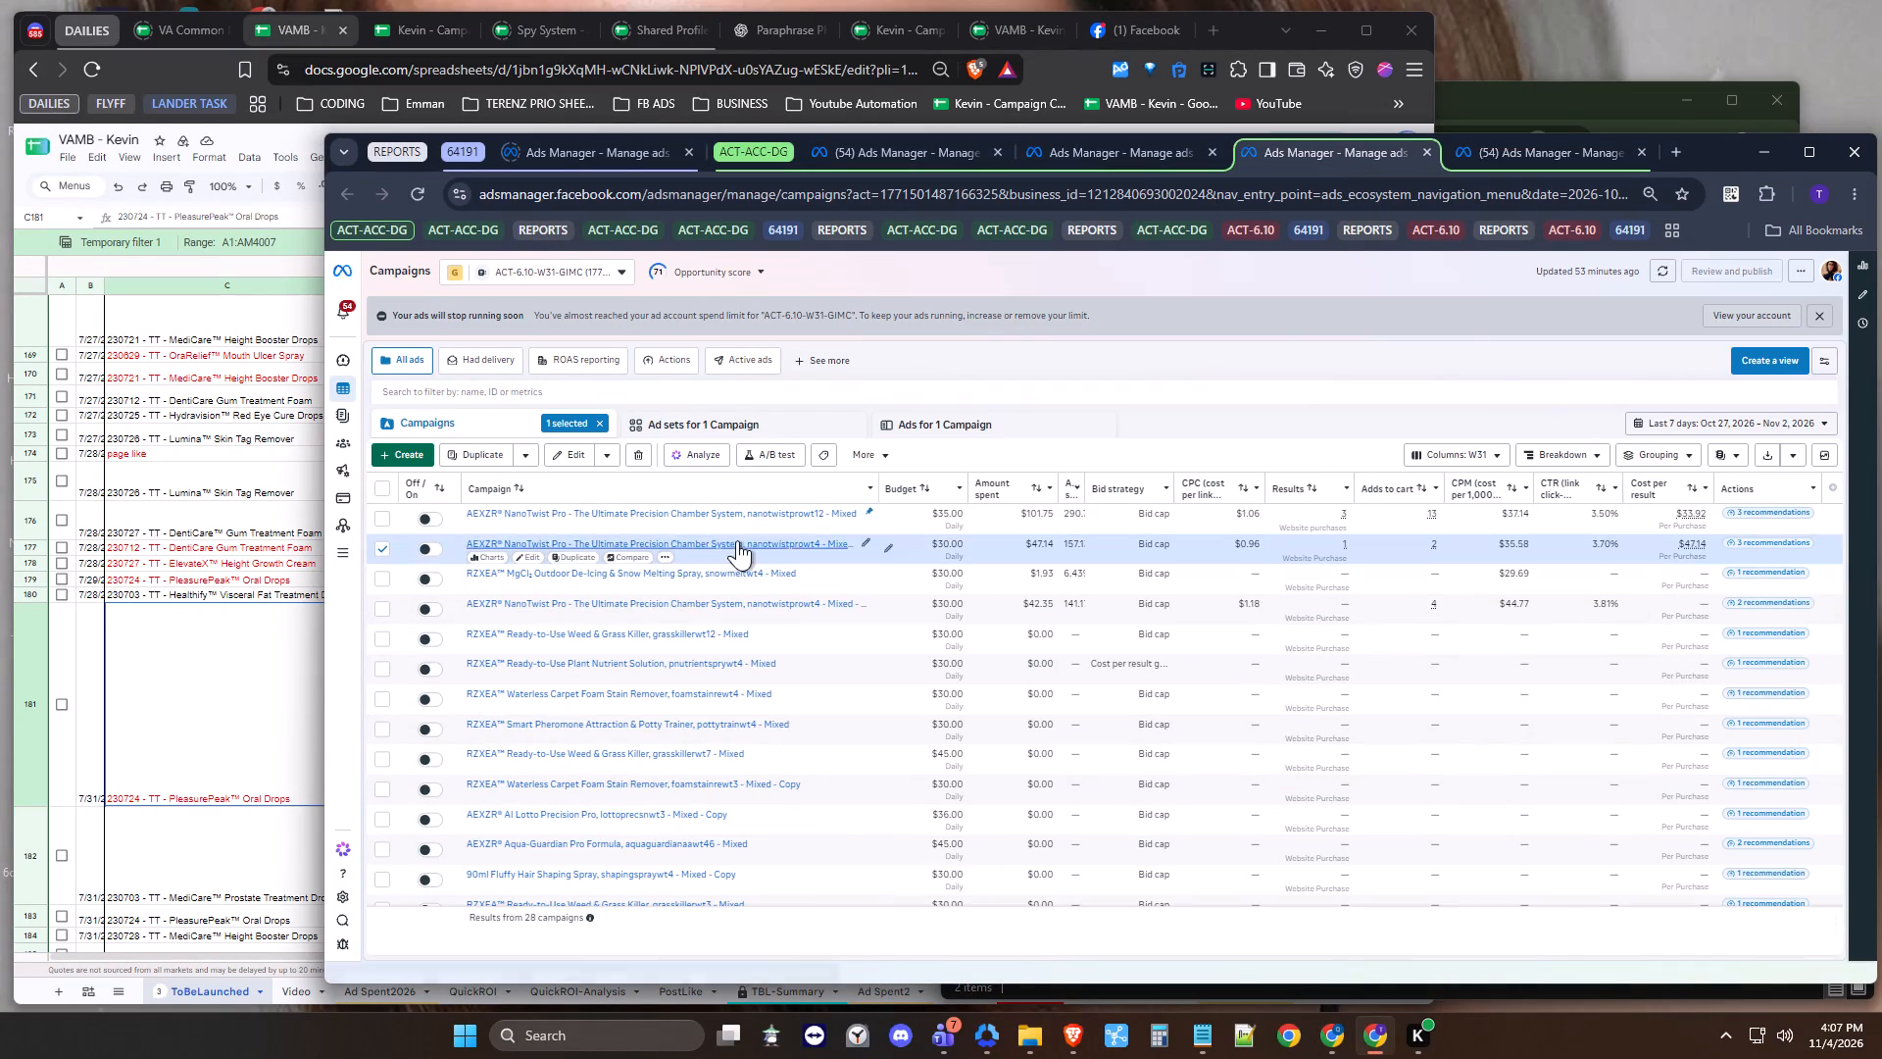
Move the K app's taskbar icon so it sits between Discord and Teams.
{"action": "left_click_drag", "start_coordinate": [1419, 1046], "coordinate": [866, 1030]}
{"action": "left_click_drag", "start_coordinate": [853, 1032], "coordinate": [956, 1029]}
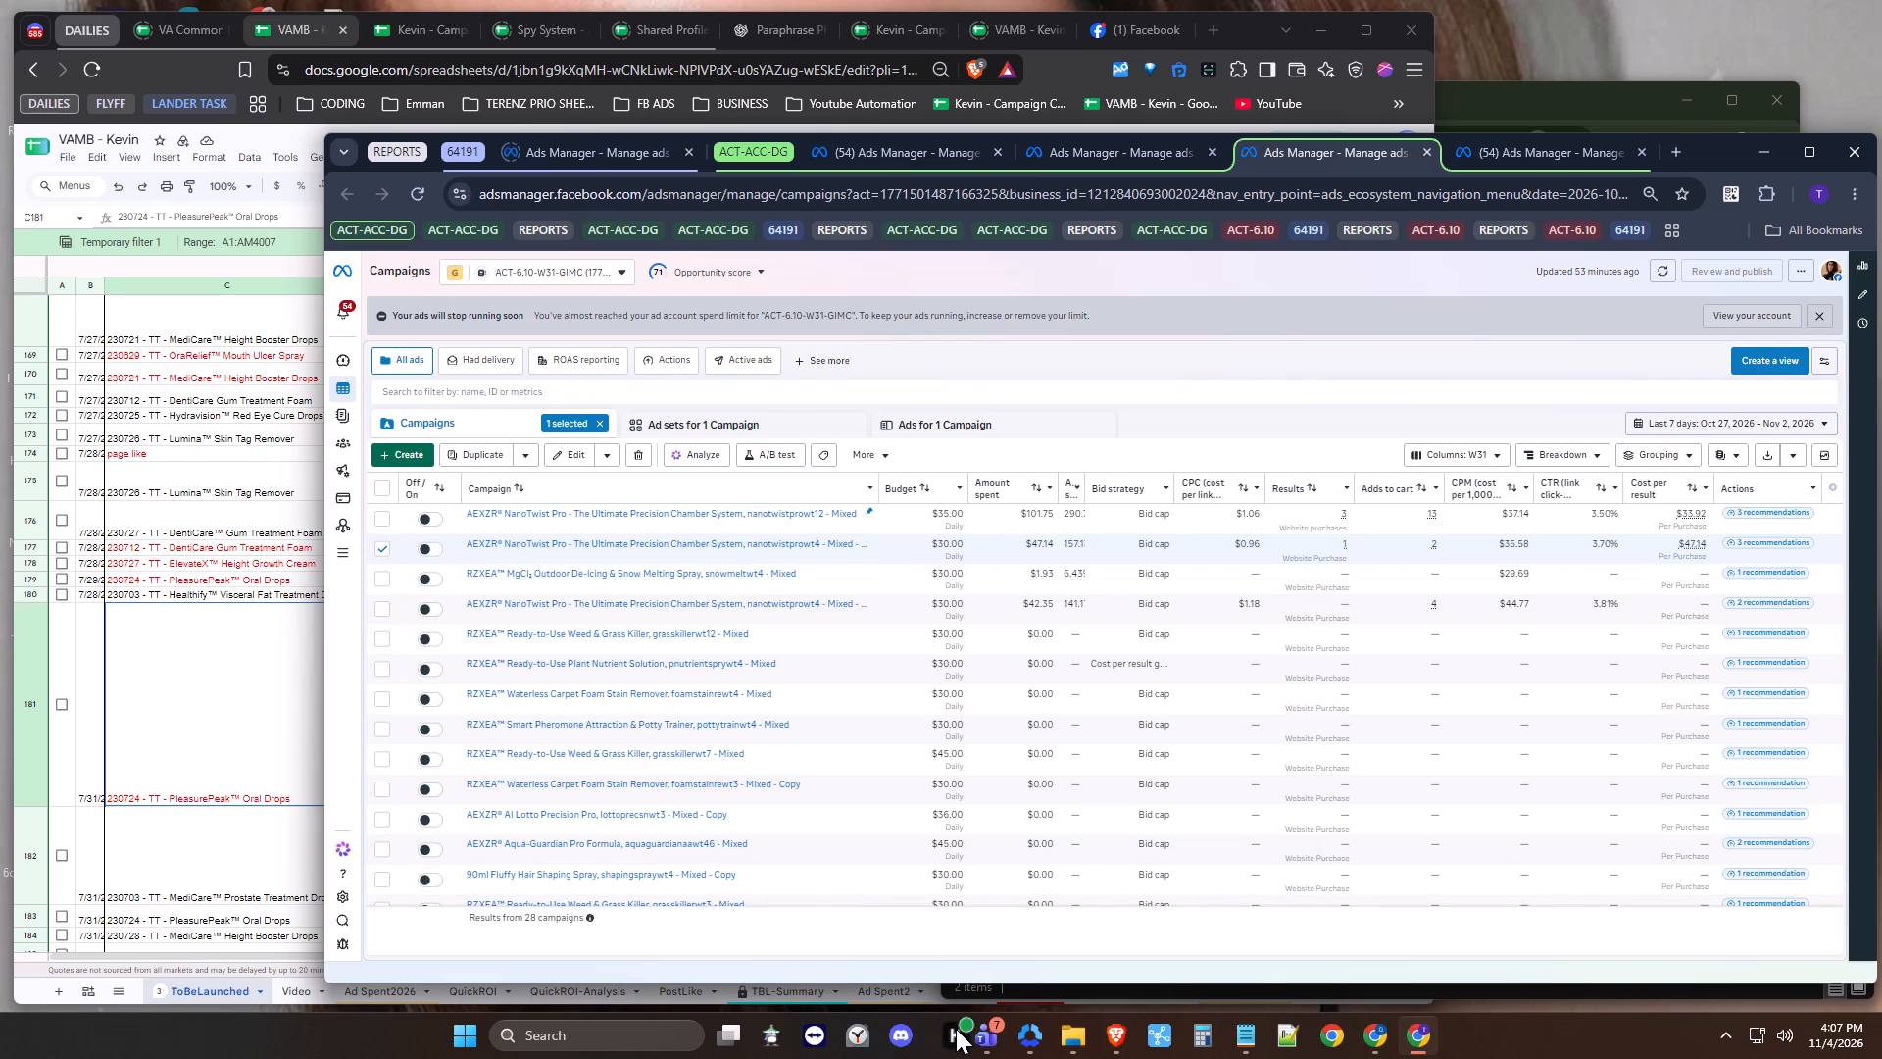
{"action": "left_click_drag", "start_coordinate": [956, 1029], "coordinate": [957, 1029]}
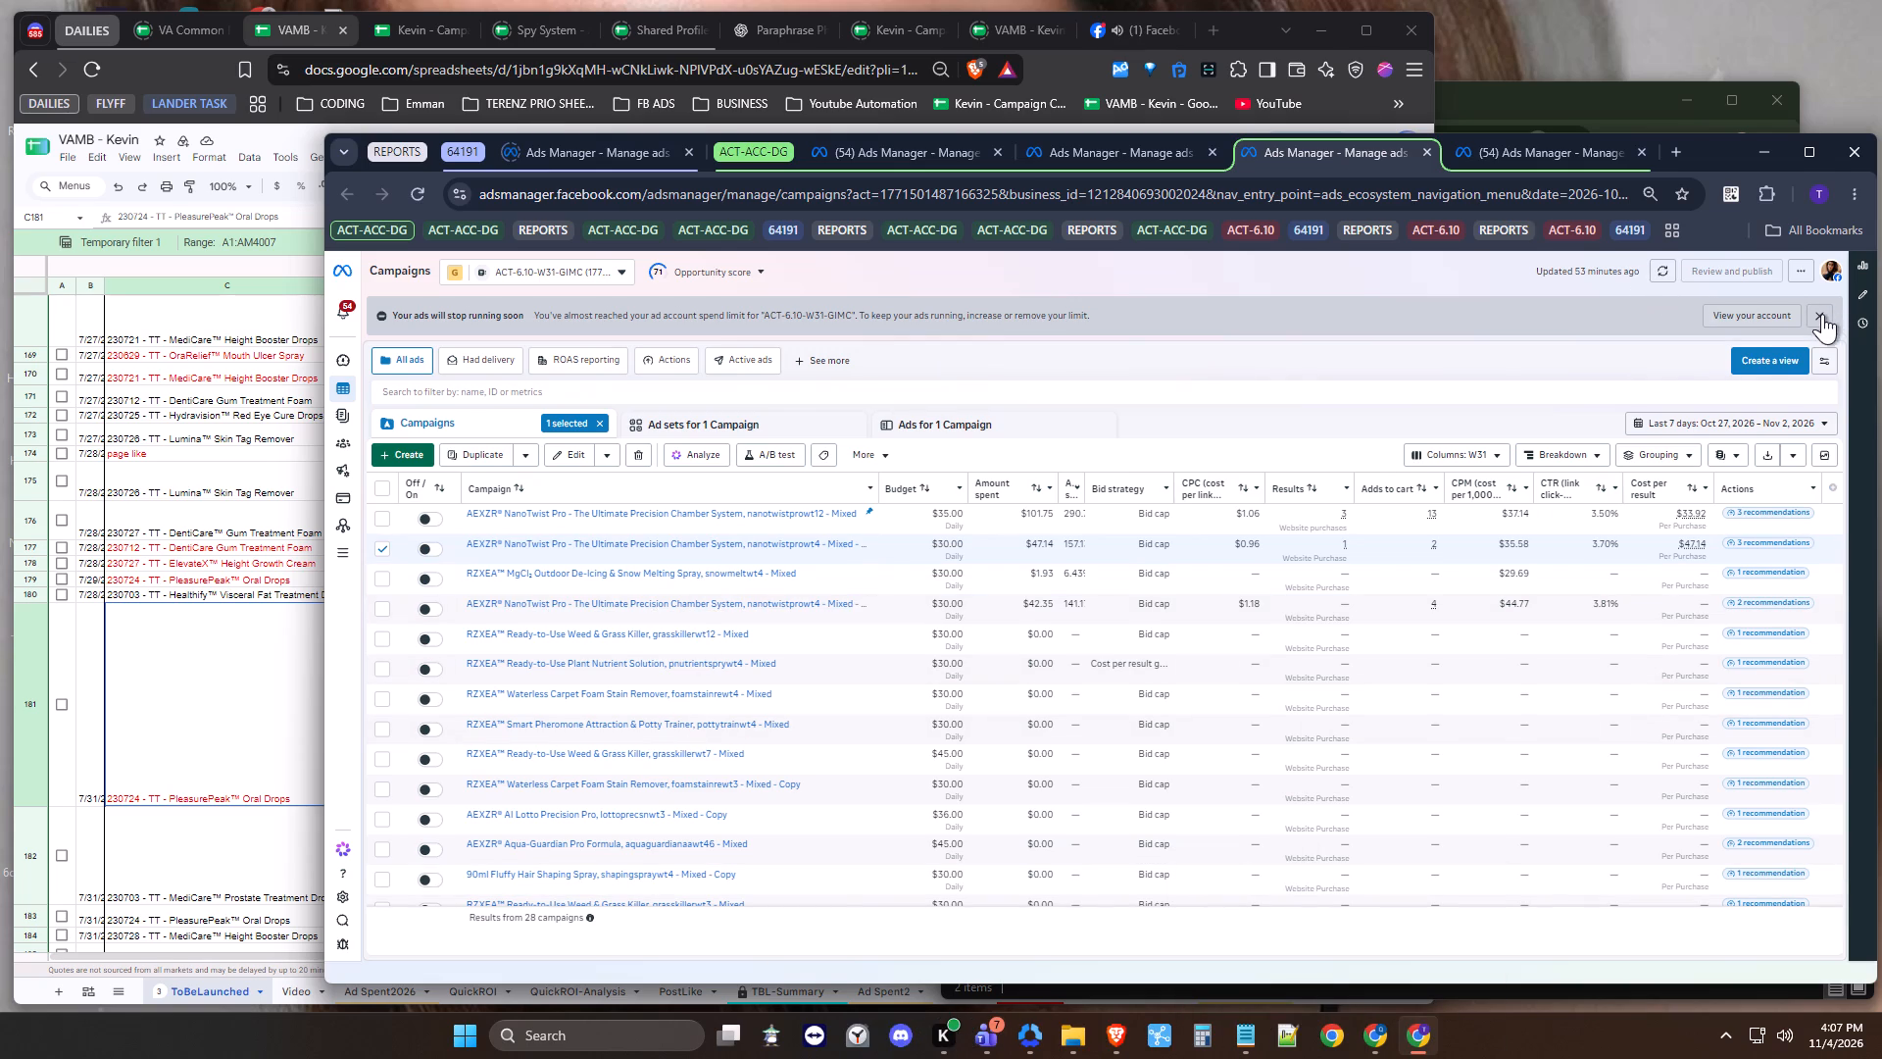
Dismiss the ad account spend limit notice above the ACT-6.10-W31-GIMC campaign list.
{"action": "left_click", "coordinate": [1818, 317]}
{"action": "left_click", "coordinate": [1155, 29]}
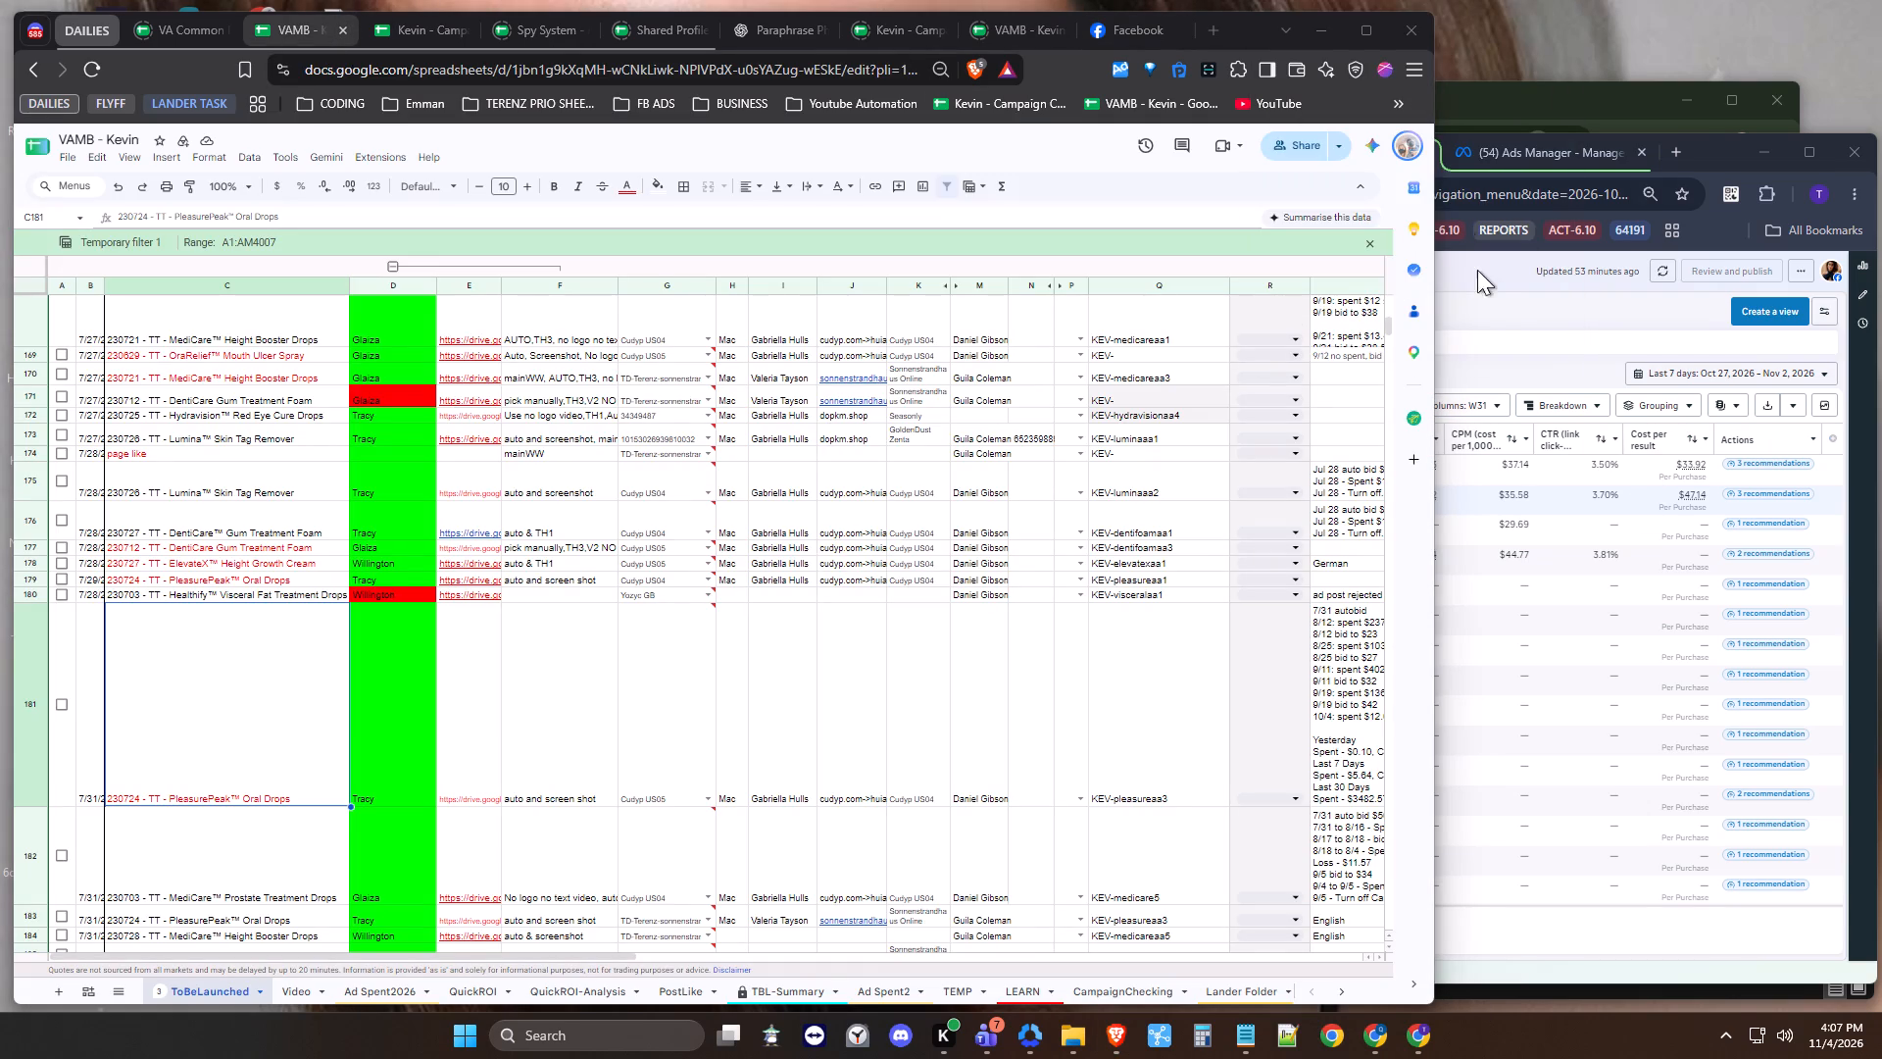
Bring Ads Manager forward, refresh the ACT-6.10-W31-GIMC campaign data and set the date range to Today, Nov 4, 2026.
{"action": "left_click", "coordinate": [1494, 273]}
{"action": "left_click", "coordinate": [1668, 269]}
{"action": "left_click", "coordinate": [1673, 368]}
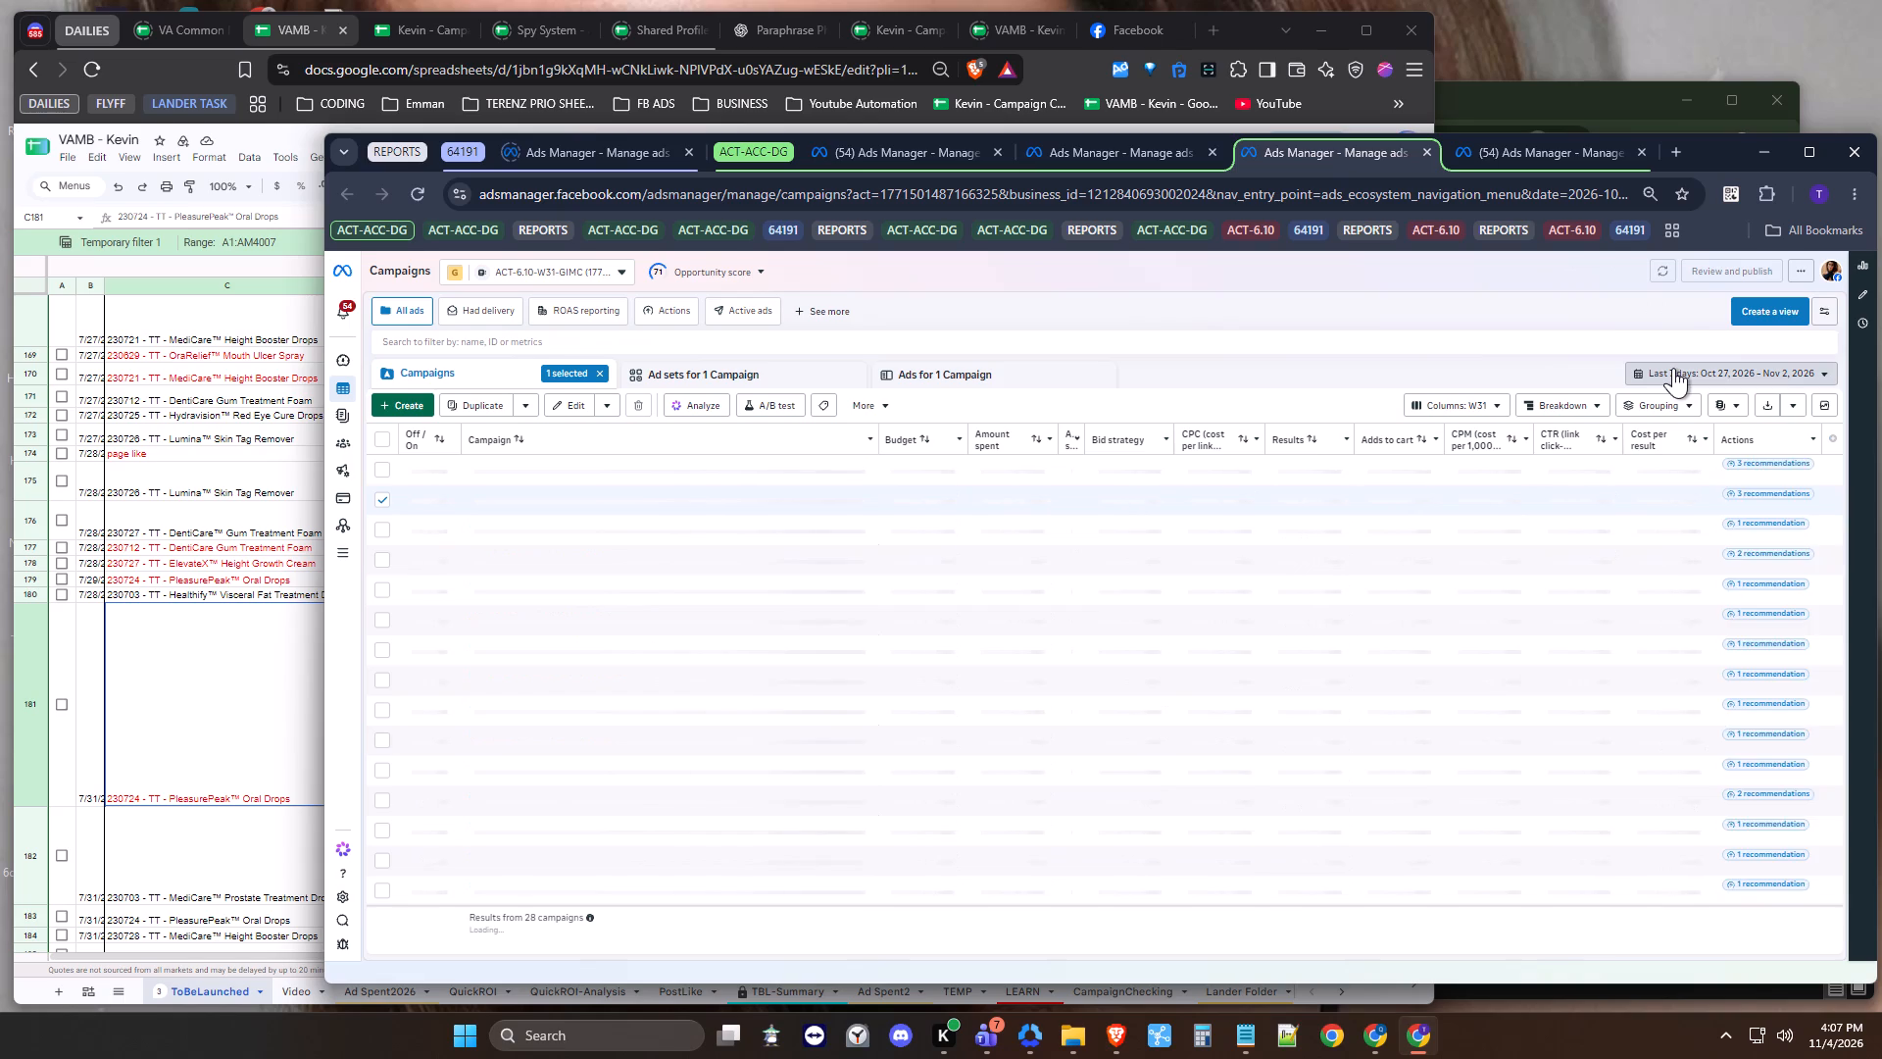
{"action": "left_click", "coordinate": [1445, 428]}
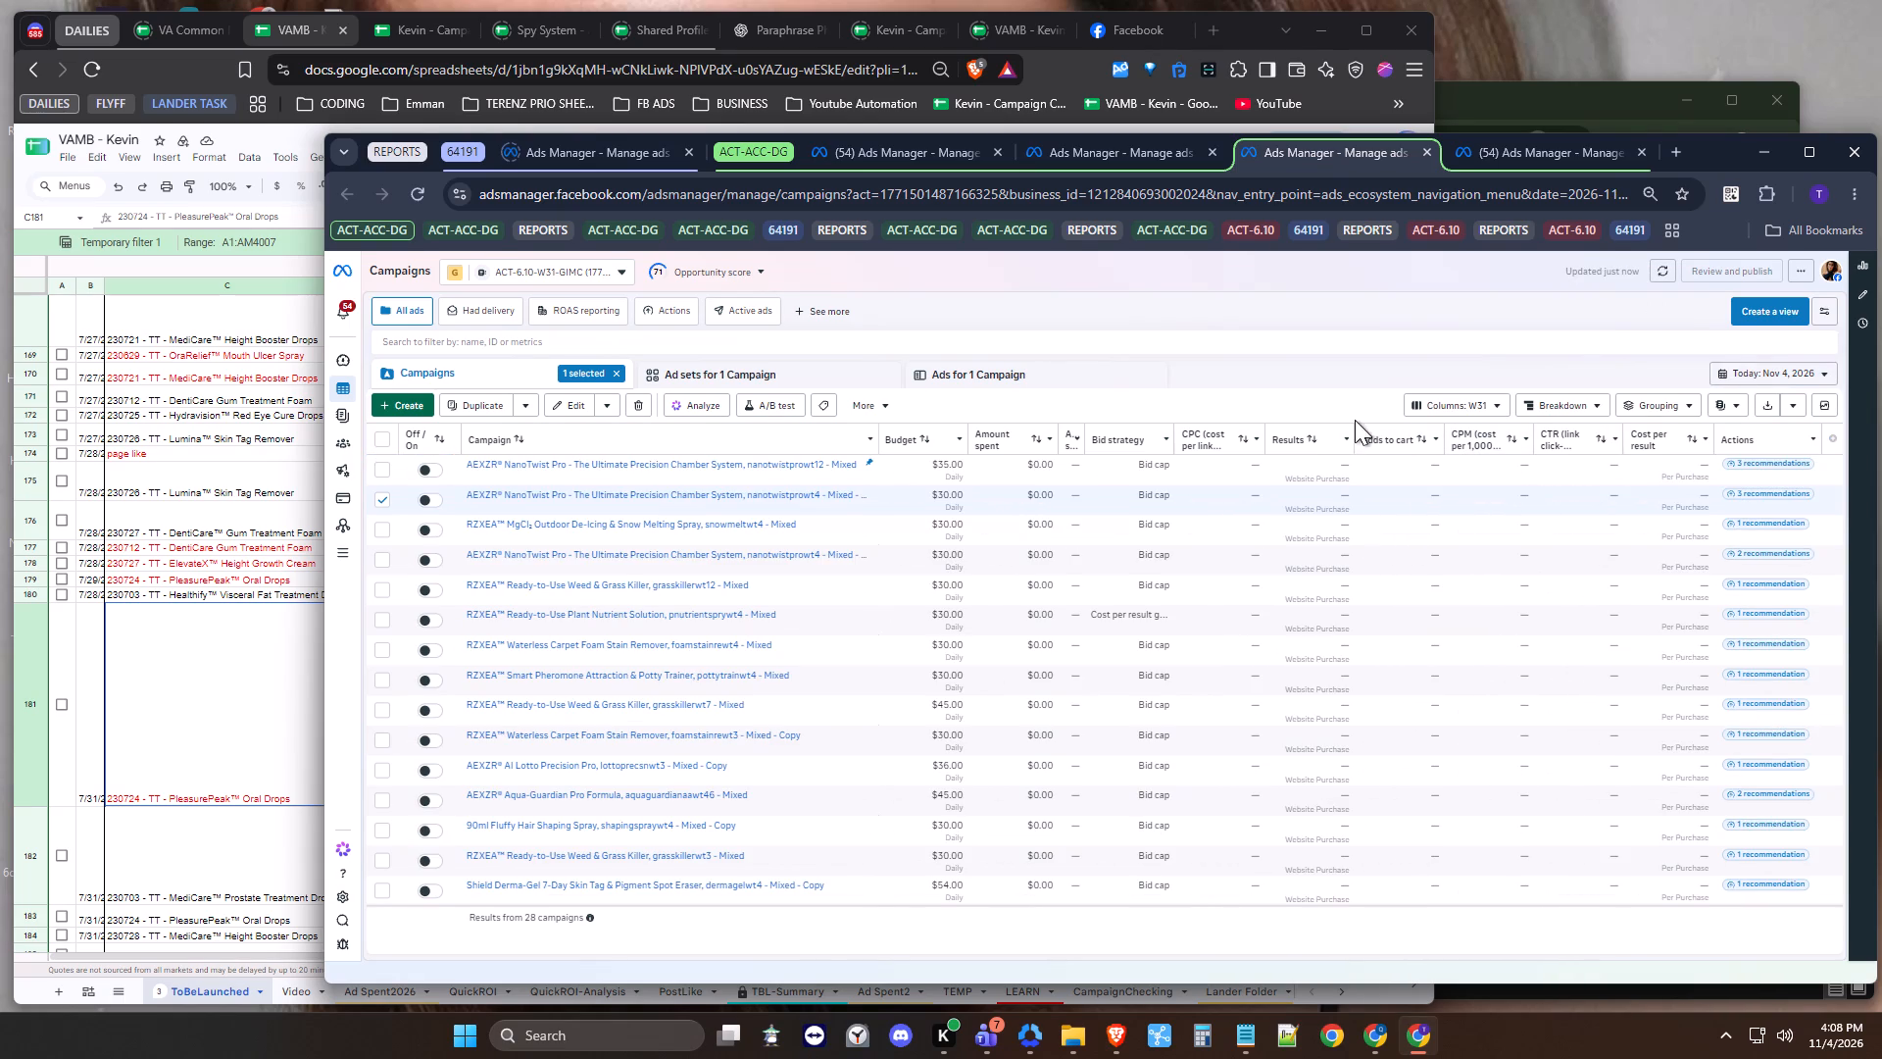
Deselect the ticked NanoTwist Pro nanotwistprowt4 campaign in the campaign list.
{"action": "left_click", "coordinate": [386, 495]}
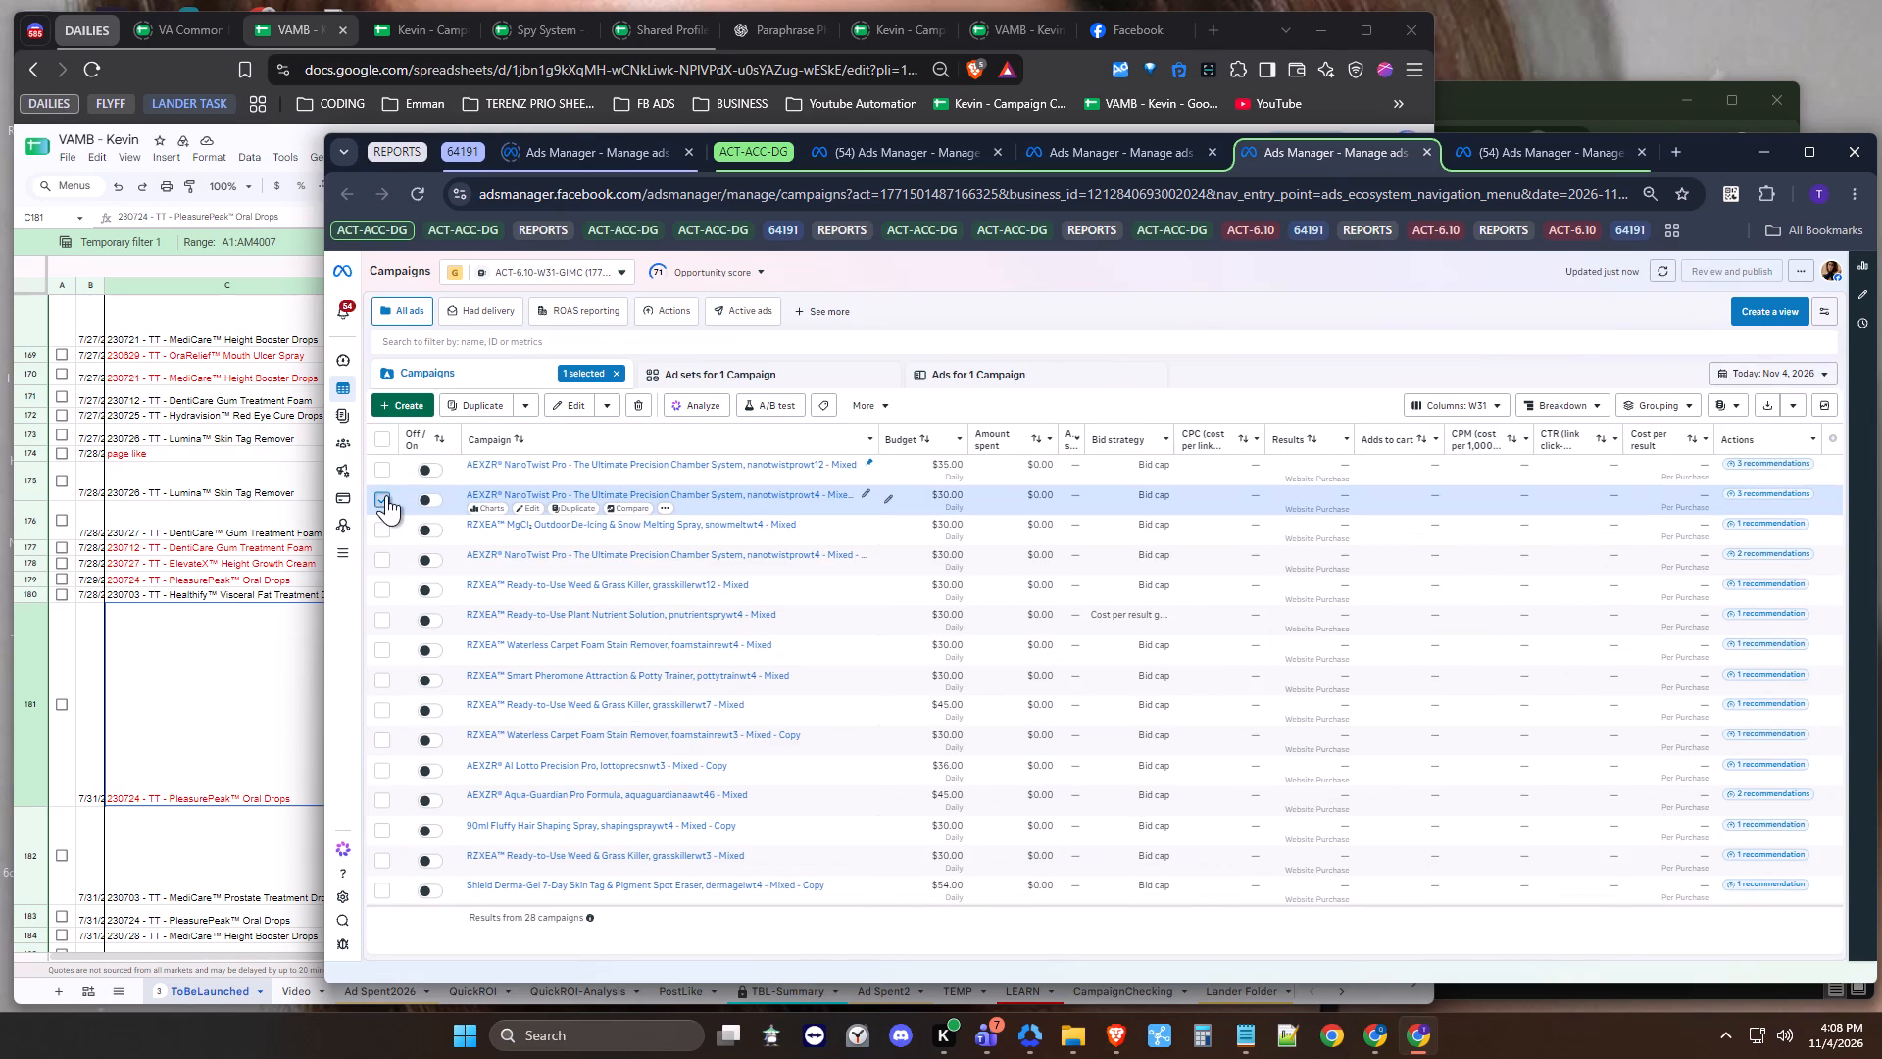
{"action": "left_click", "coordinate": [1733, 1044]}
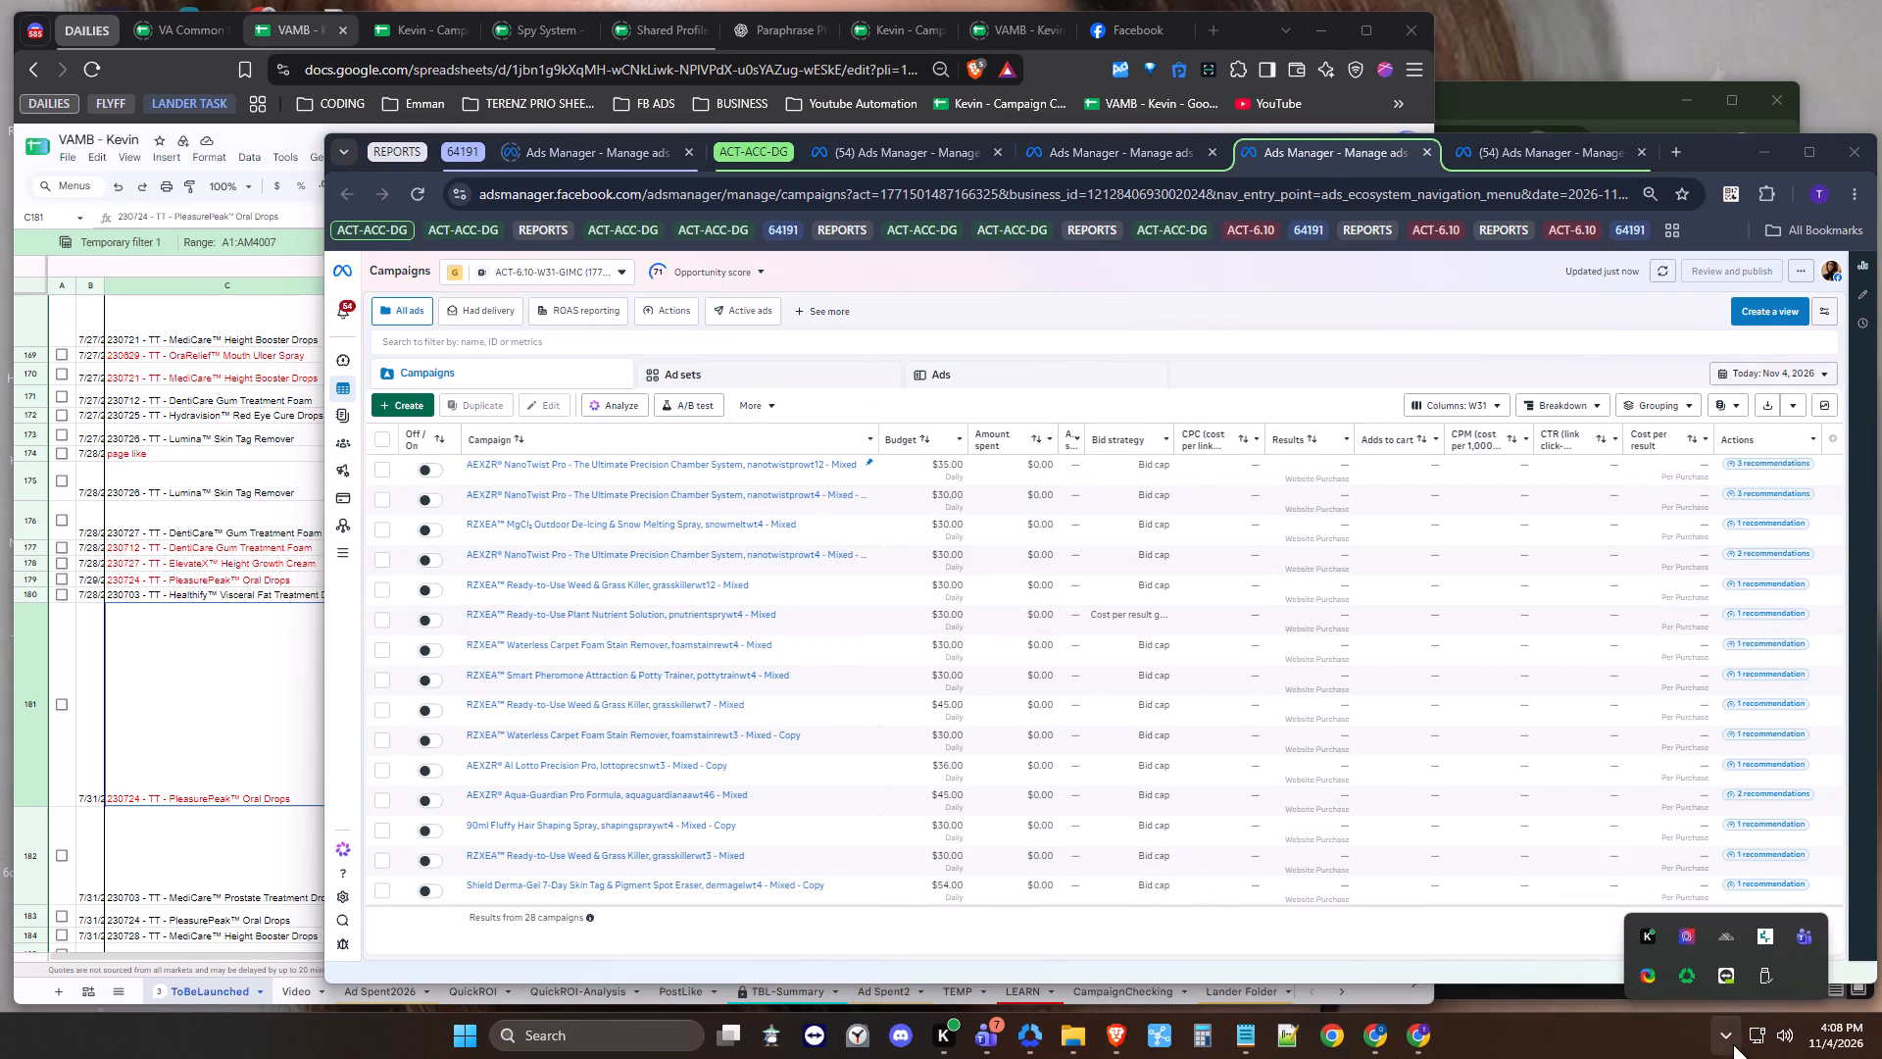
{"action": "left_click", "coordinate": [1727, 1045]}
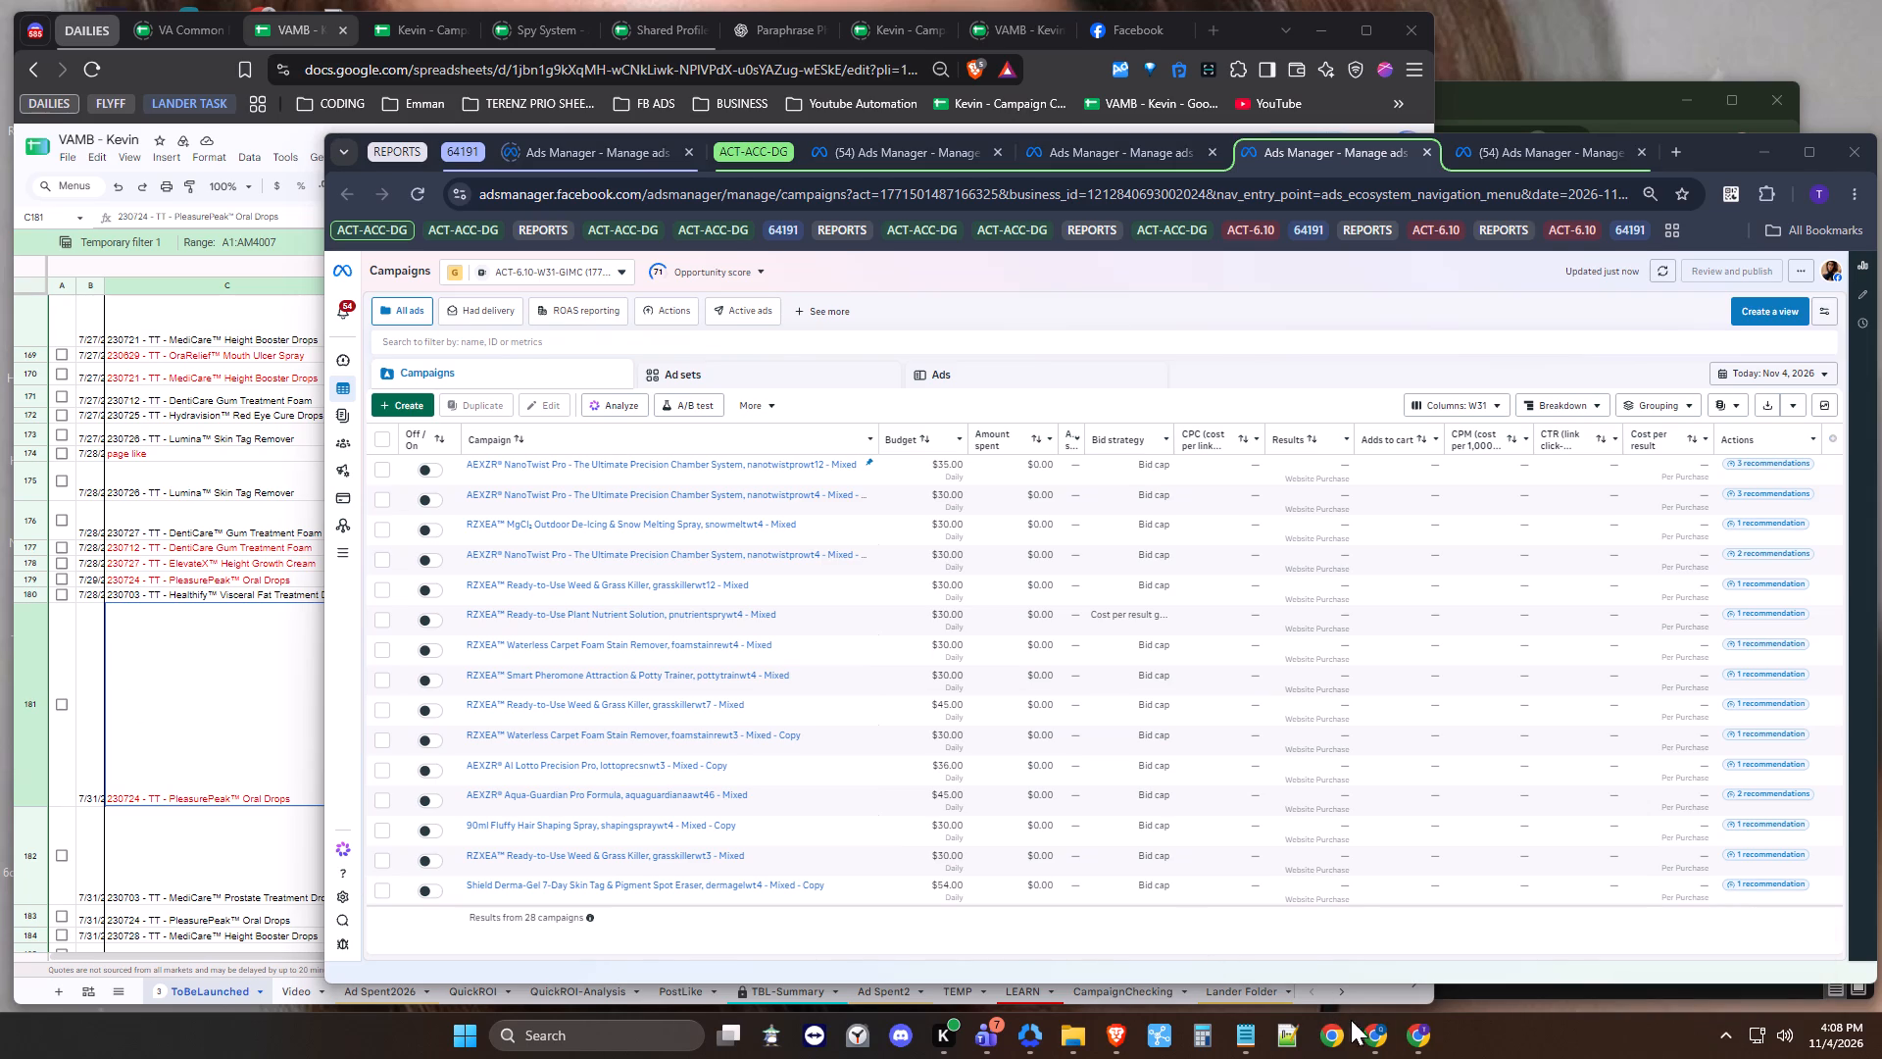
Switch to the Shopify admin window and enable auto refresh on the WET SALES/SHIP COUNTRY report.
{"action": "left_click", "coordinate": [1365, 1034]}
{"action": "scroll", "coordinate": [809, 393], "scroll_direction": "up", "scroll_amount": 5}
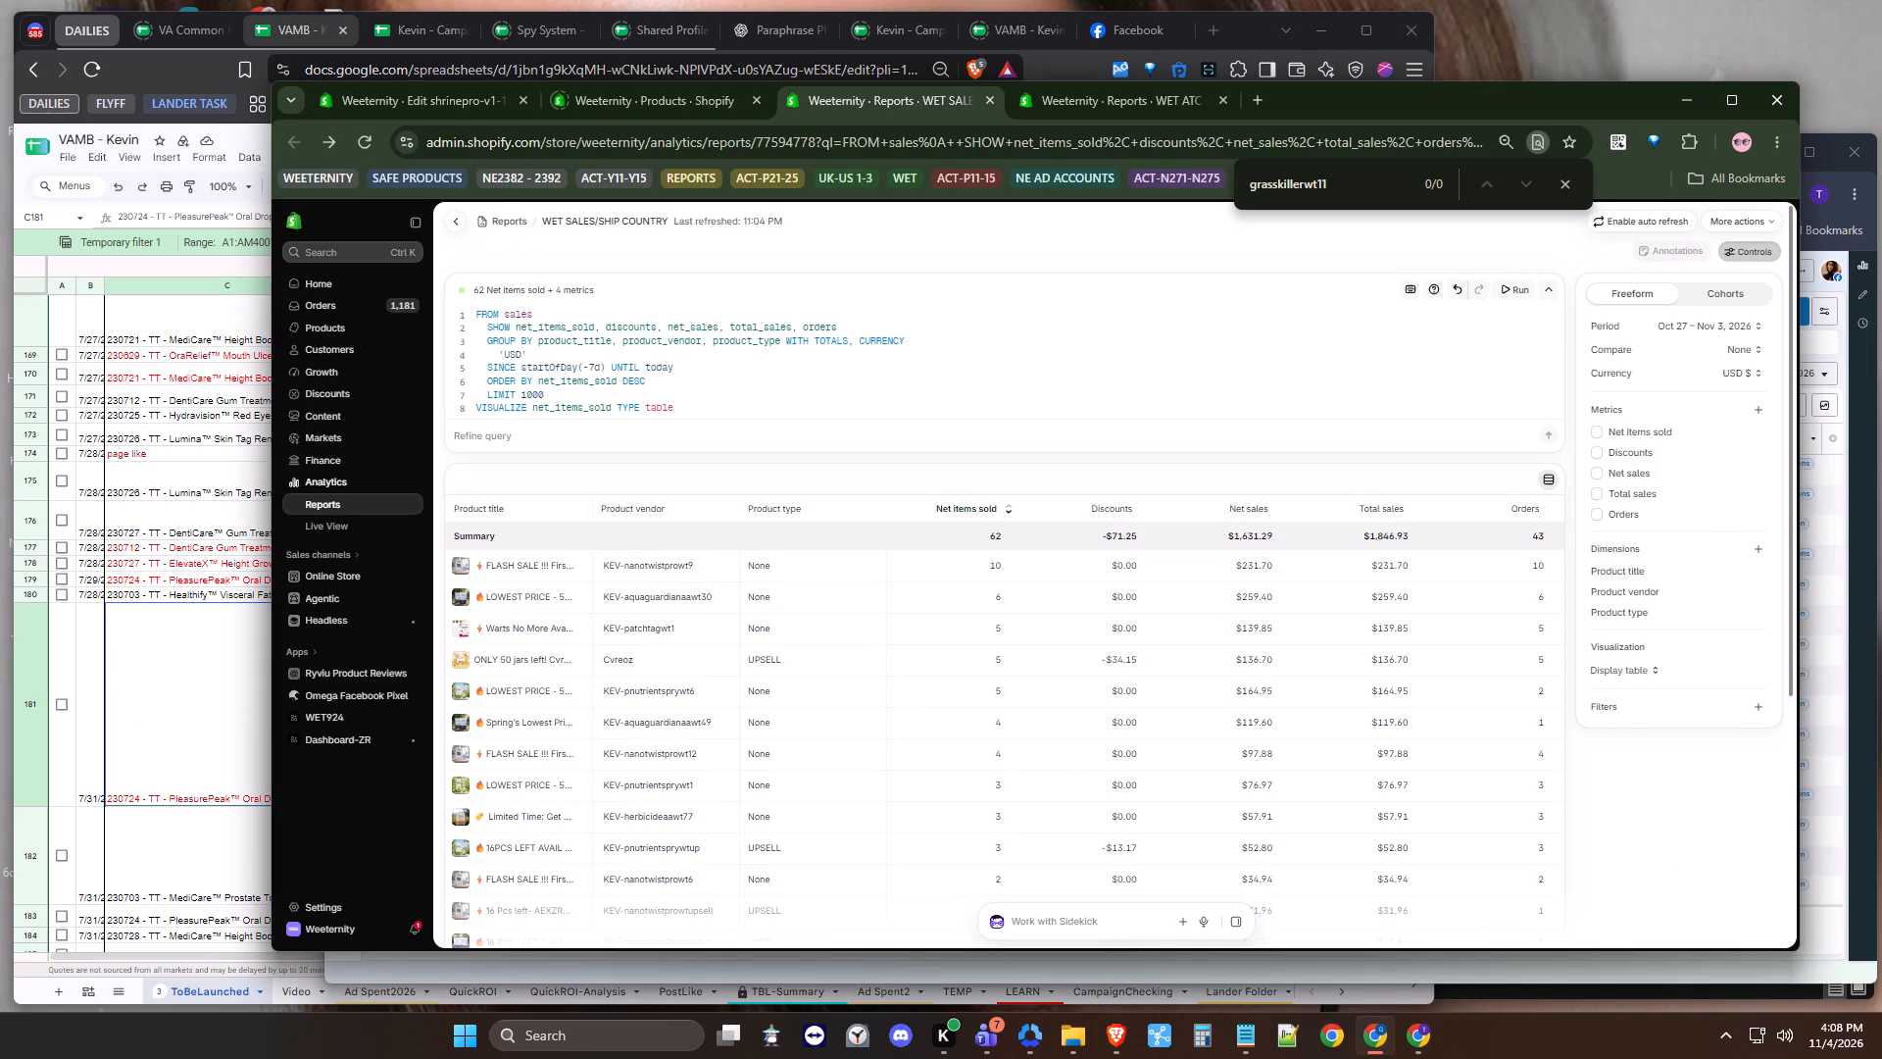
{"action": "scroll", "coordinate": [808, 406], "scroll_direction": "up", "scroll_amount": 1}
{"action": "left_click", "coordinate": [1632, 211]}
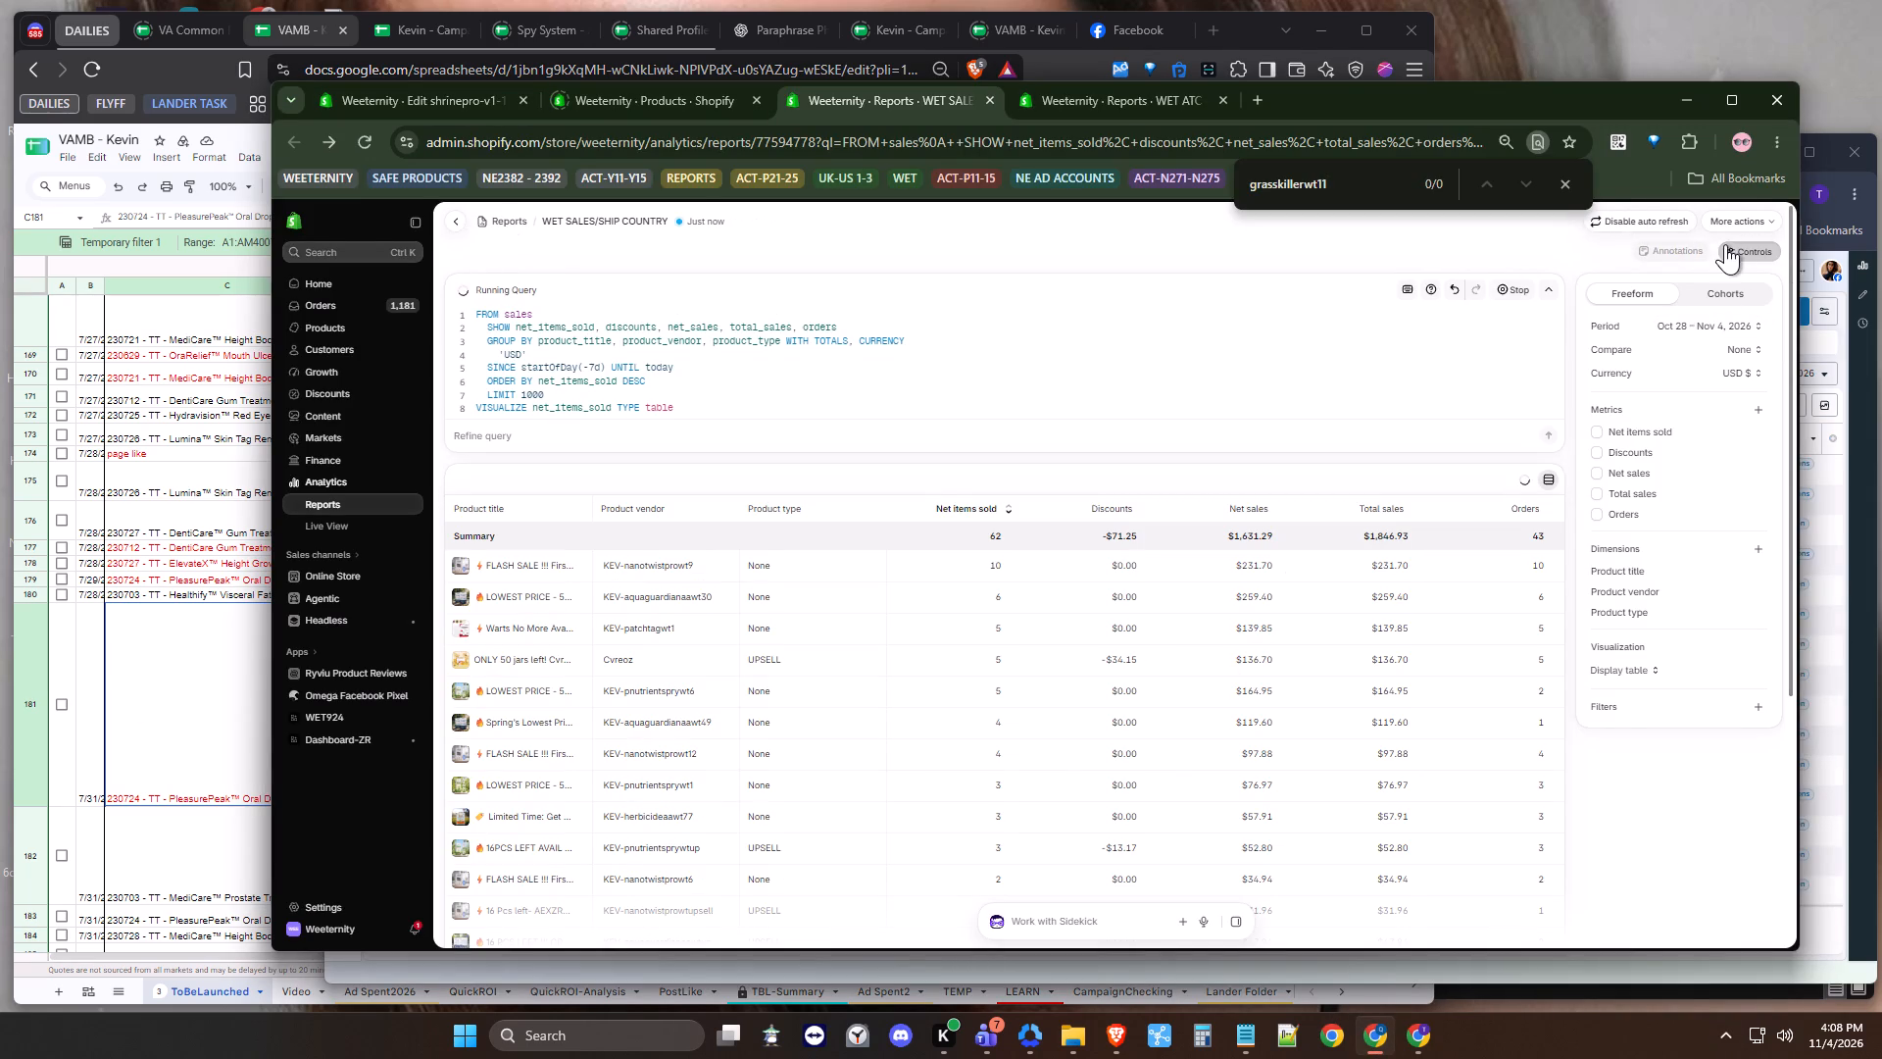
{"action": "left_click", "coordinate": [1744, 220]}
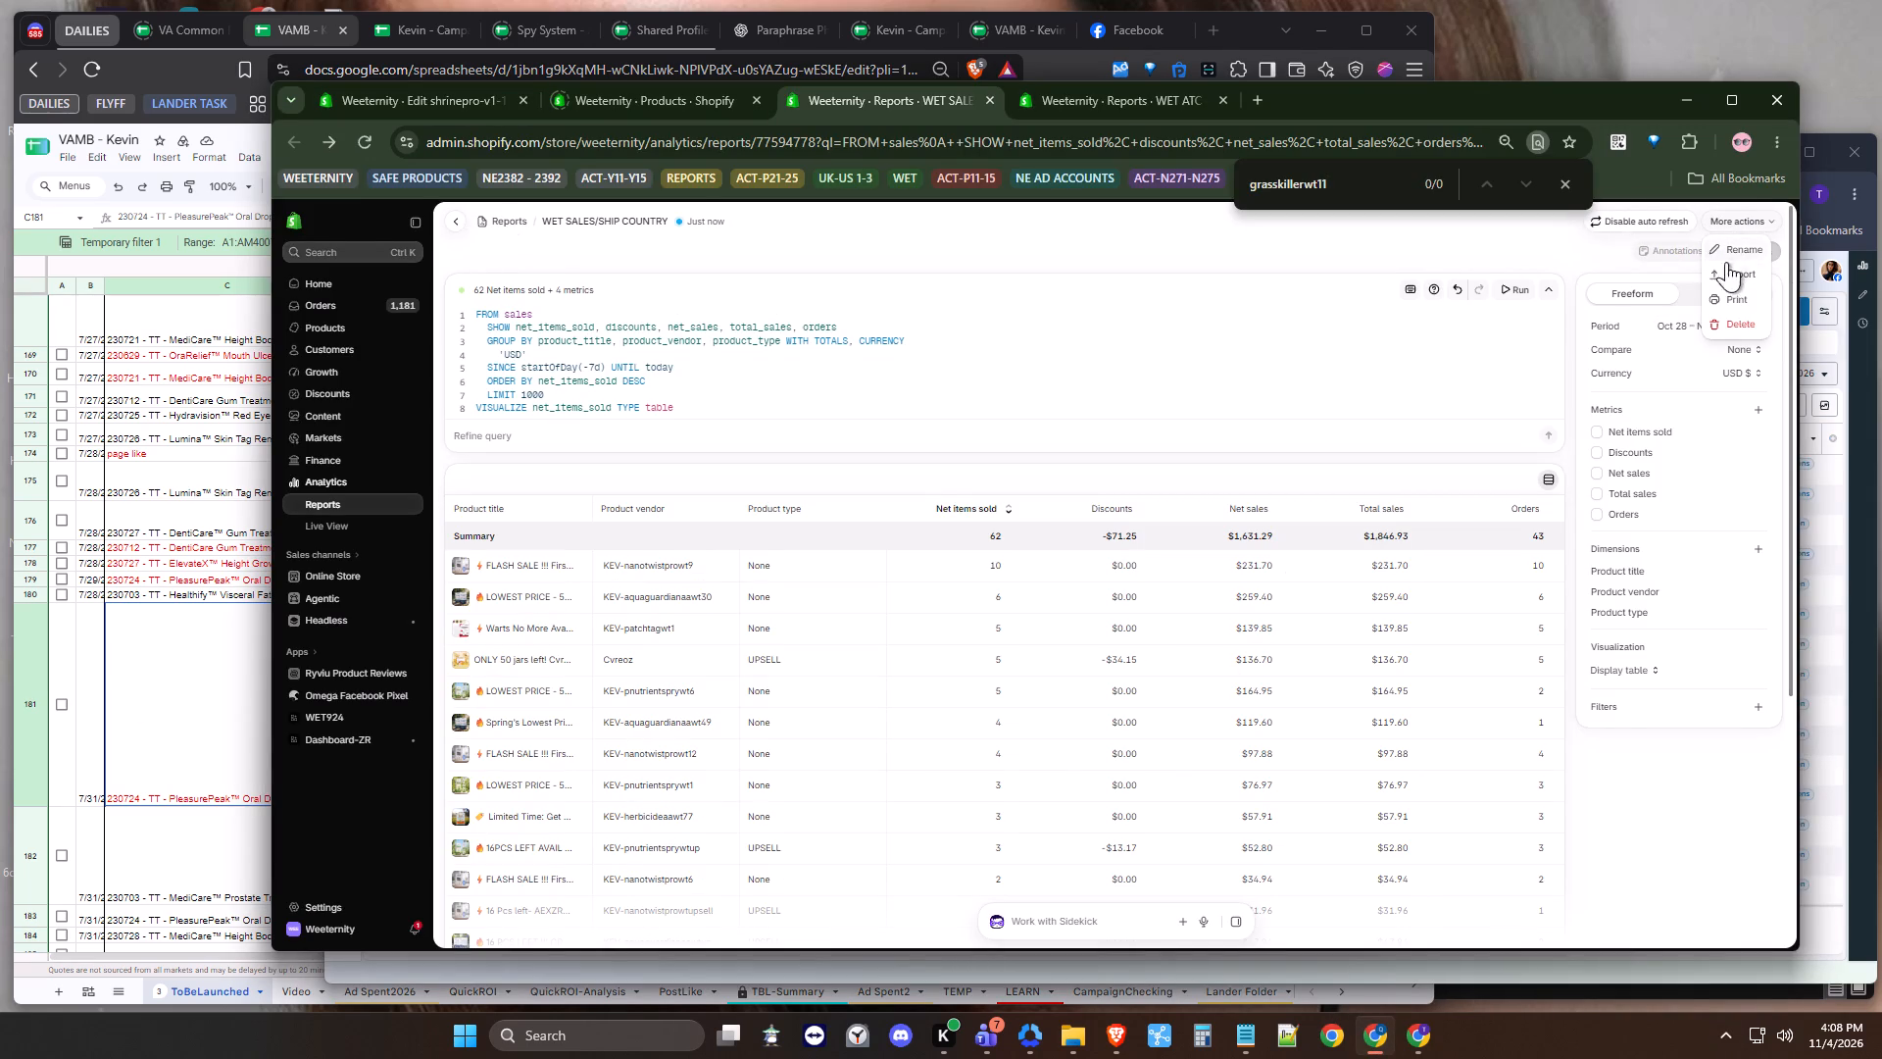
{"action": "left_click", "coordinate": [1556, 254]}
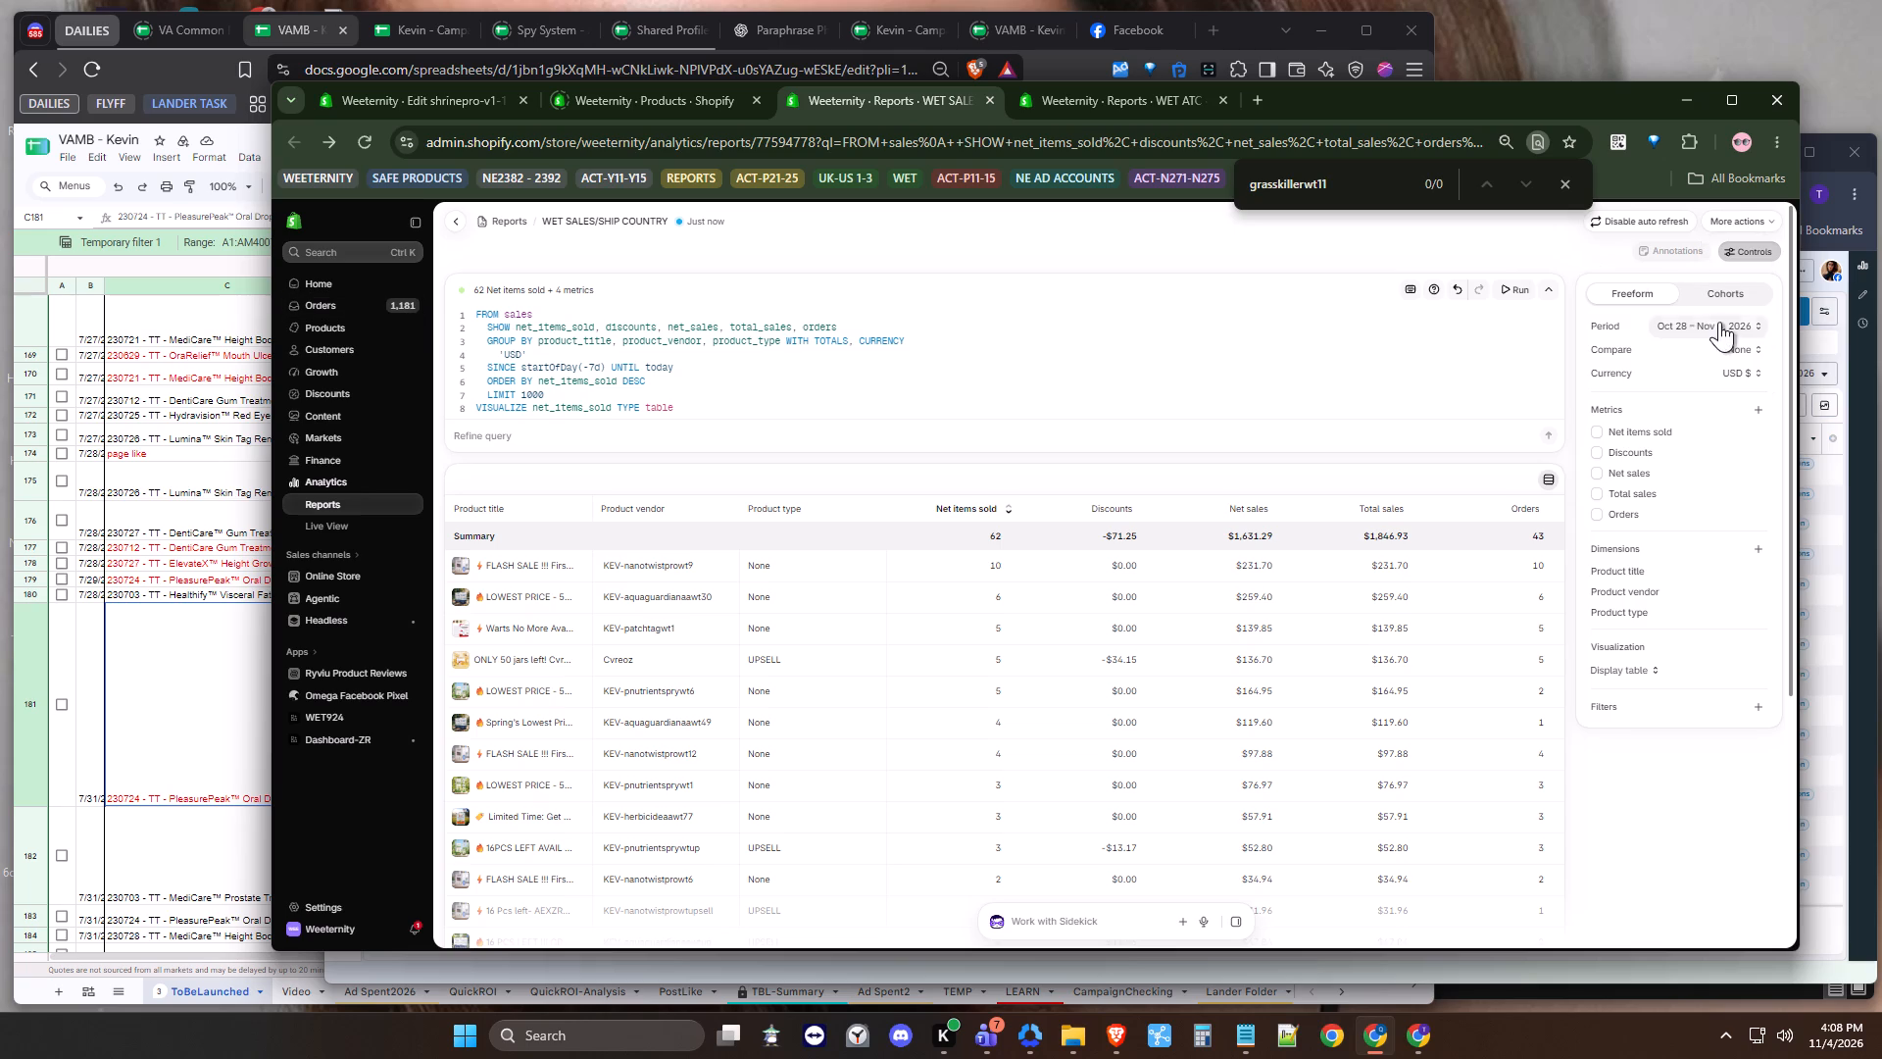
Set the WET SALES/SHIP COUNTRY report period to Yesterday, November 2, 2026.
{"action": "left_click", "coordinate": [1718, 325]}
{"action": "left_click", "coordinate": [1285, 374]}
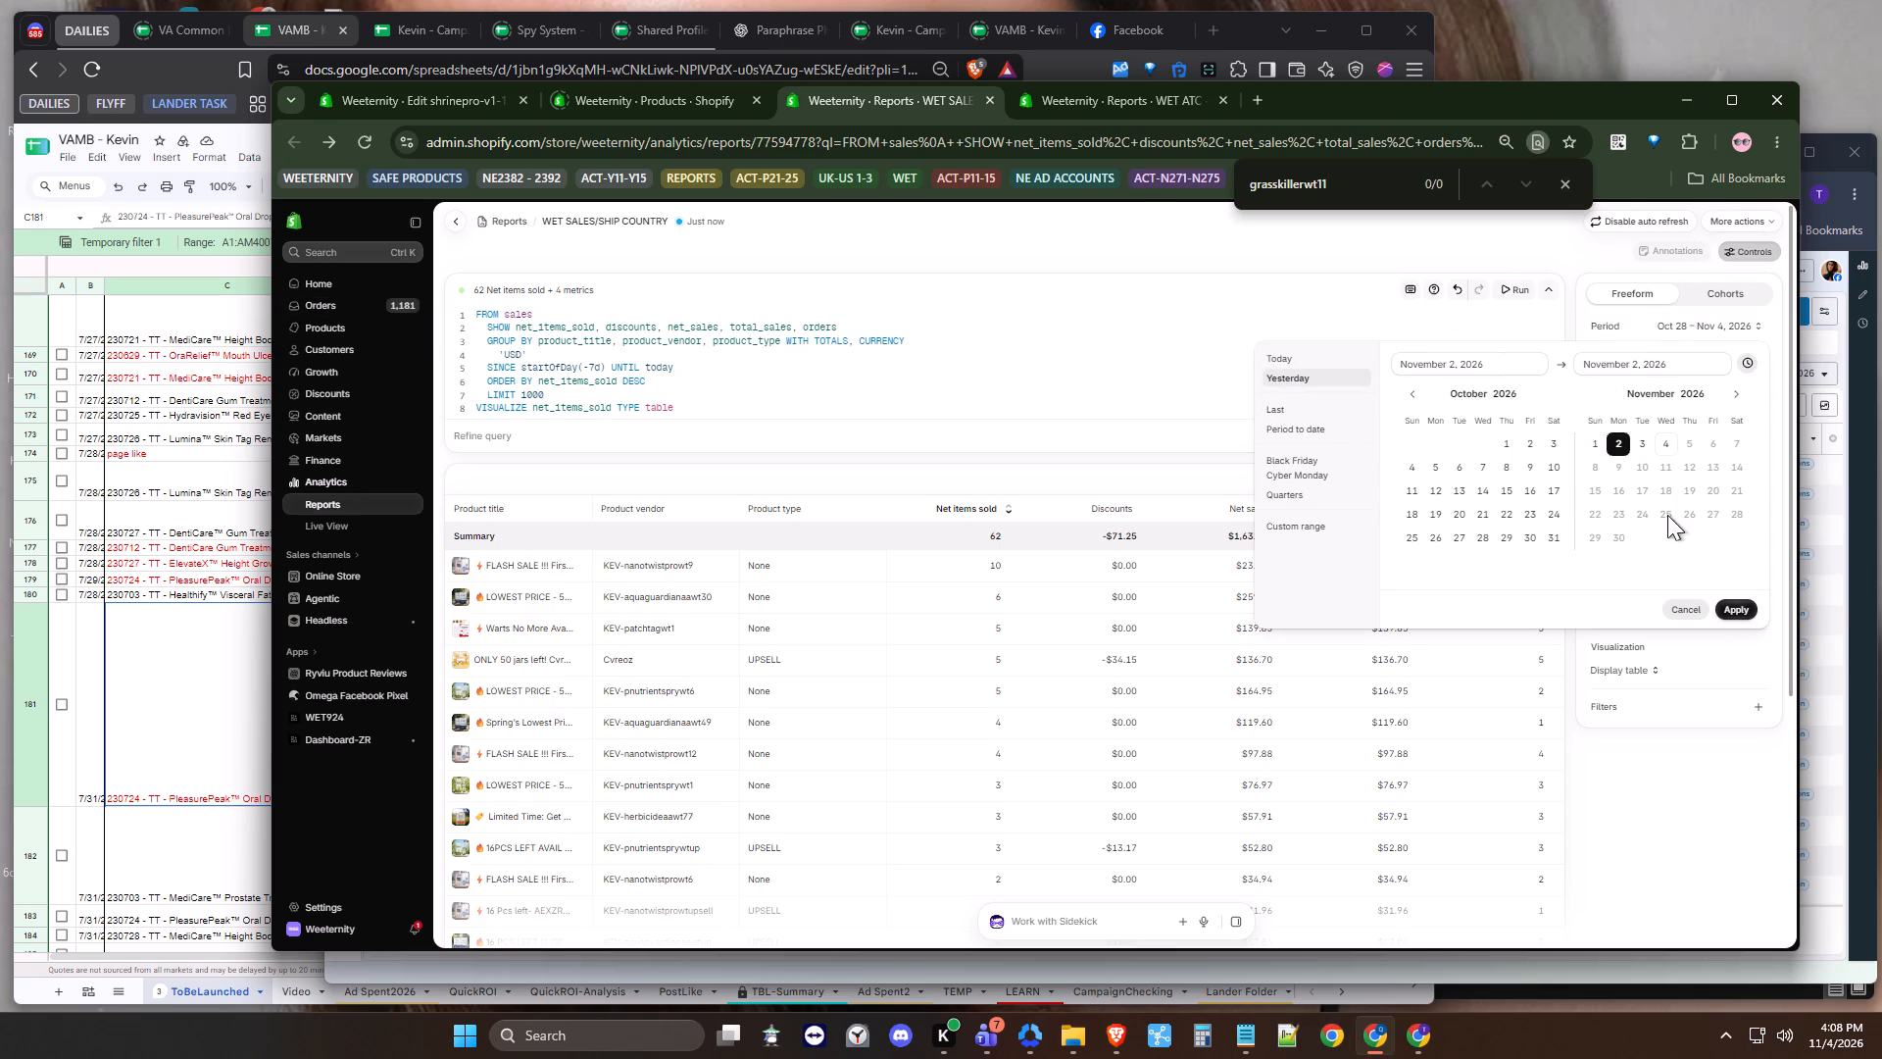
{"action": "left_click", "coordinate": [1743, 601]}
Open the WET ATC report, close the Teams notification and export the report.
{"action": "left_click", "coordinate": [1140, 101]}
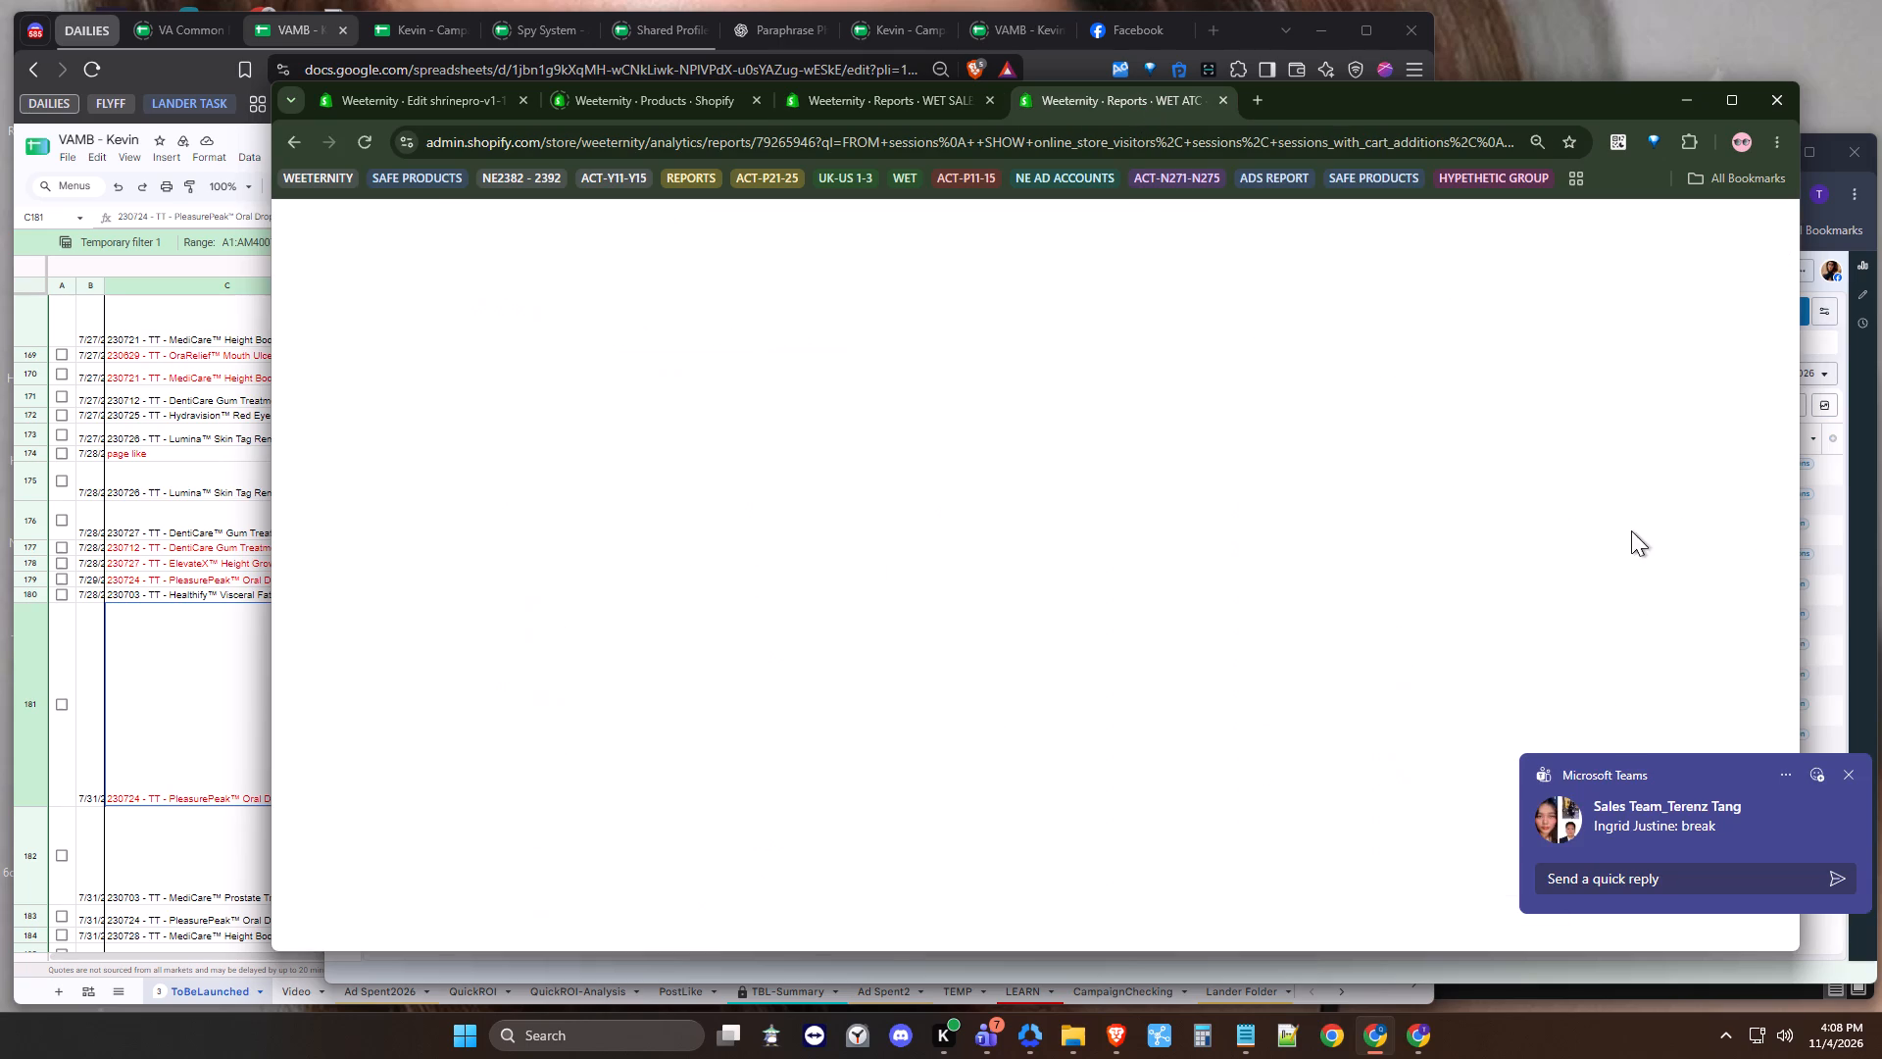
{"action": "left_click", "coordinate": [1847, 770]}
{"action": "left_click", "coordinate": [1736, 287]}
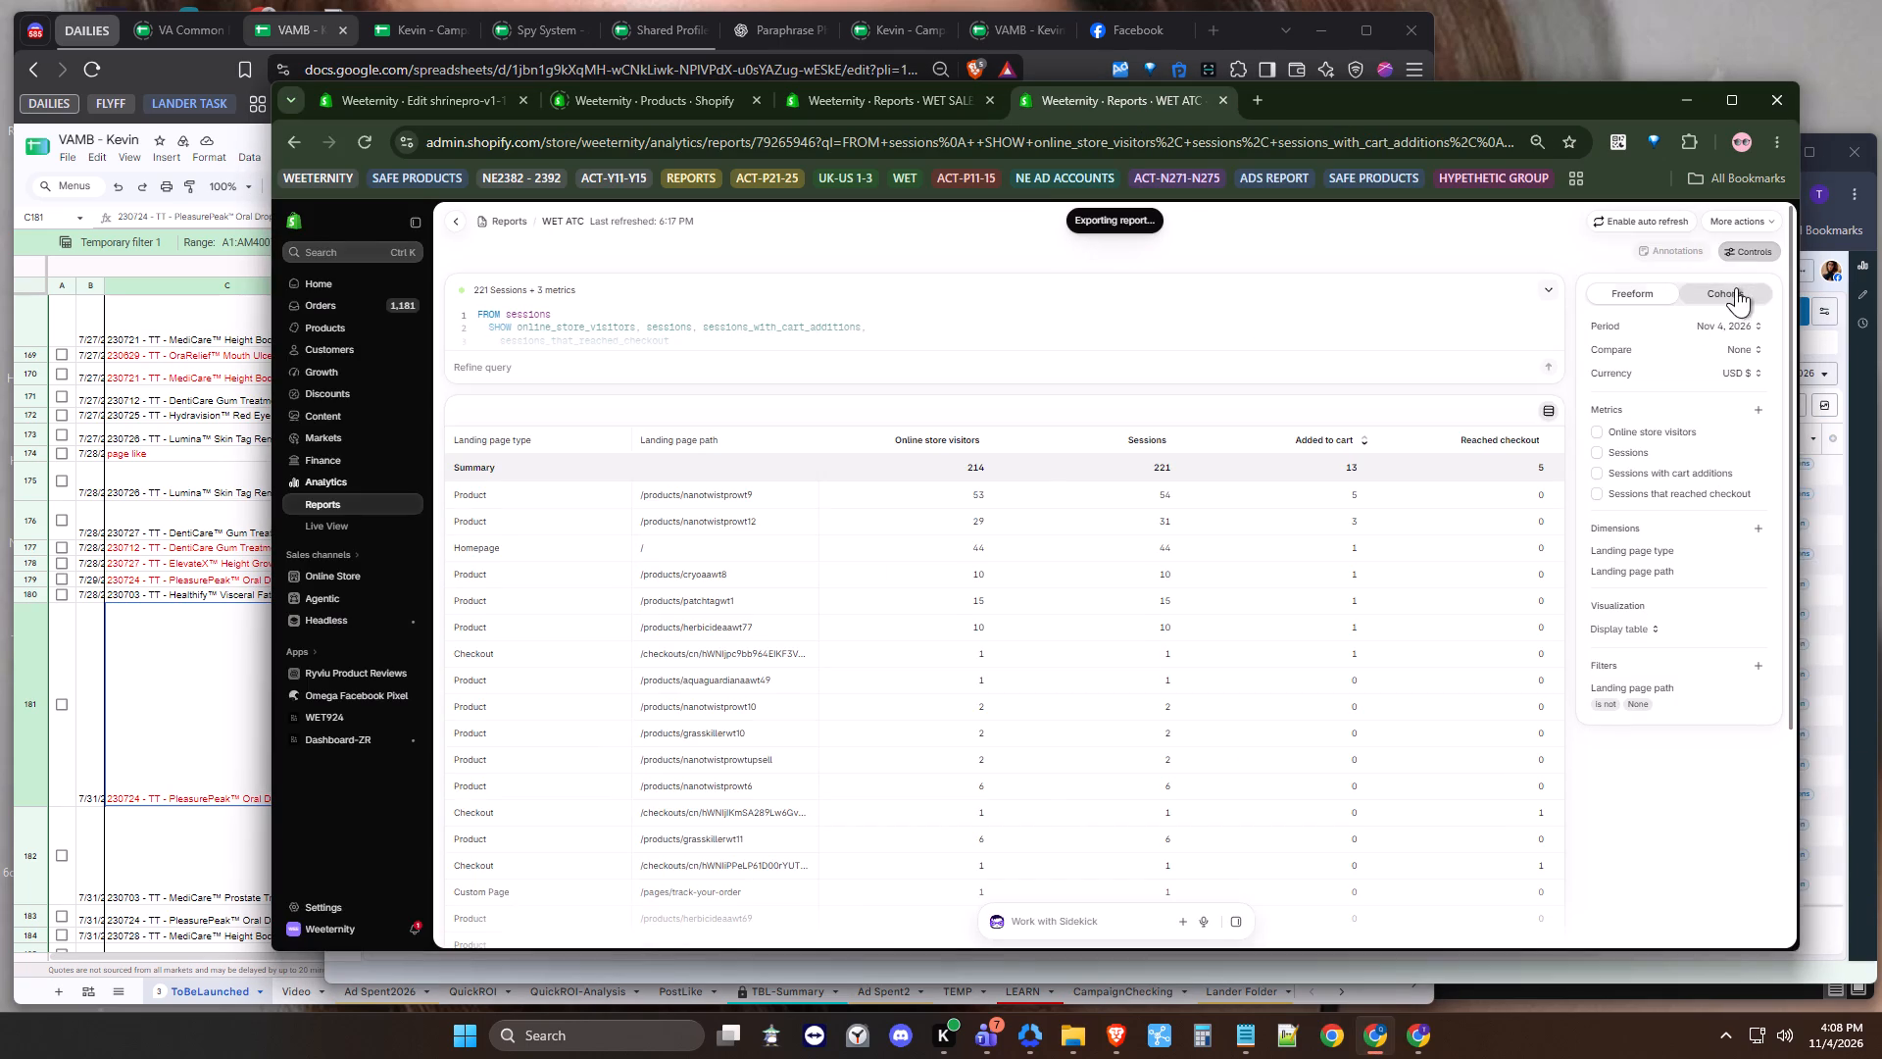
Set the period of the WET ATC report to Yesterday, November 3, 2026, in the Freeform view.
{"action": "left_click", "coordinate": [1709, 320]}
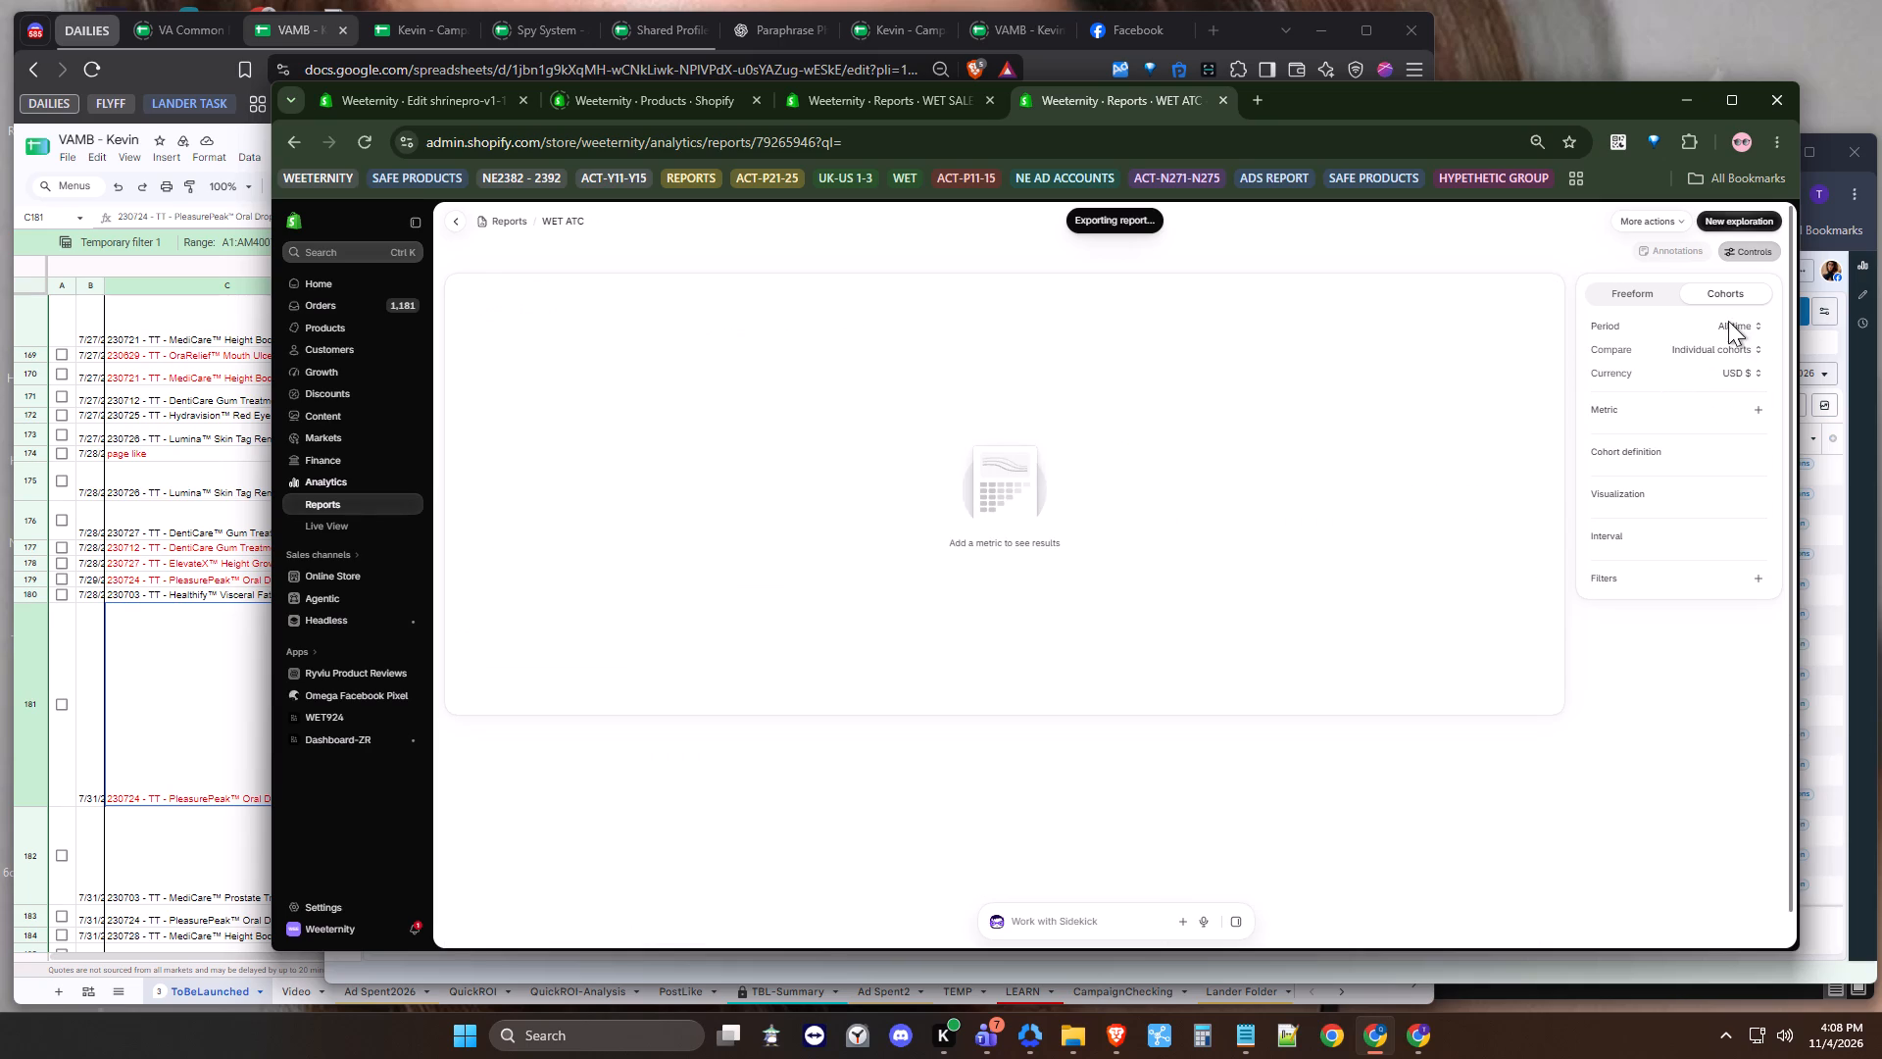
{"action": "left_click", "coordinate": [1641, 295]}
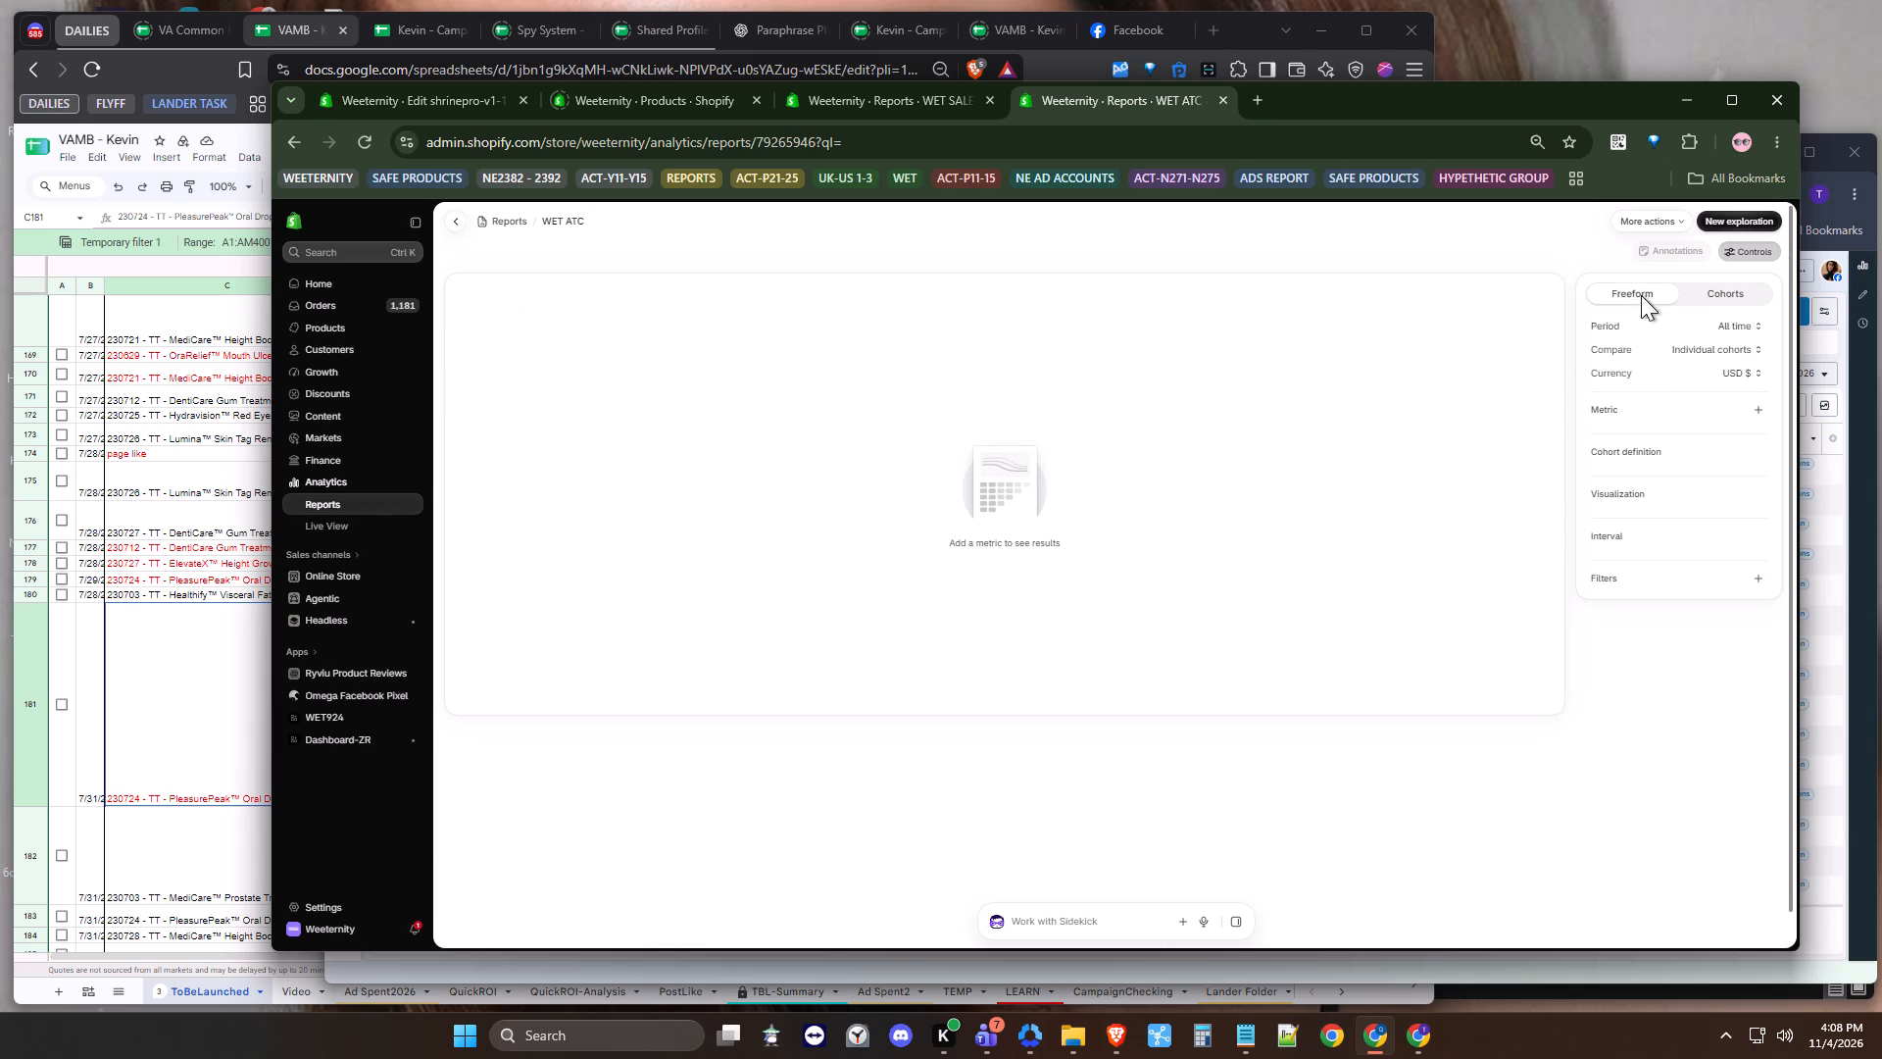
{"action": "left_click", "coordinate": [1739, 329]}
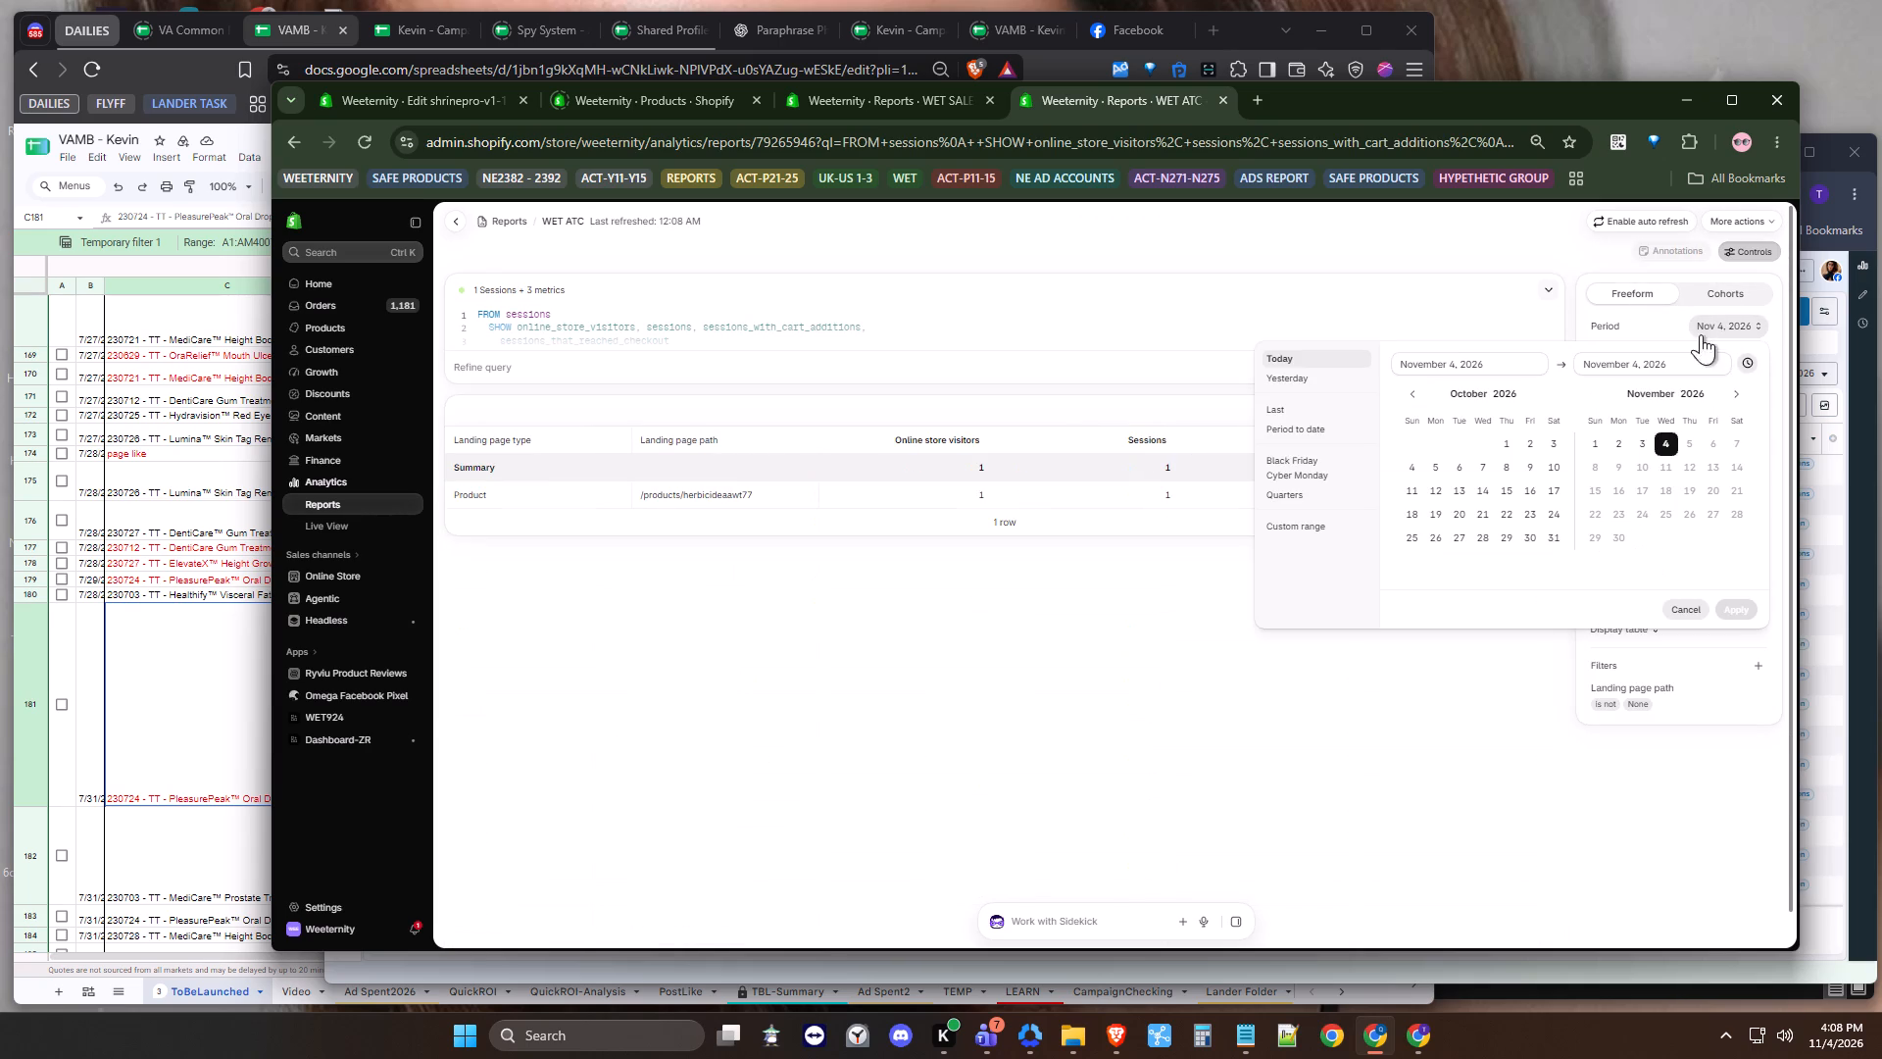
{"action": "left_click", "coordinate": [1324, 377]}
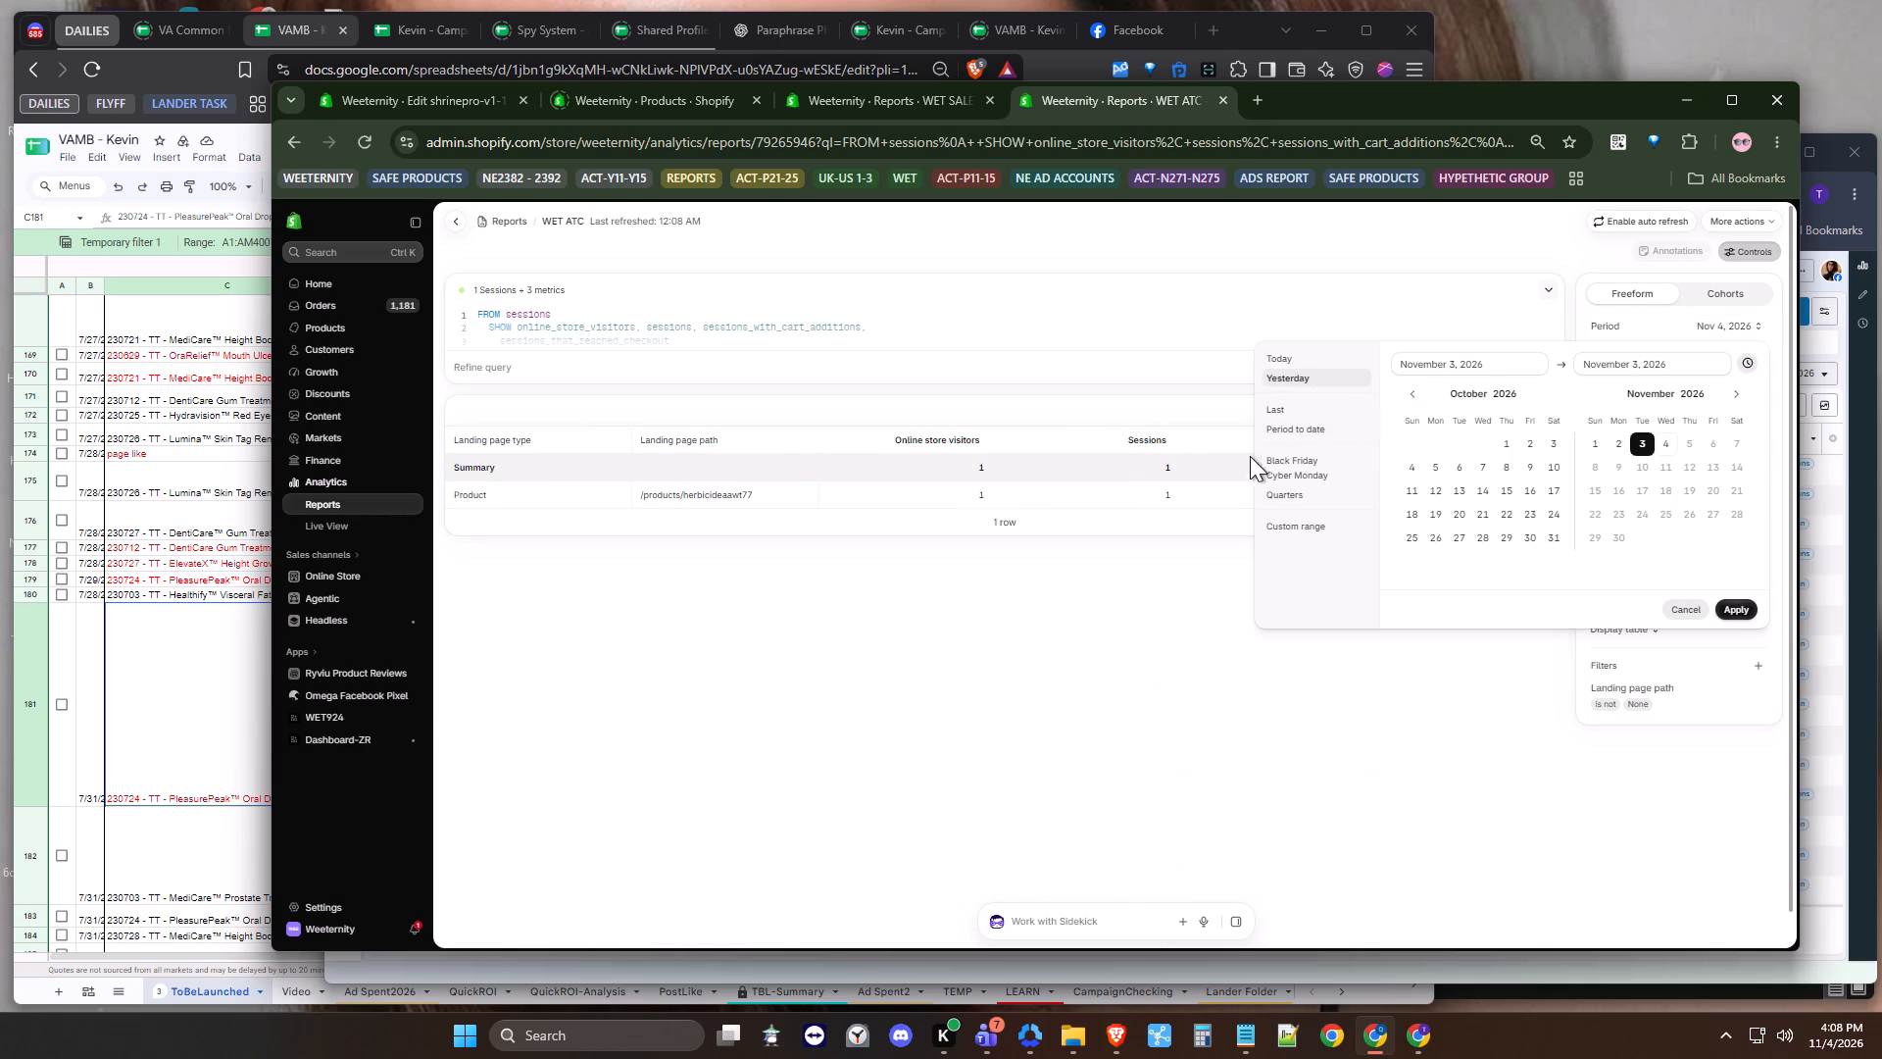
{"action": "left_click", "coordinate": [1743, 602]}
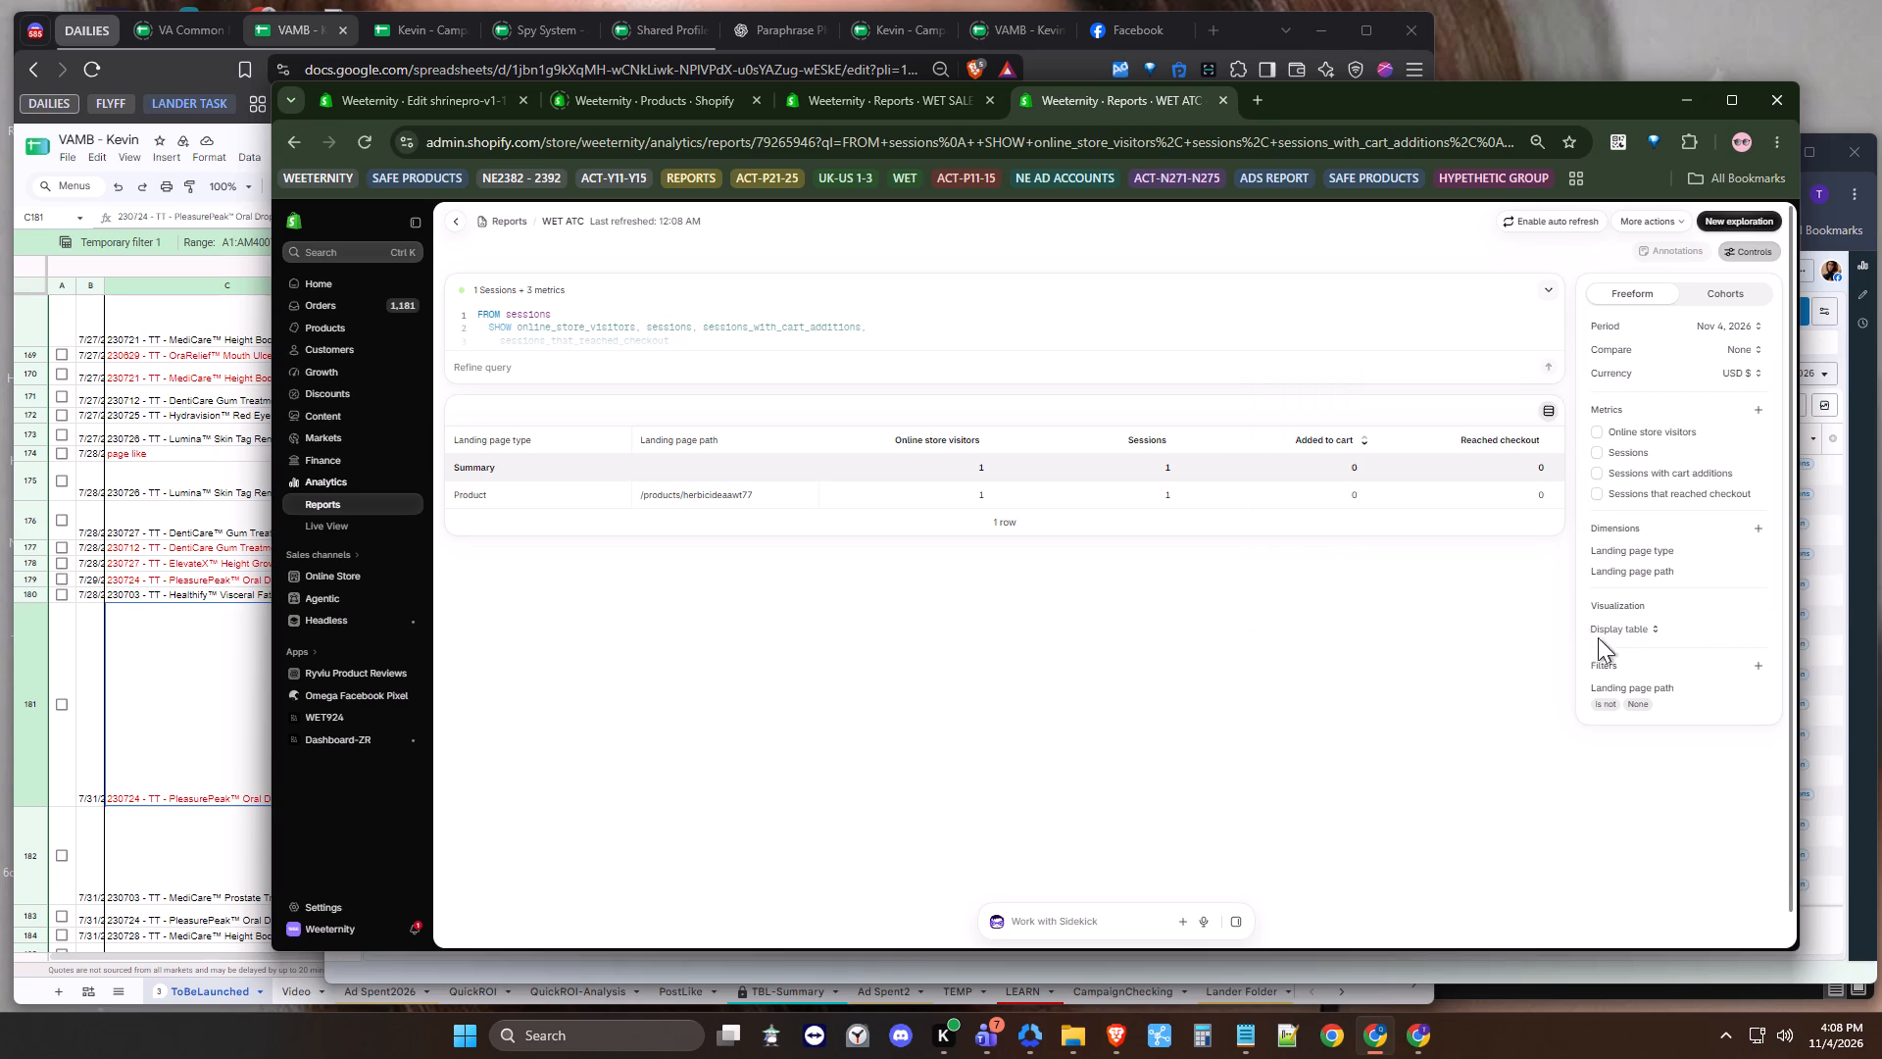
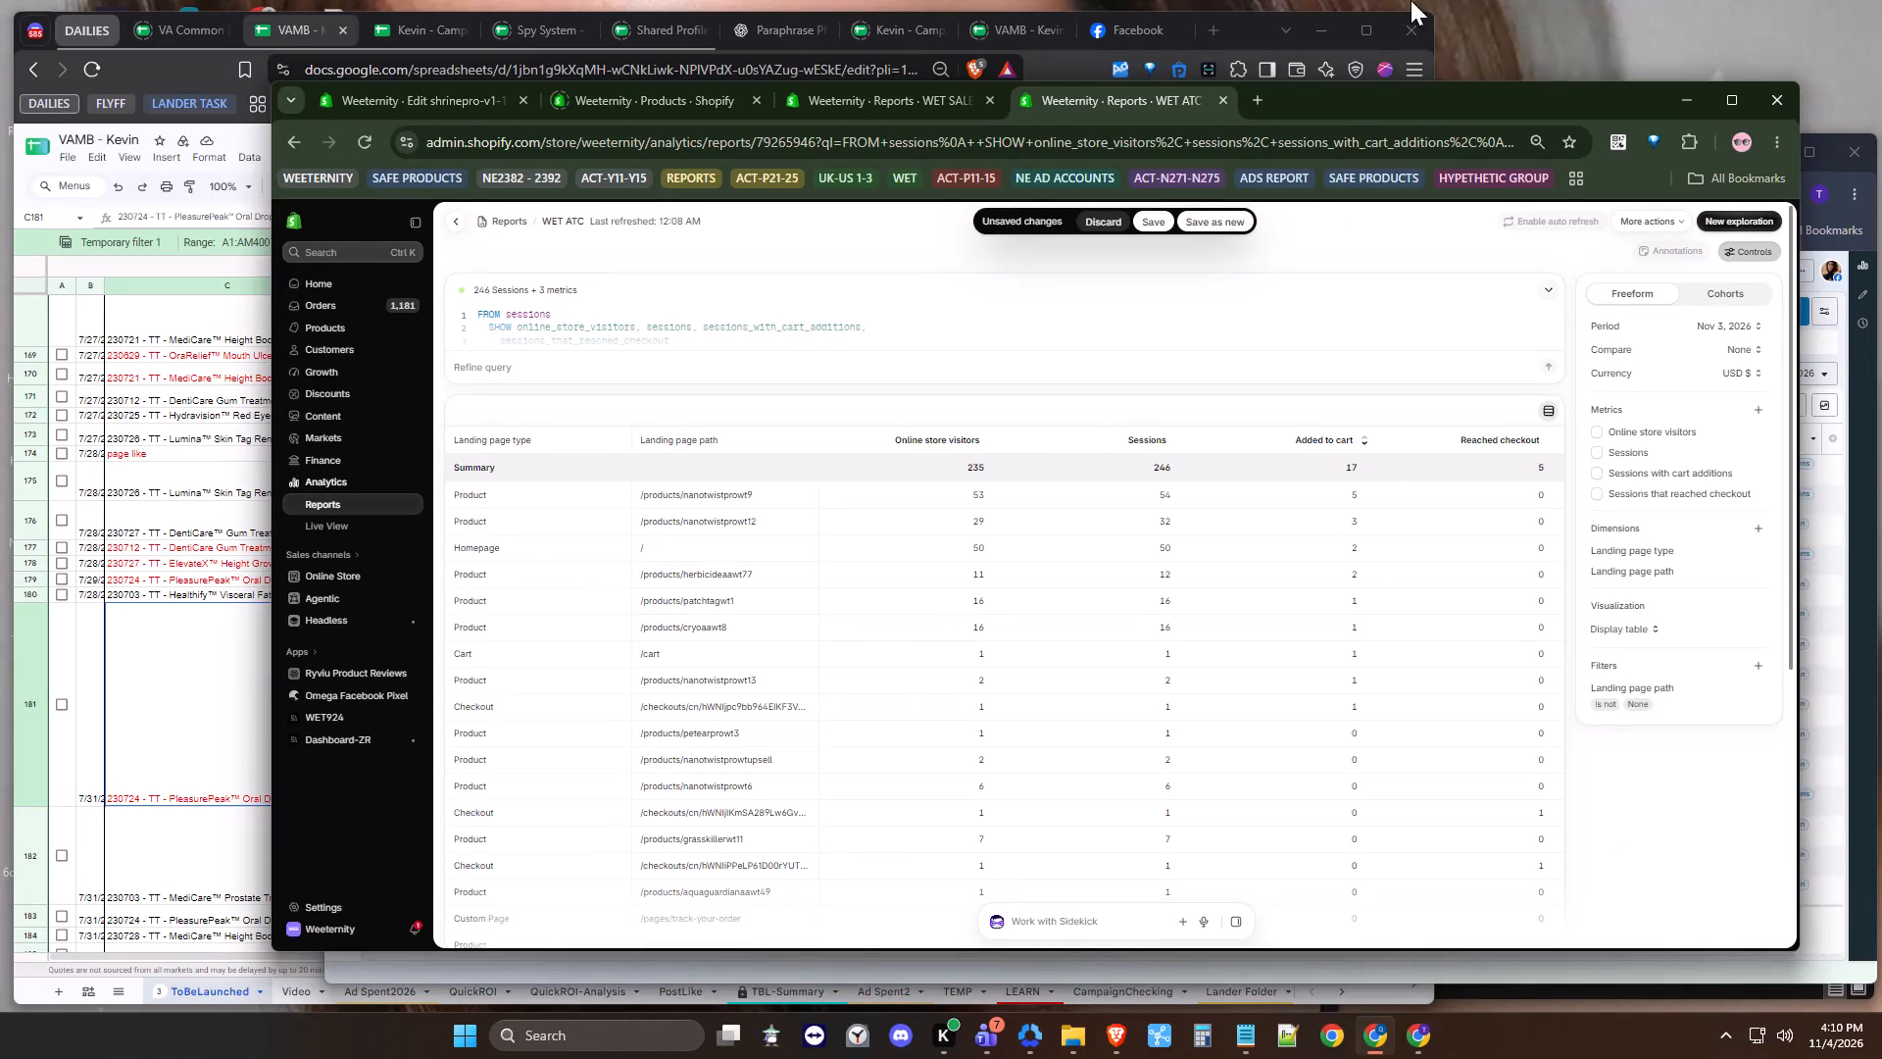
Save the changed period in the WET ATC report.
{"action": "right_click", "coordinate": [1613, 0]}
{"action": "left_click", "coordinate": [1439, 76]}
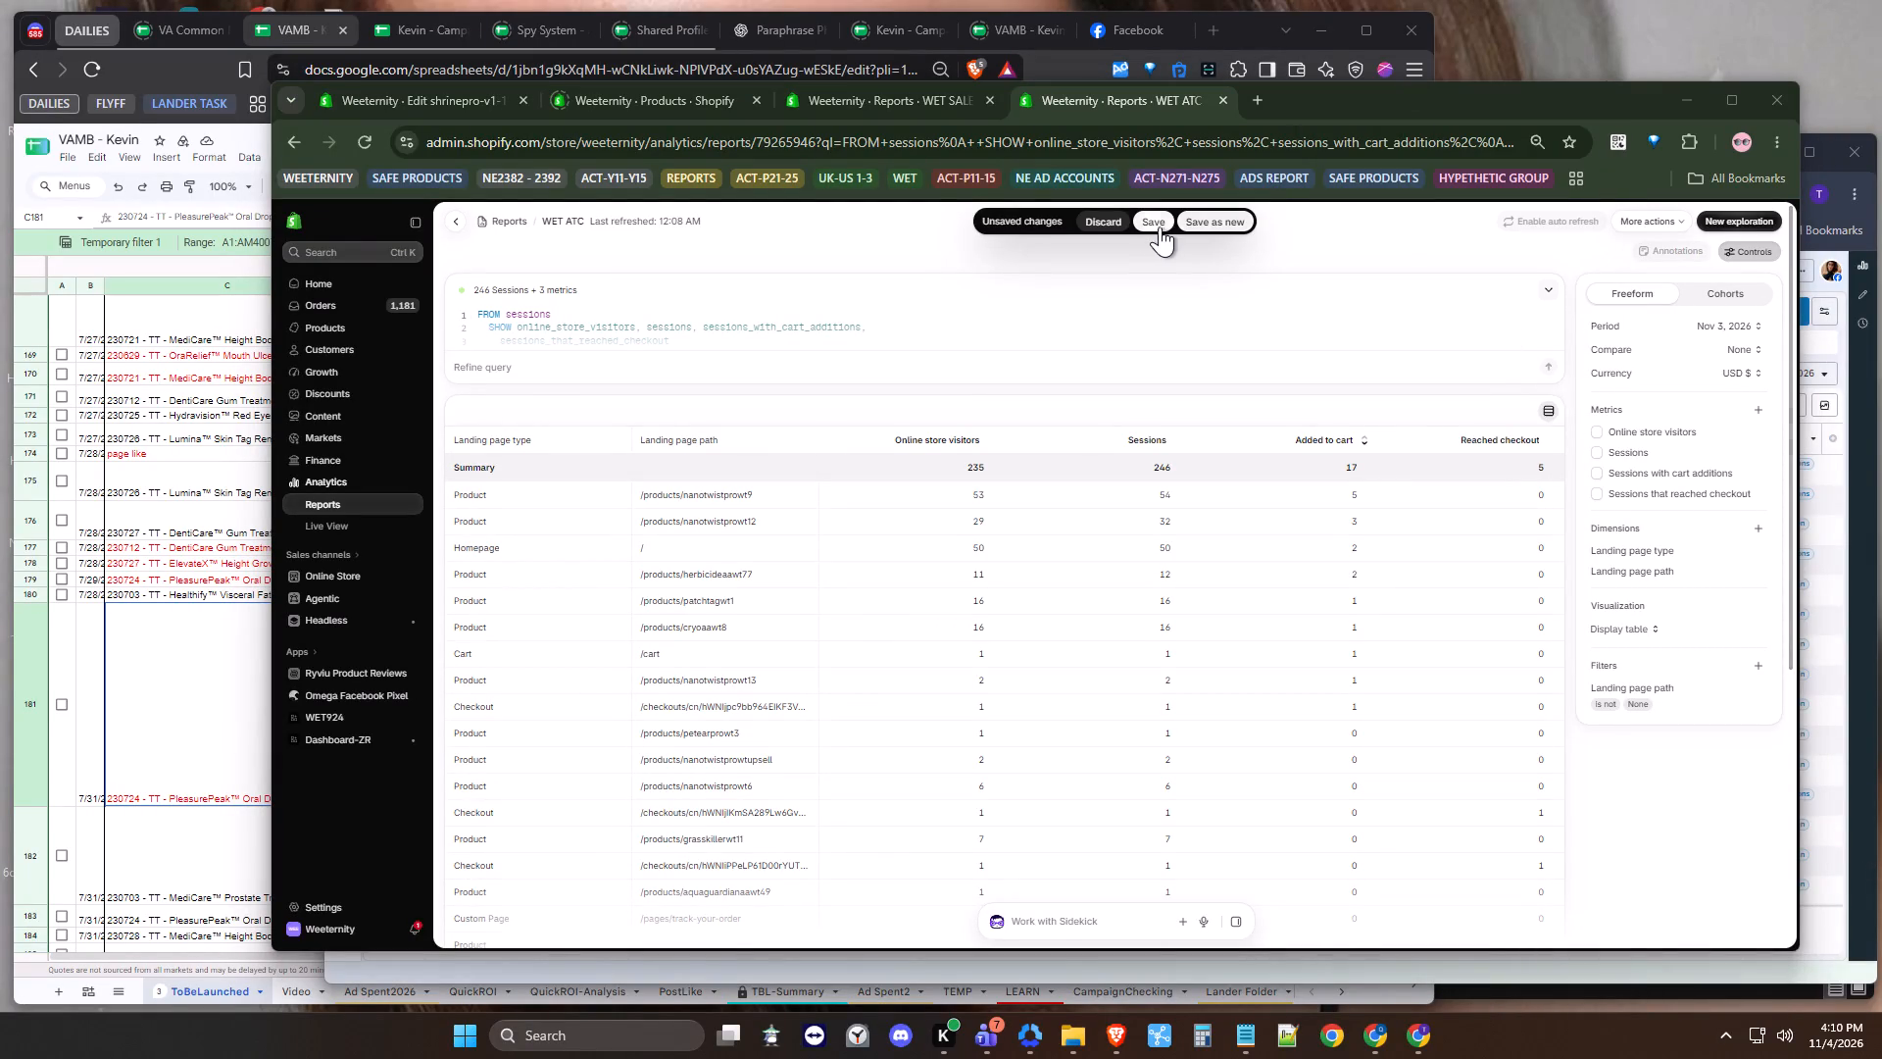
{"action": "left_click", "coordinate": [1163, 221]}
Save the WET SALES/SHIP COUNTRY report for November 3, 2026, and export it as a CSV file.
{"action": "left_click", "coordinate": [961, 109]}
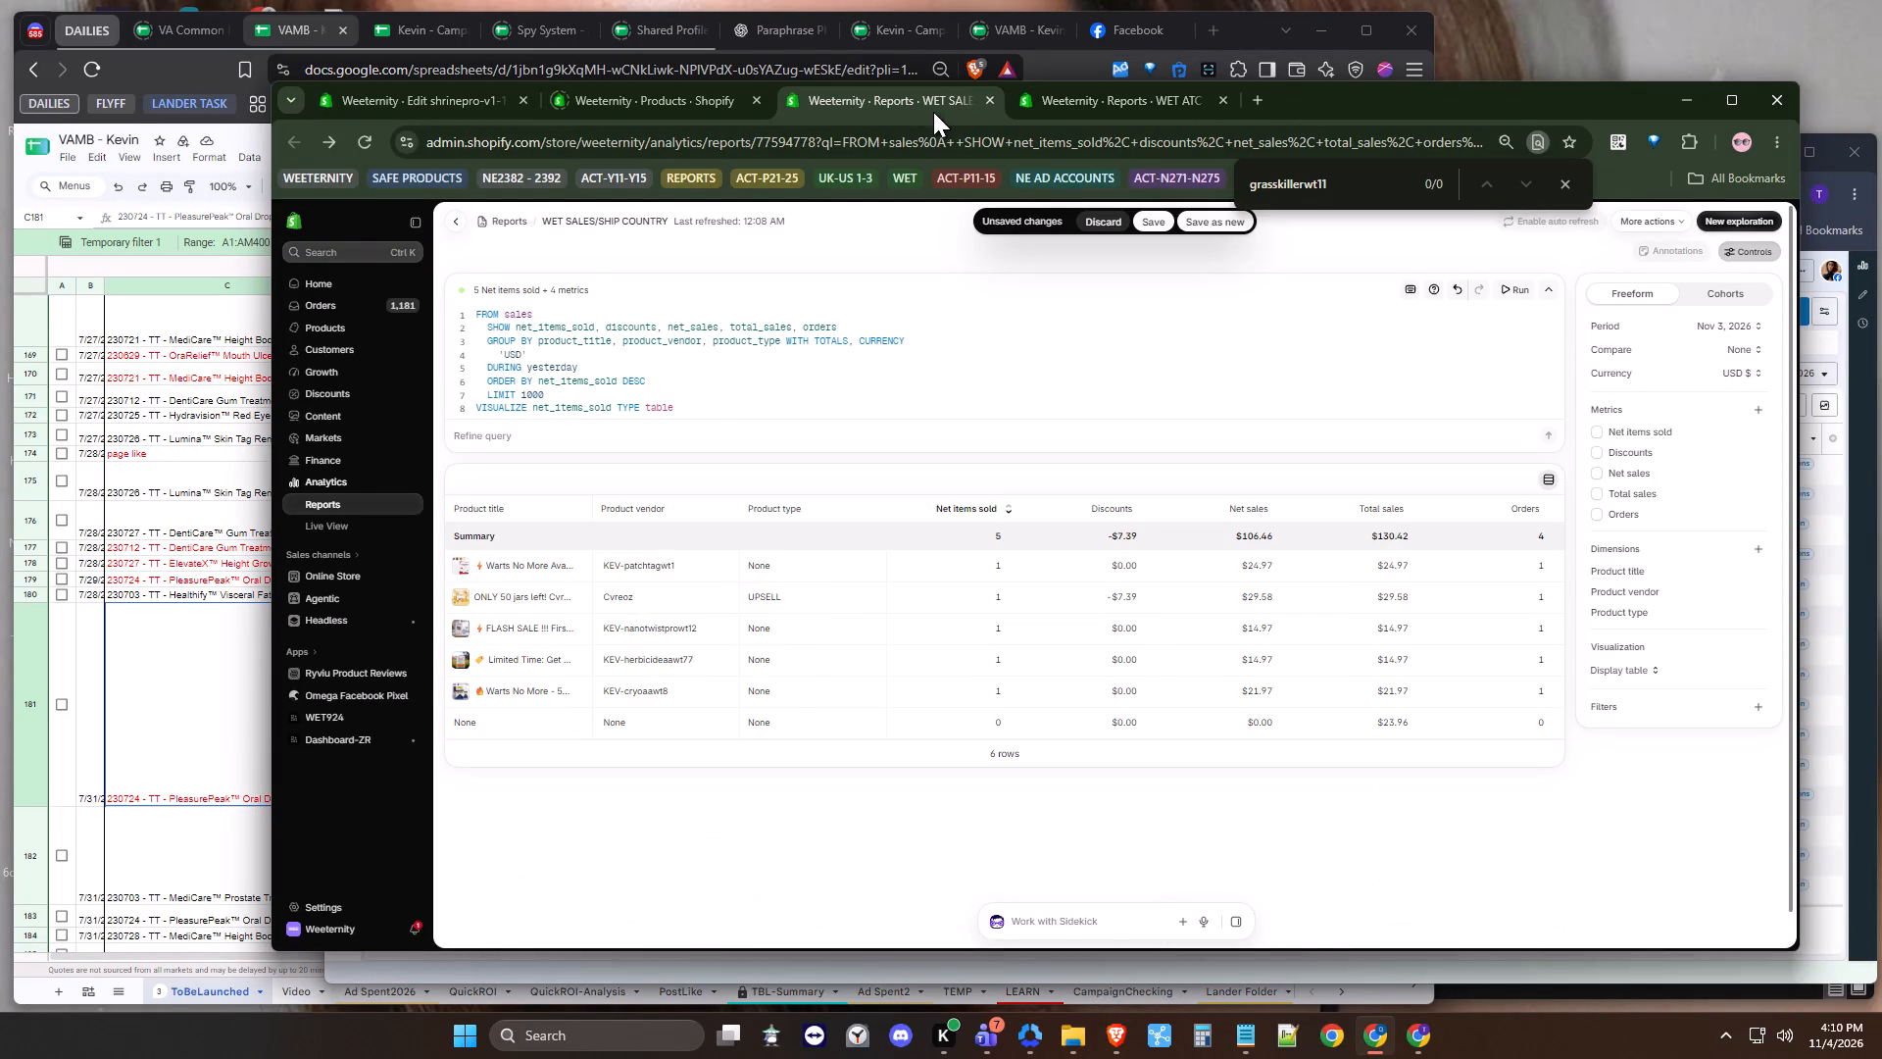
{"action": "left_click", "coordinate": [927, 235]}
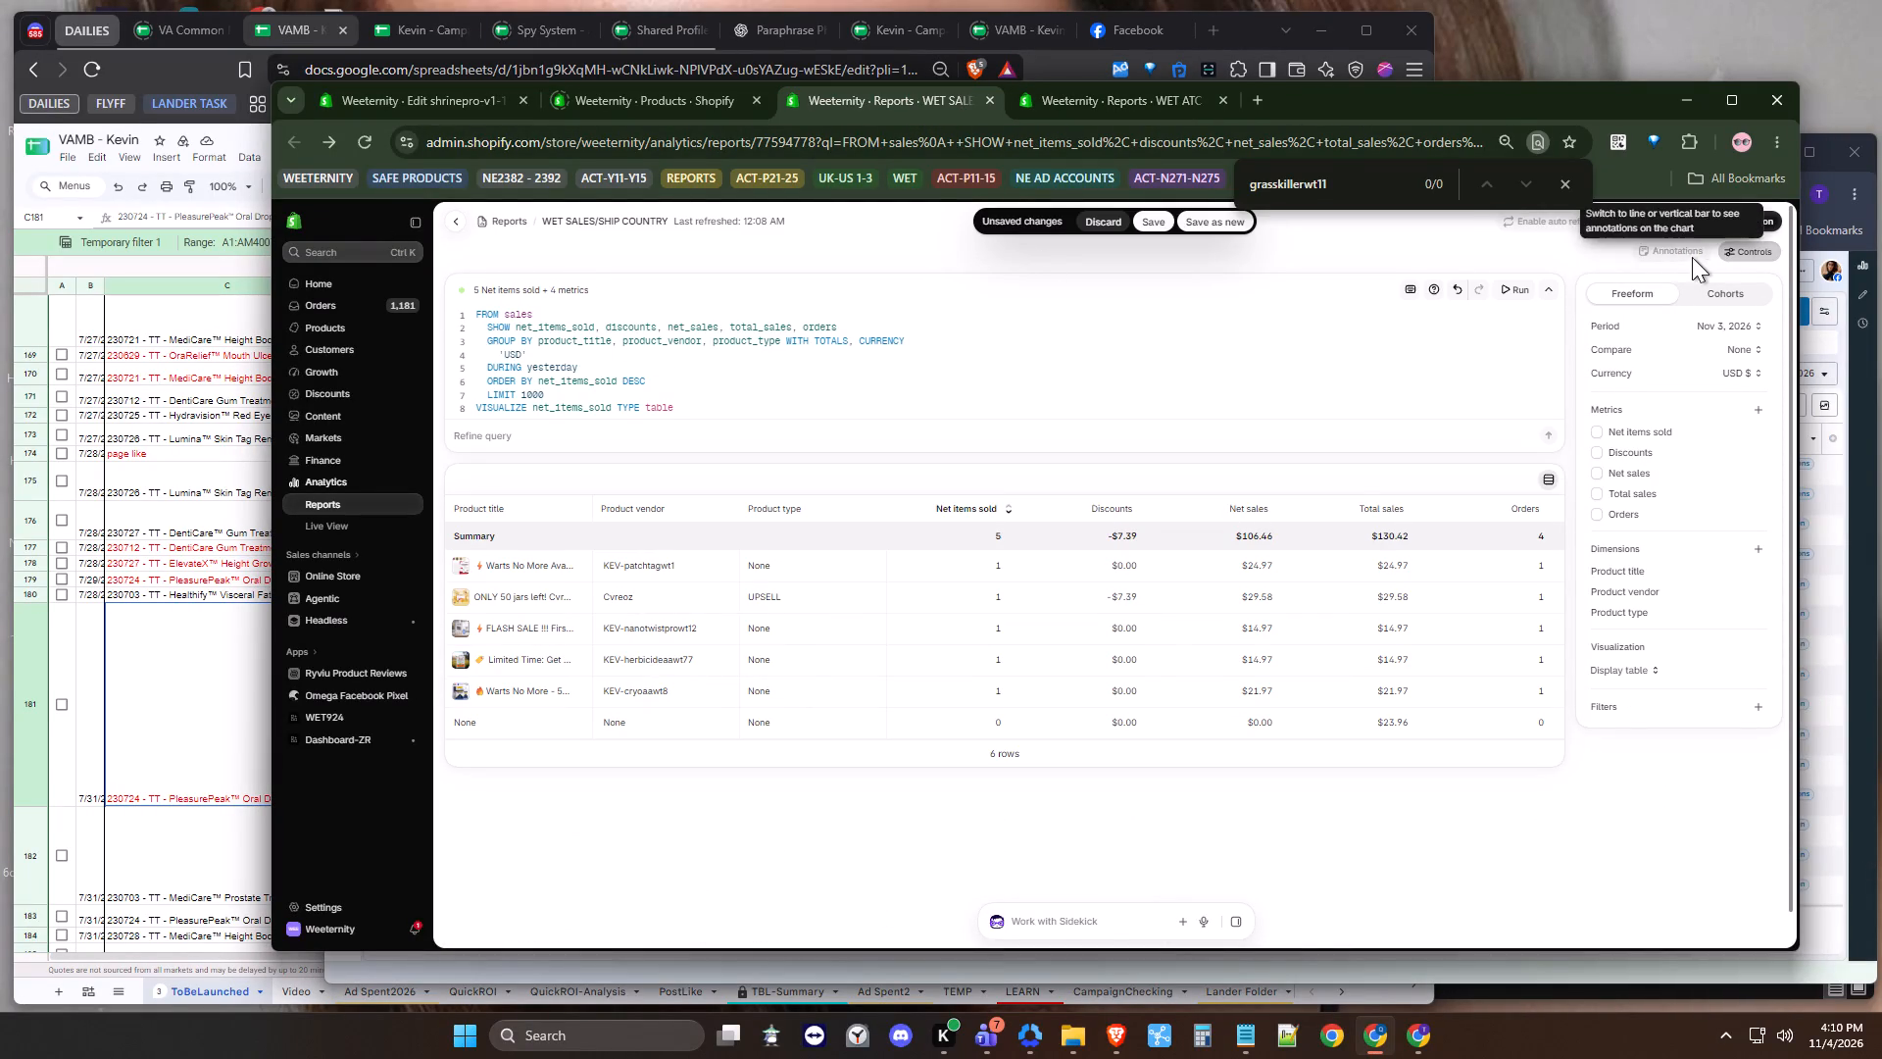
{"action": "left_click", "coordinate": [1140, 222]}
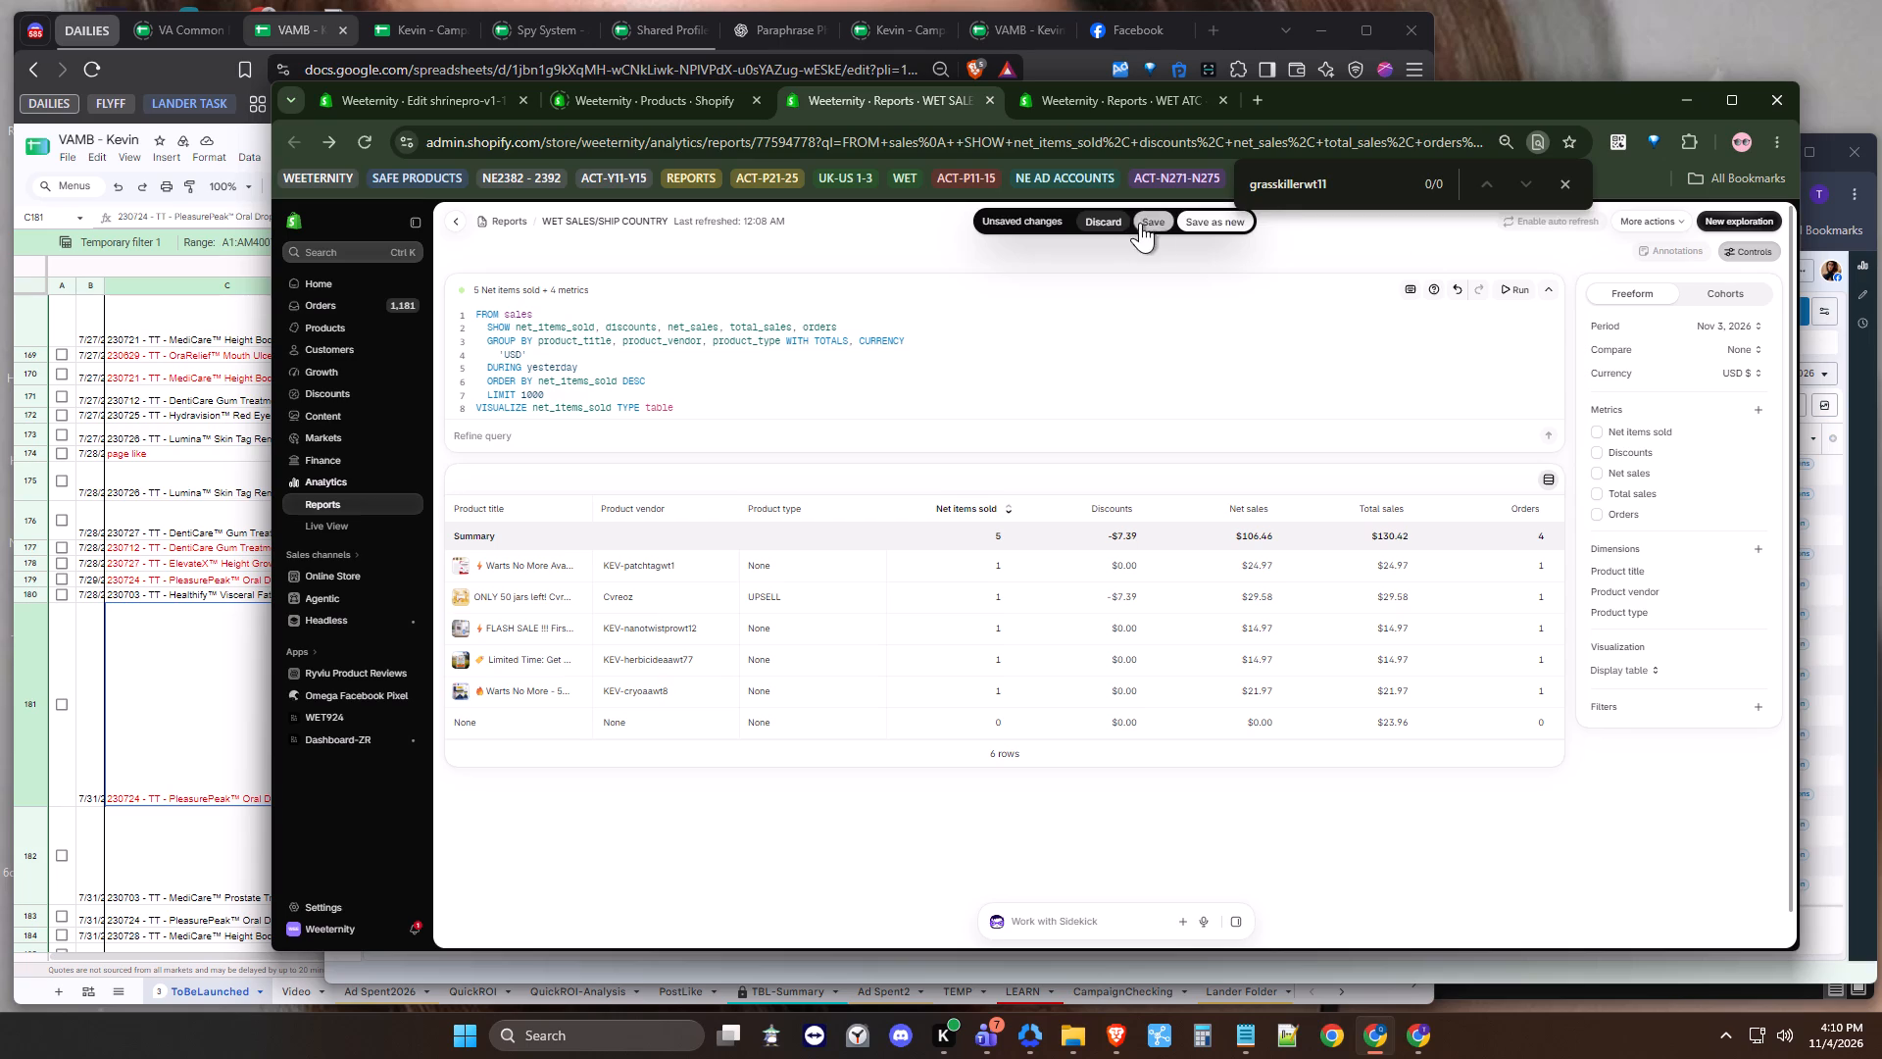
{"action": "left_click", "coordinate": [1726, 223]}
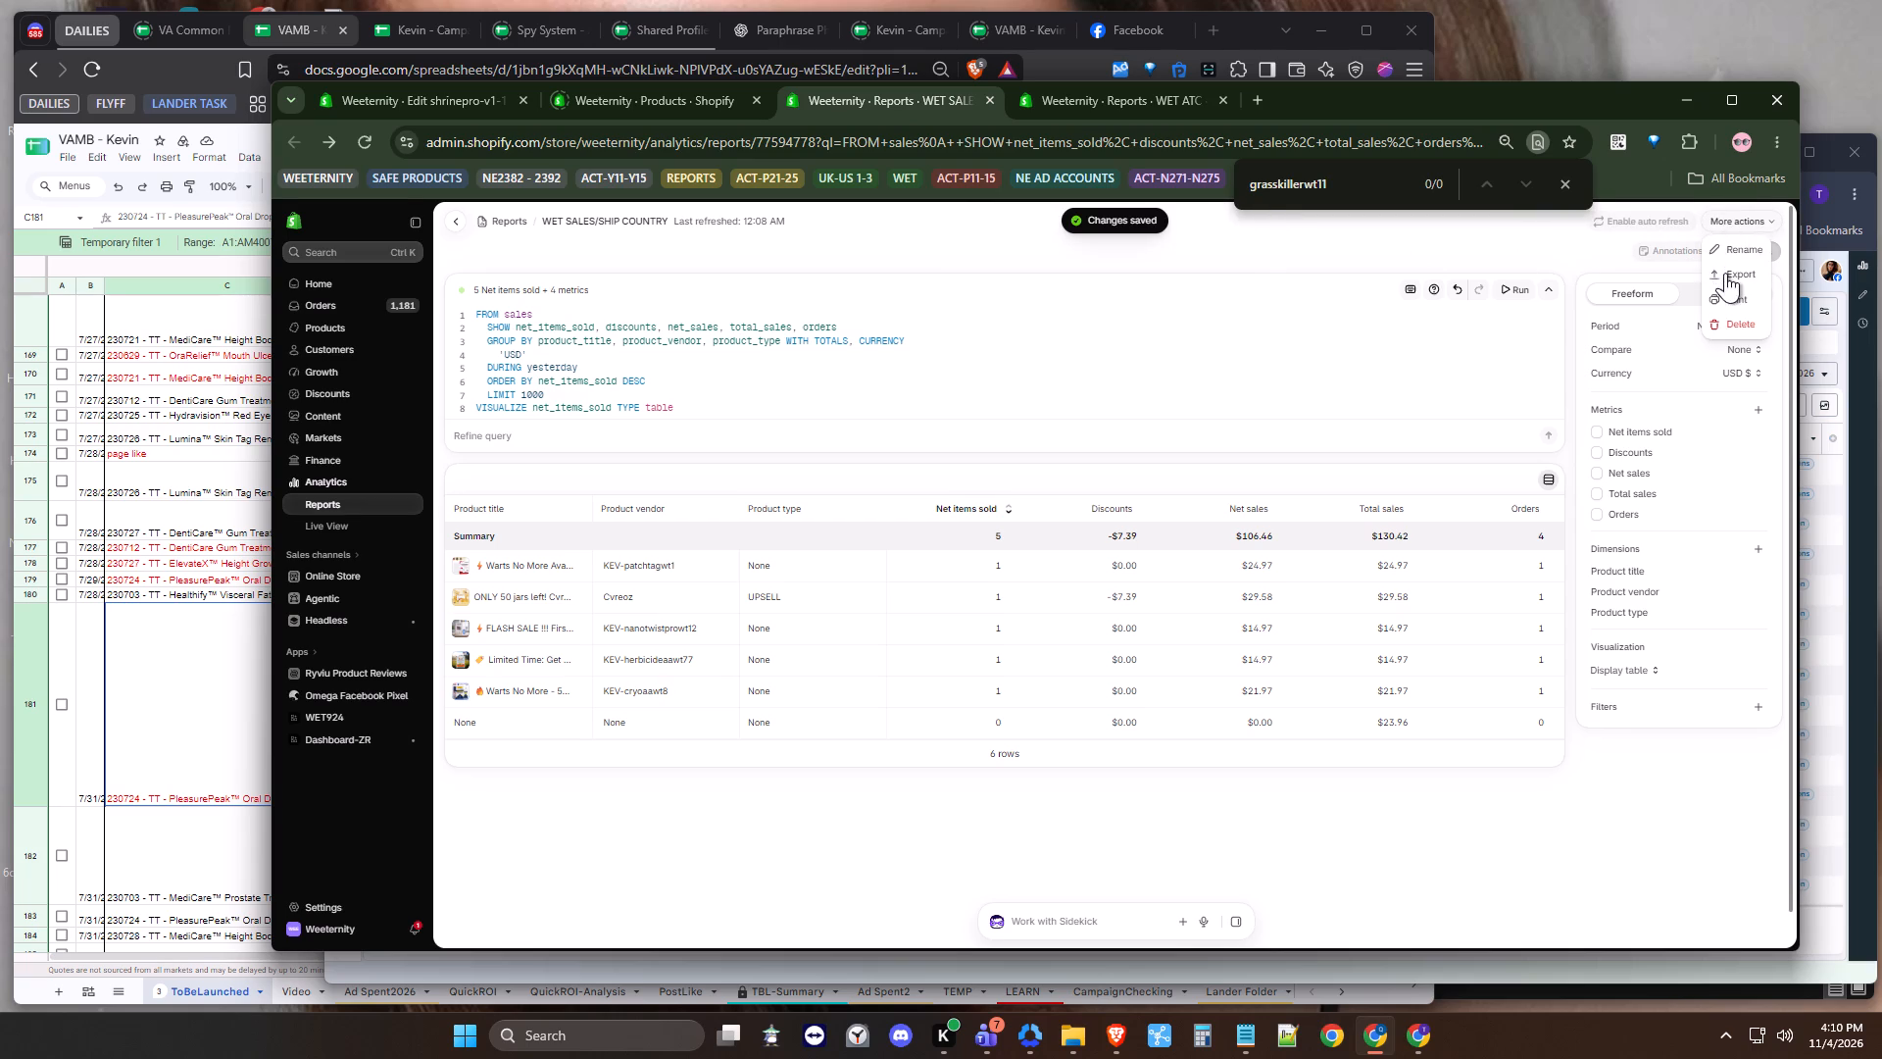
{"action": "left_click", "coordinate": [1725, 273]}
{"action": "left_click", "coordinate": [1225, 696]}
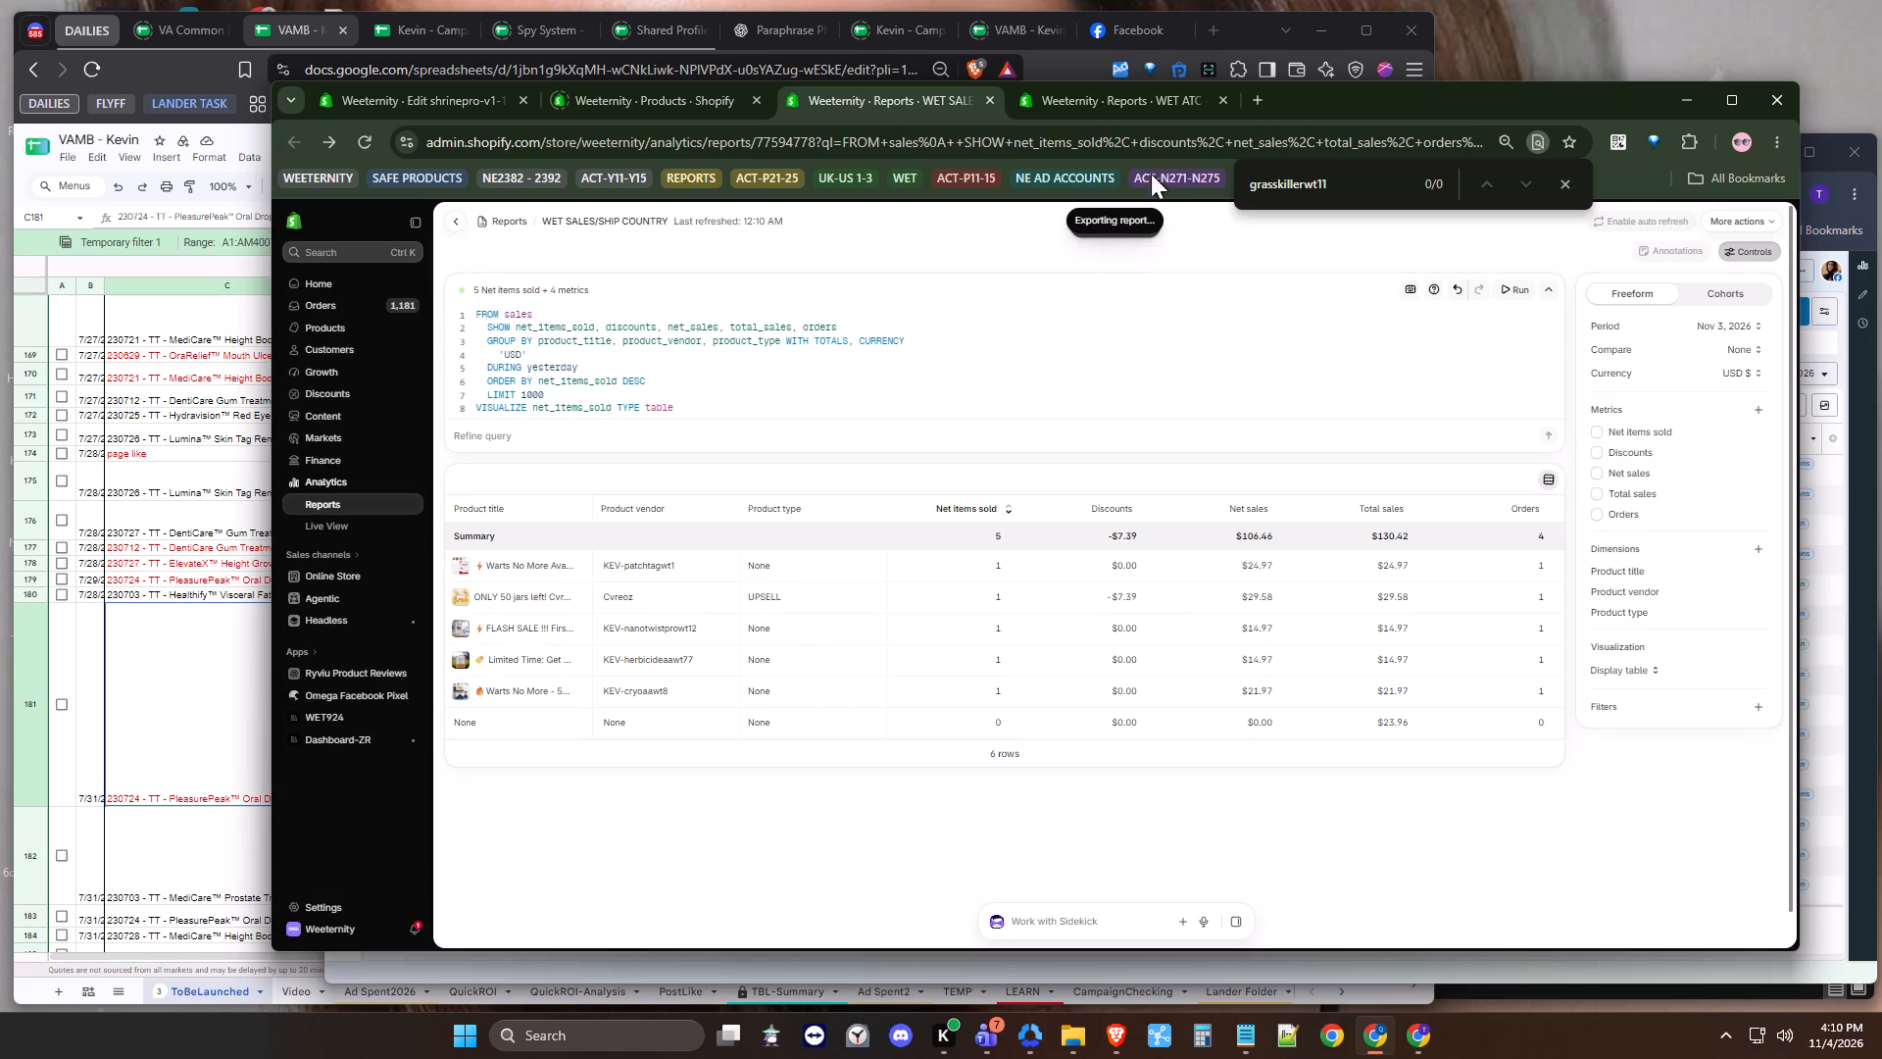
Export all results from the WET ATC report's data query as CSV and check the ADS download folder.
{"action": "left_click", "coordinate": [1125, 98]}
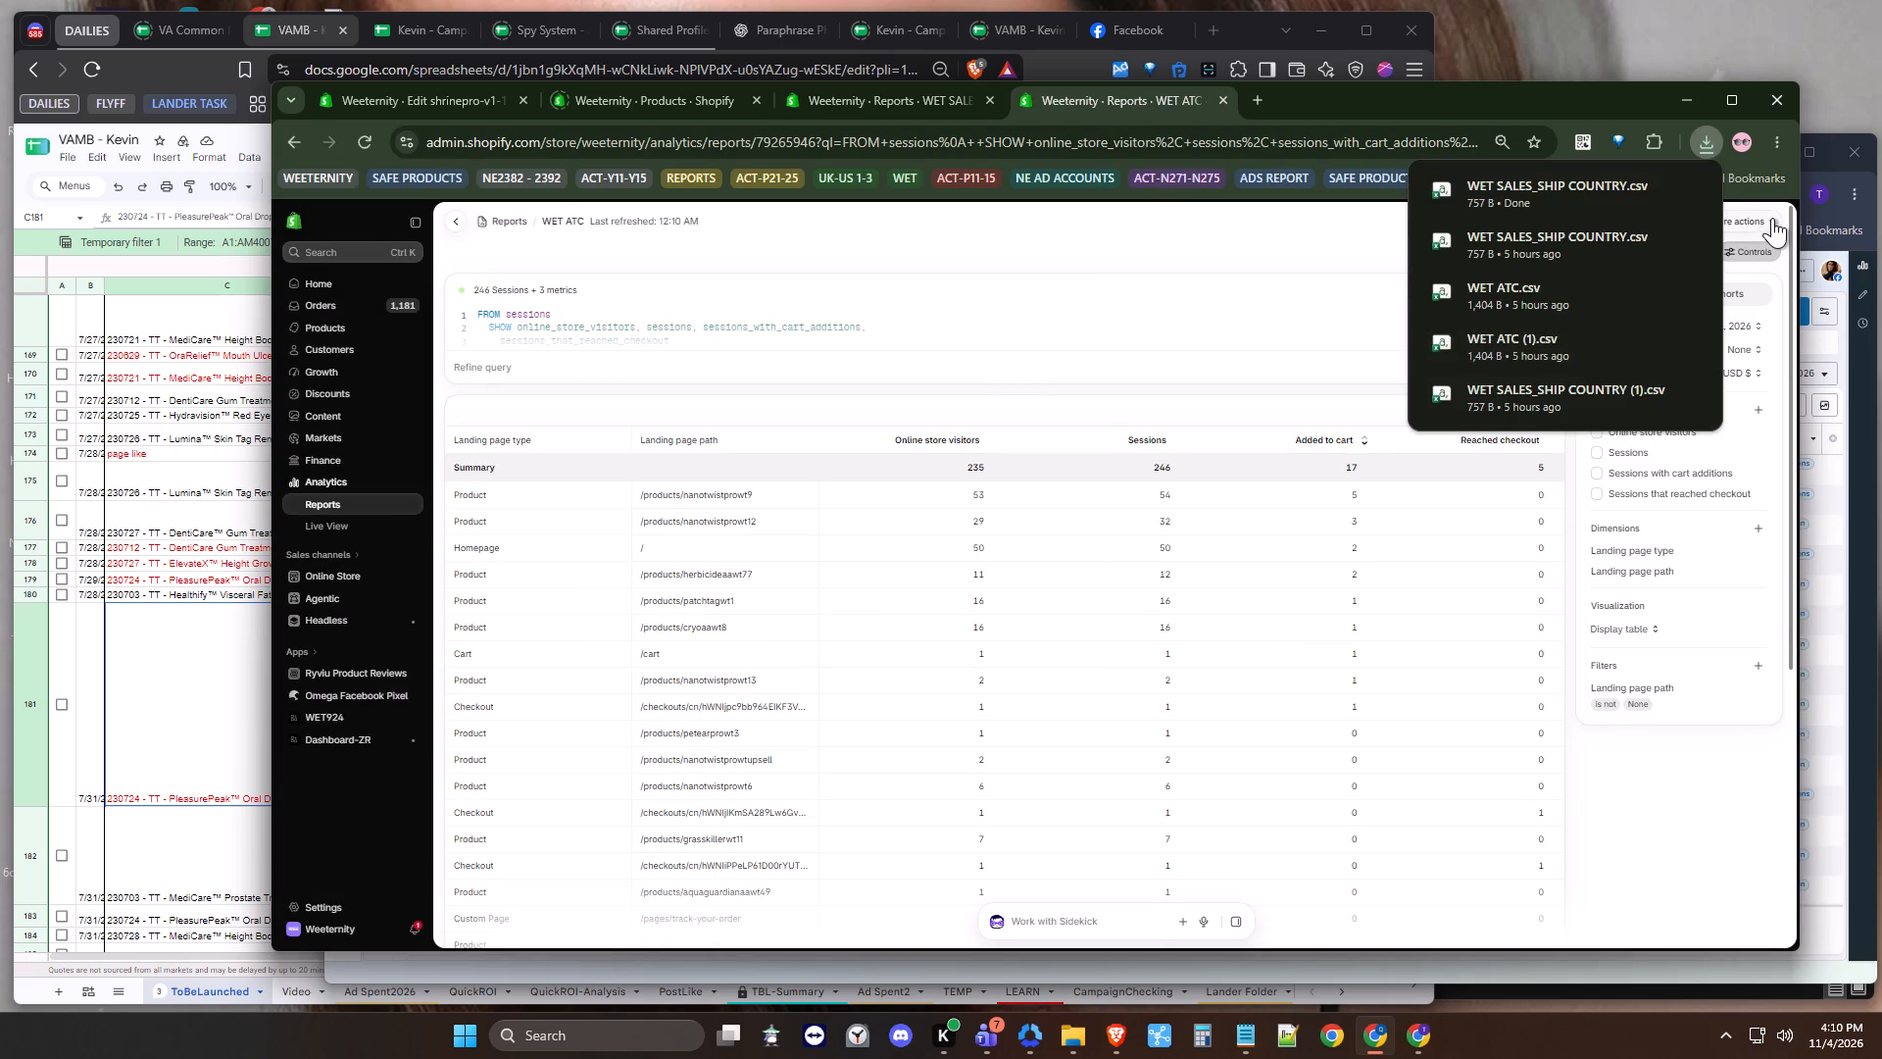
{"action": "left_click", "coordinate": [1772, 218]}
{"action": "left_click", "coordinate": [1757, 273]}
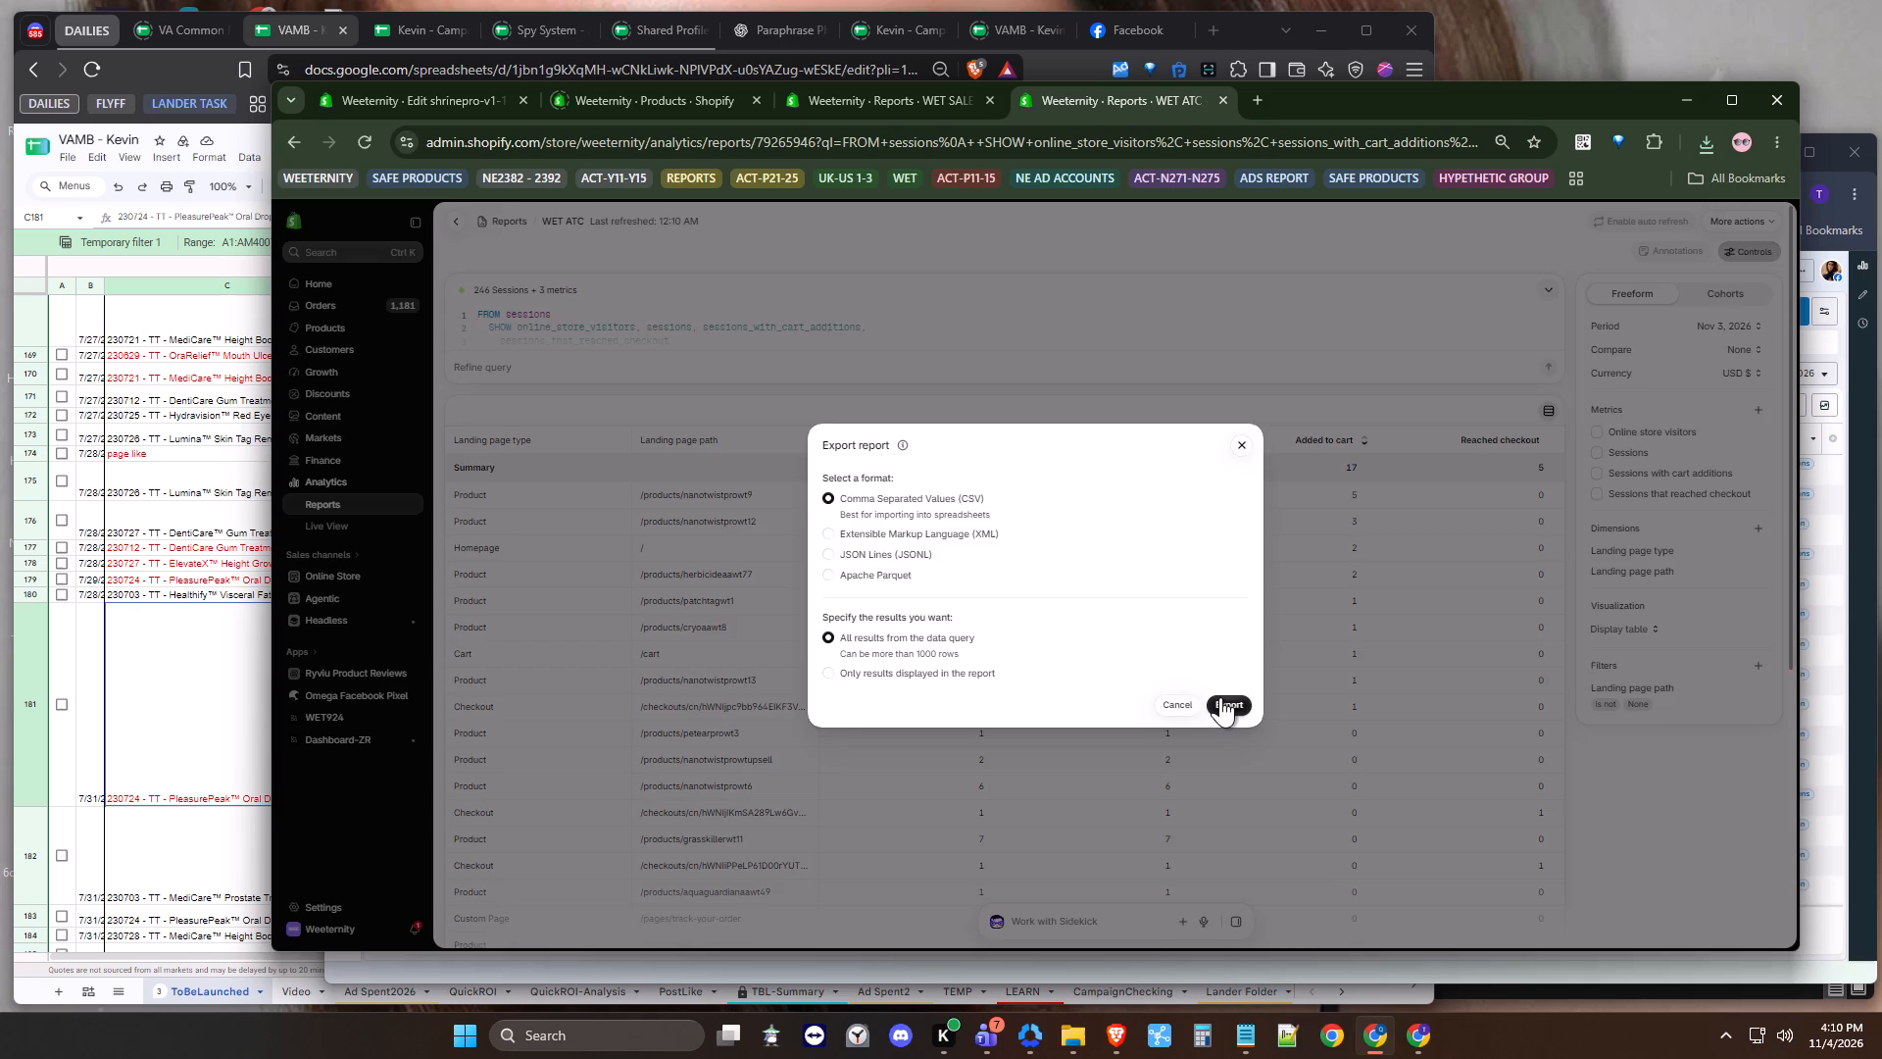
{"action": "left_click", "coordinate": [1221, 697]}
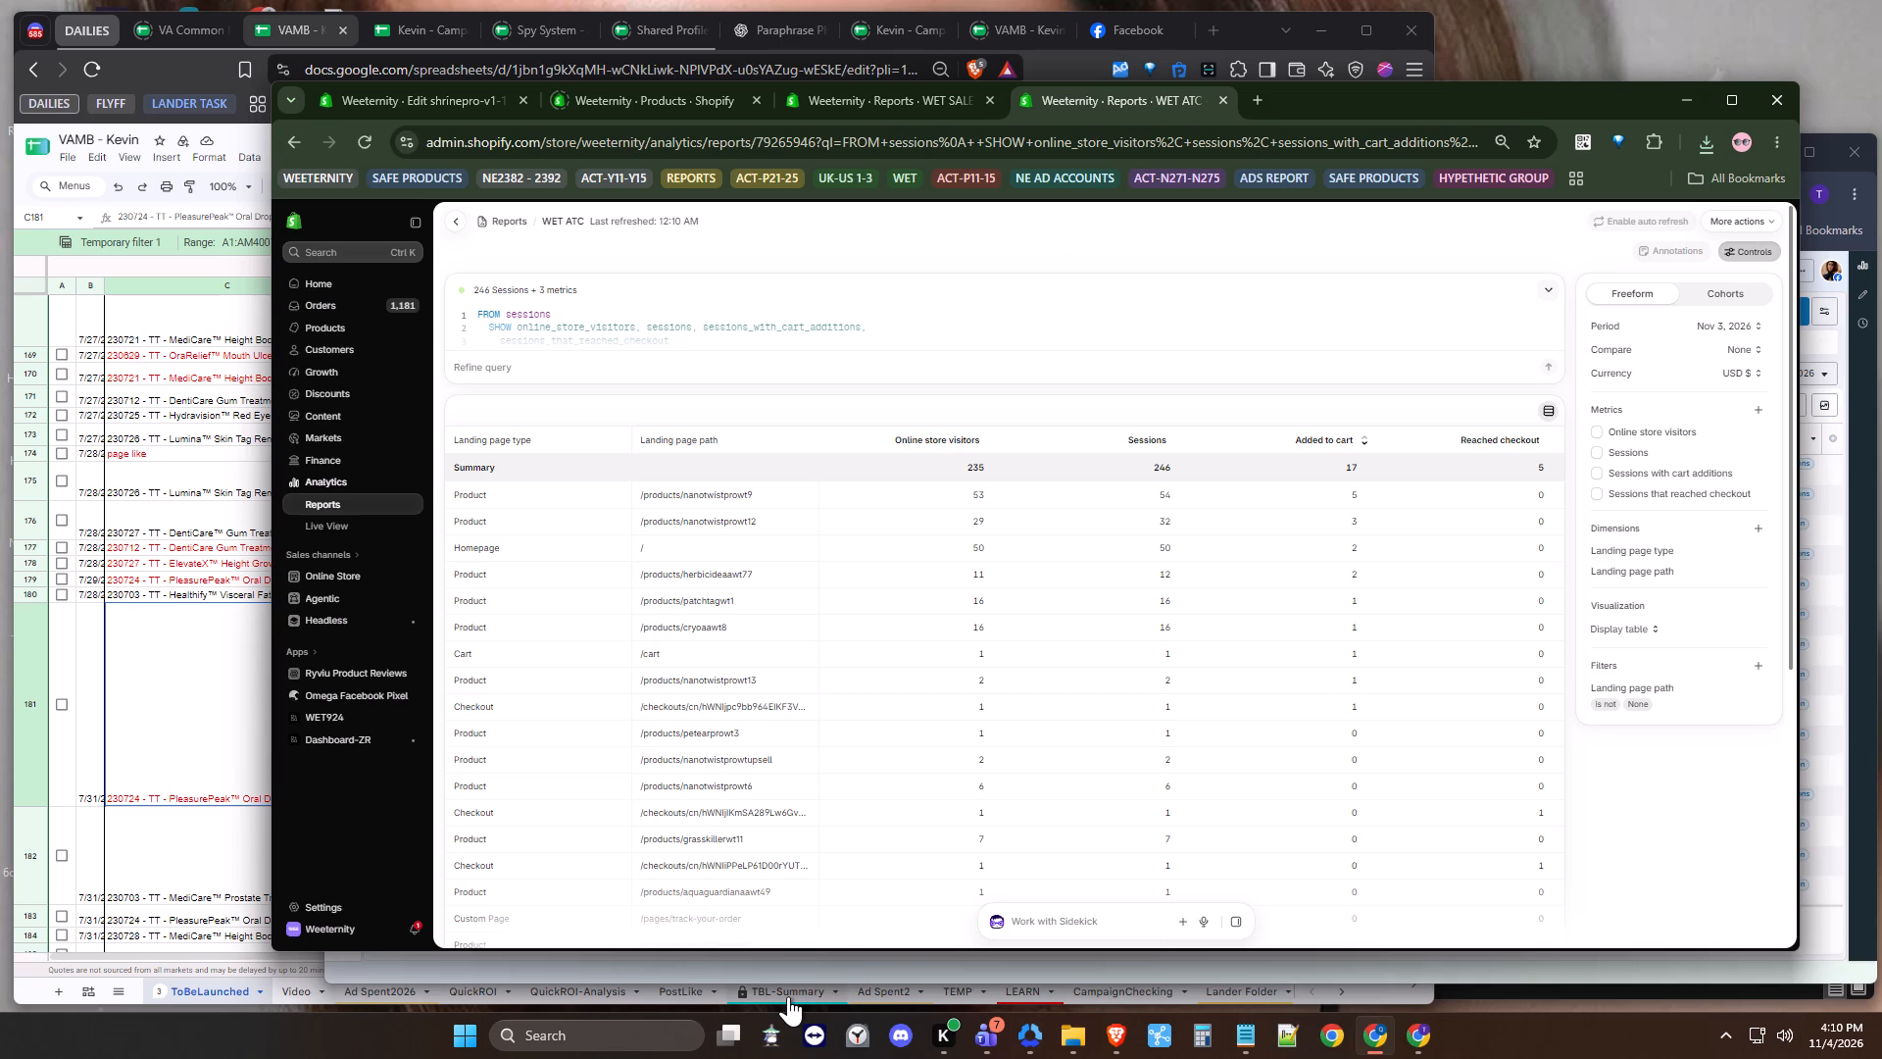
{"action": "left_click", "coordinate": [1082, 1048]}
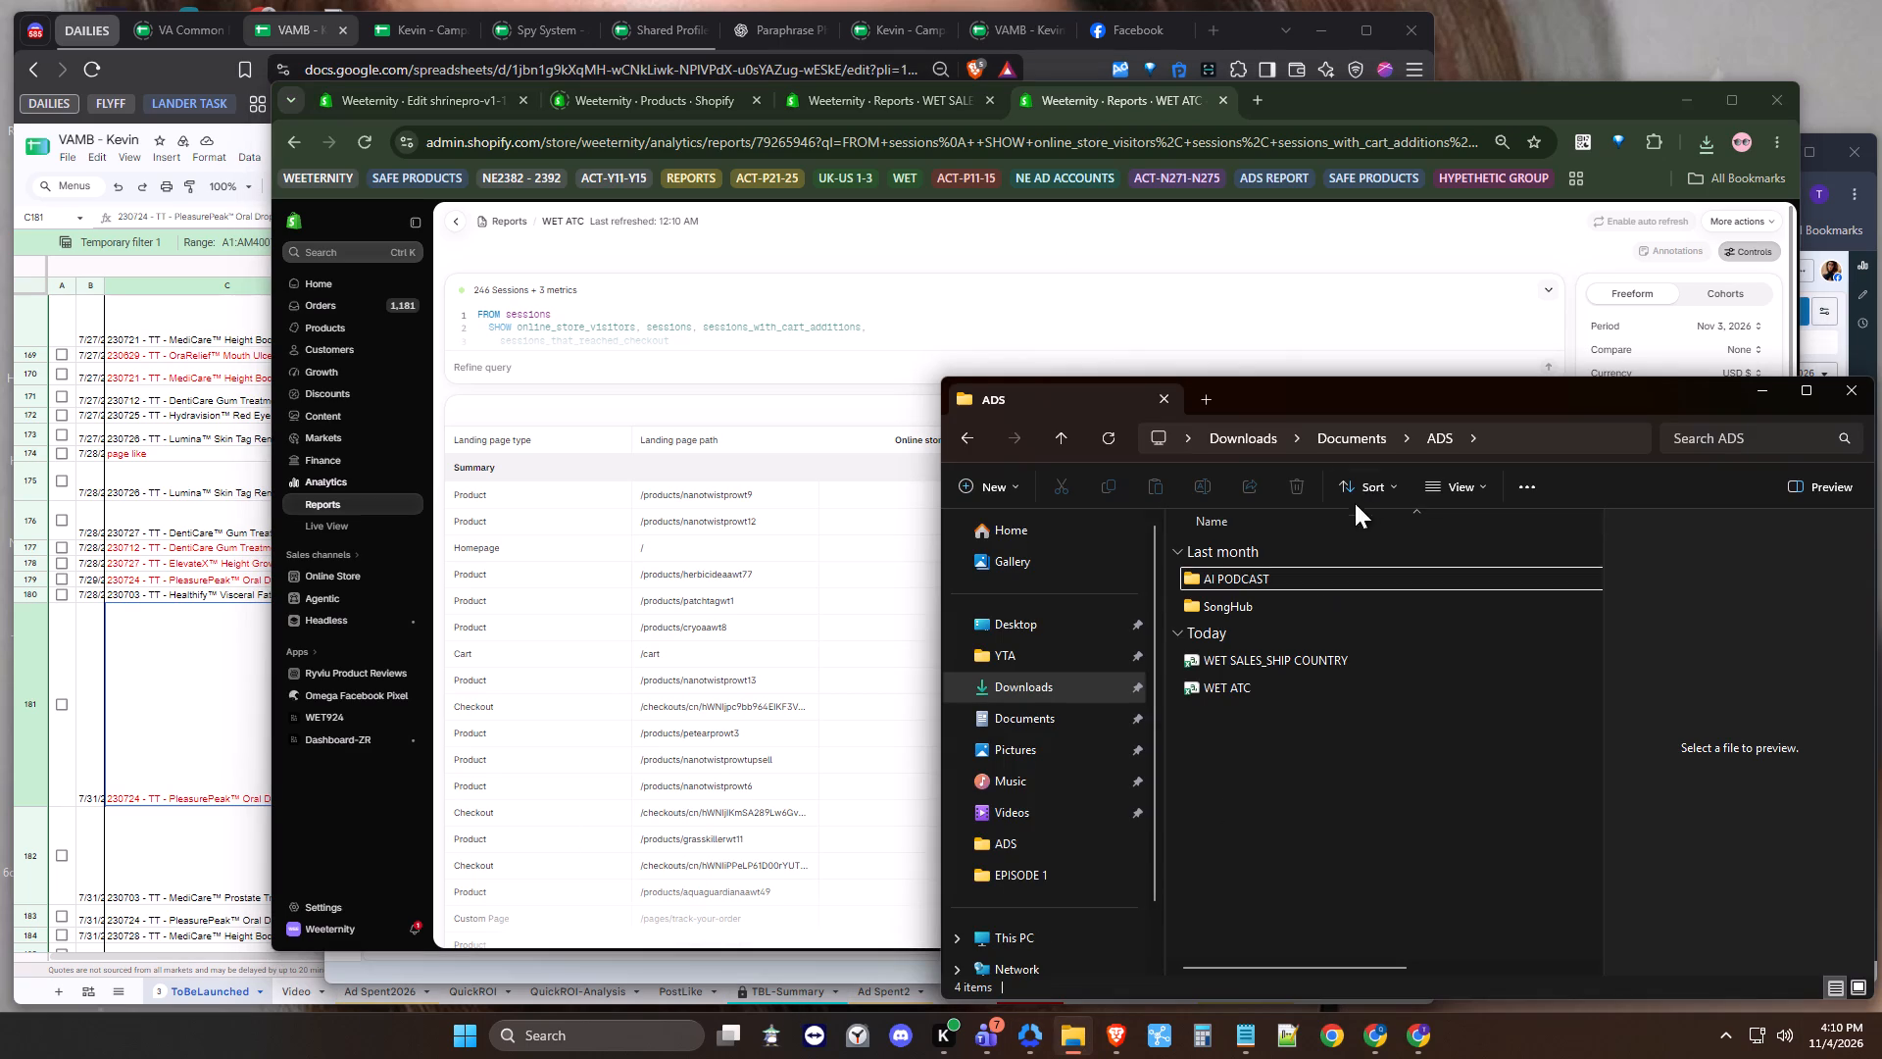
Switch to the Ads Manager window, expand the REPORTS tab group, and reload both of its Ads Reporting pages.
{"action": "left_click", "coordinate": [1383, 1032]}
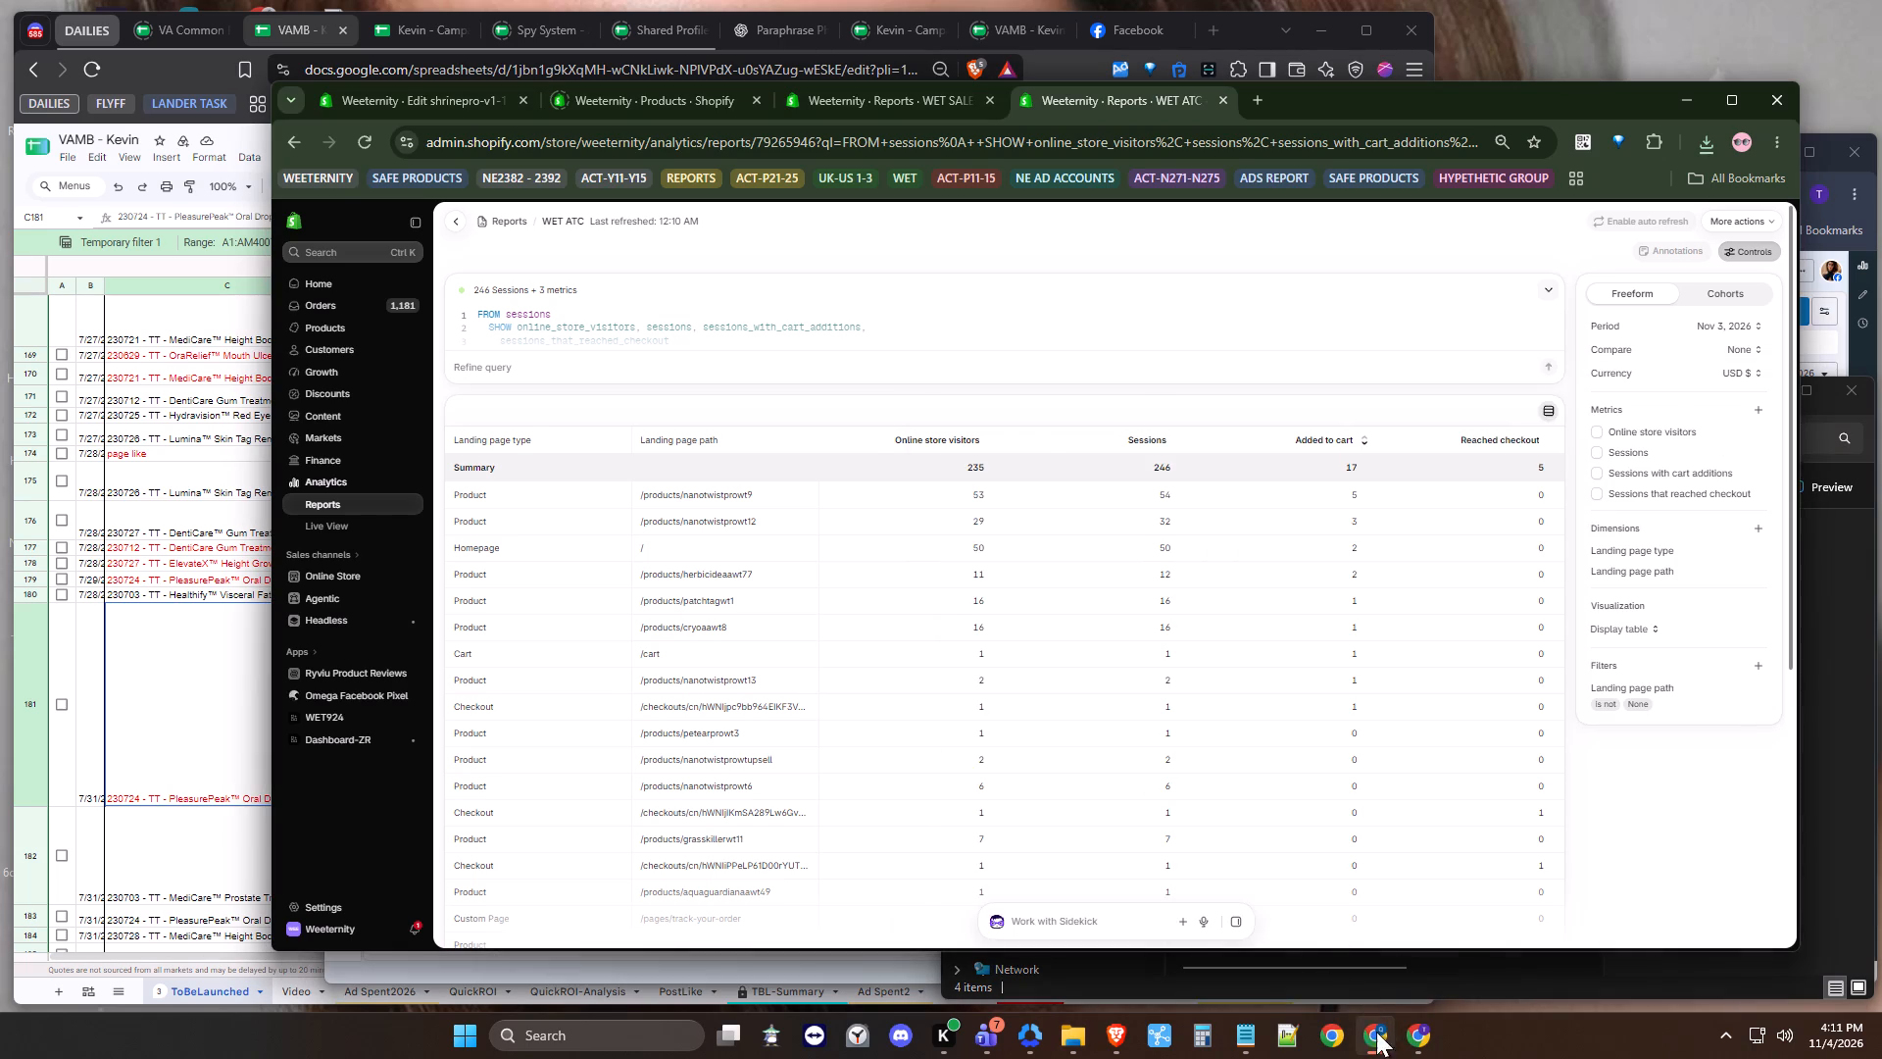
{"action": "left_click", "coordinate": [1409, 1036]}
{"action": "left_click", "coordinate": [364, 149]}
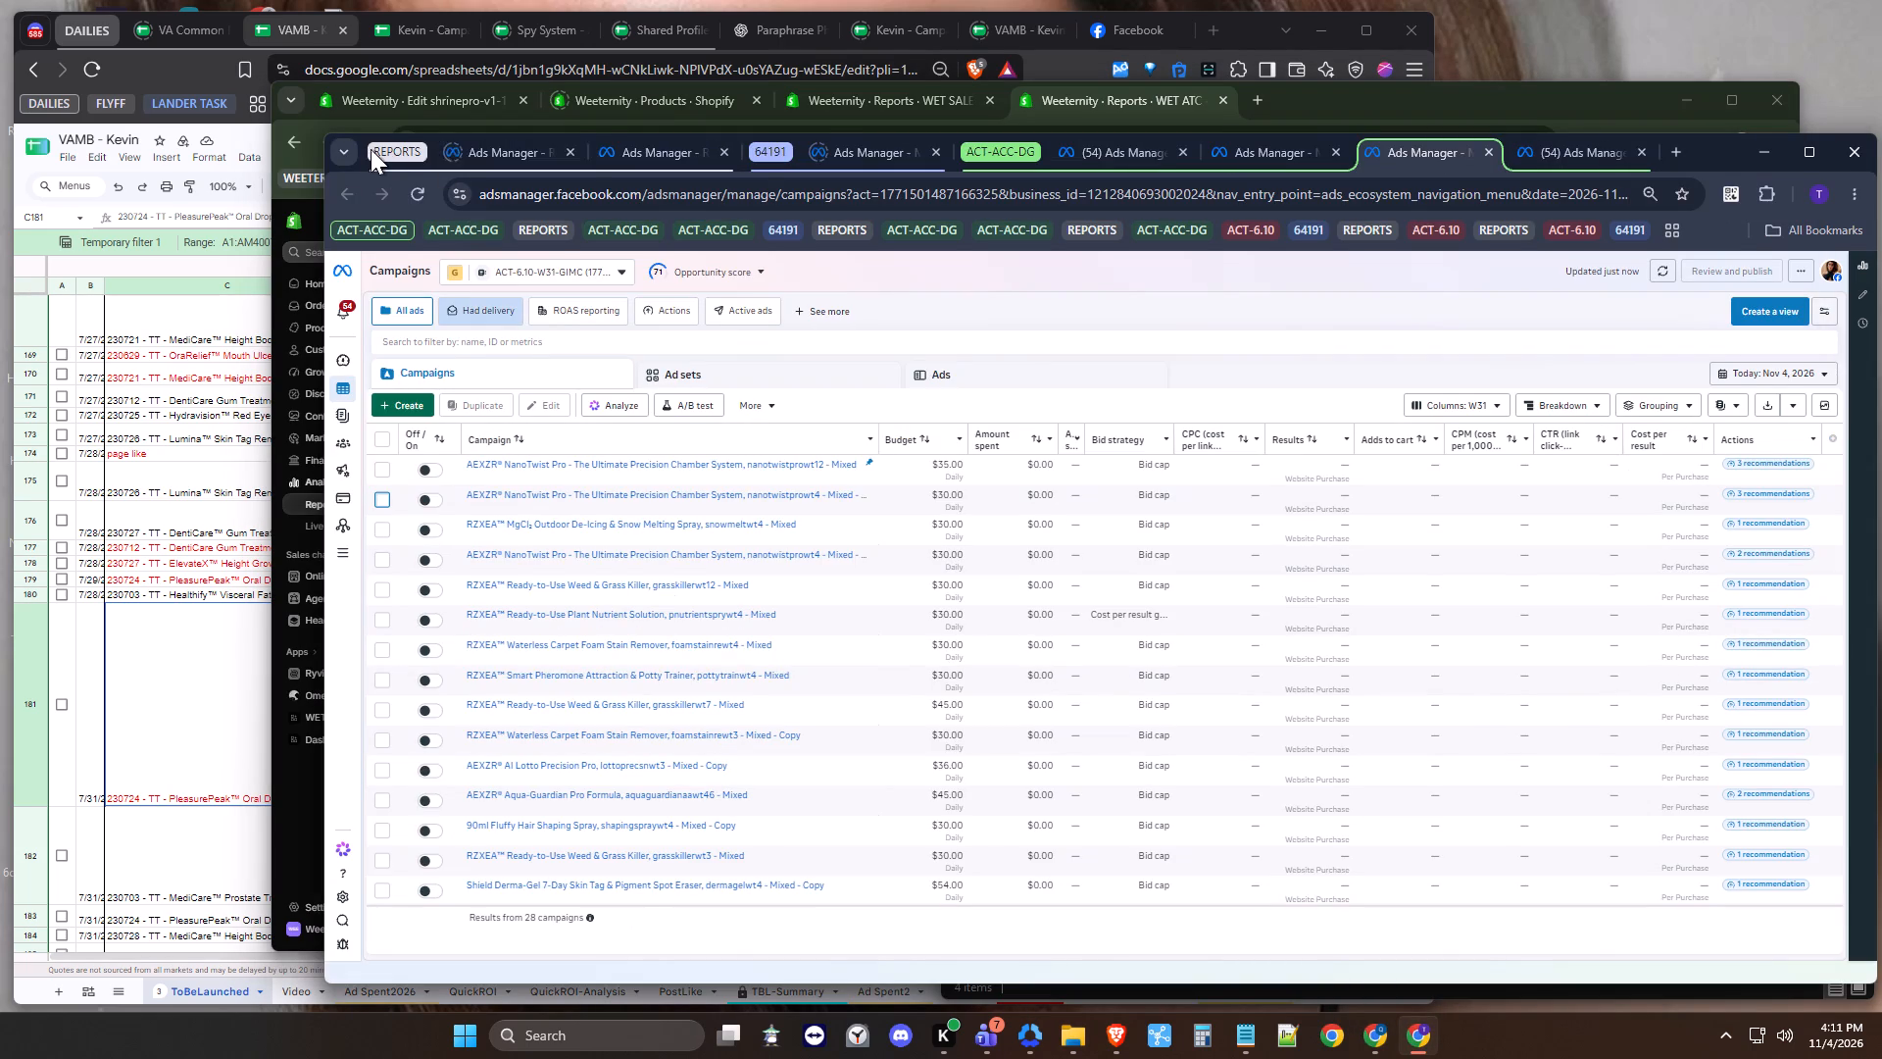
{"action": "left_click", "coordinate": [510, 154]}
{"action": "left_click", "coordinate": [640, 155]}
{"action": "right_click", "coordinate": [1720, 0]}
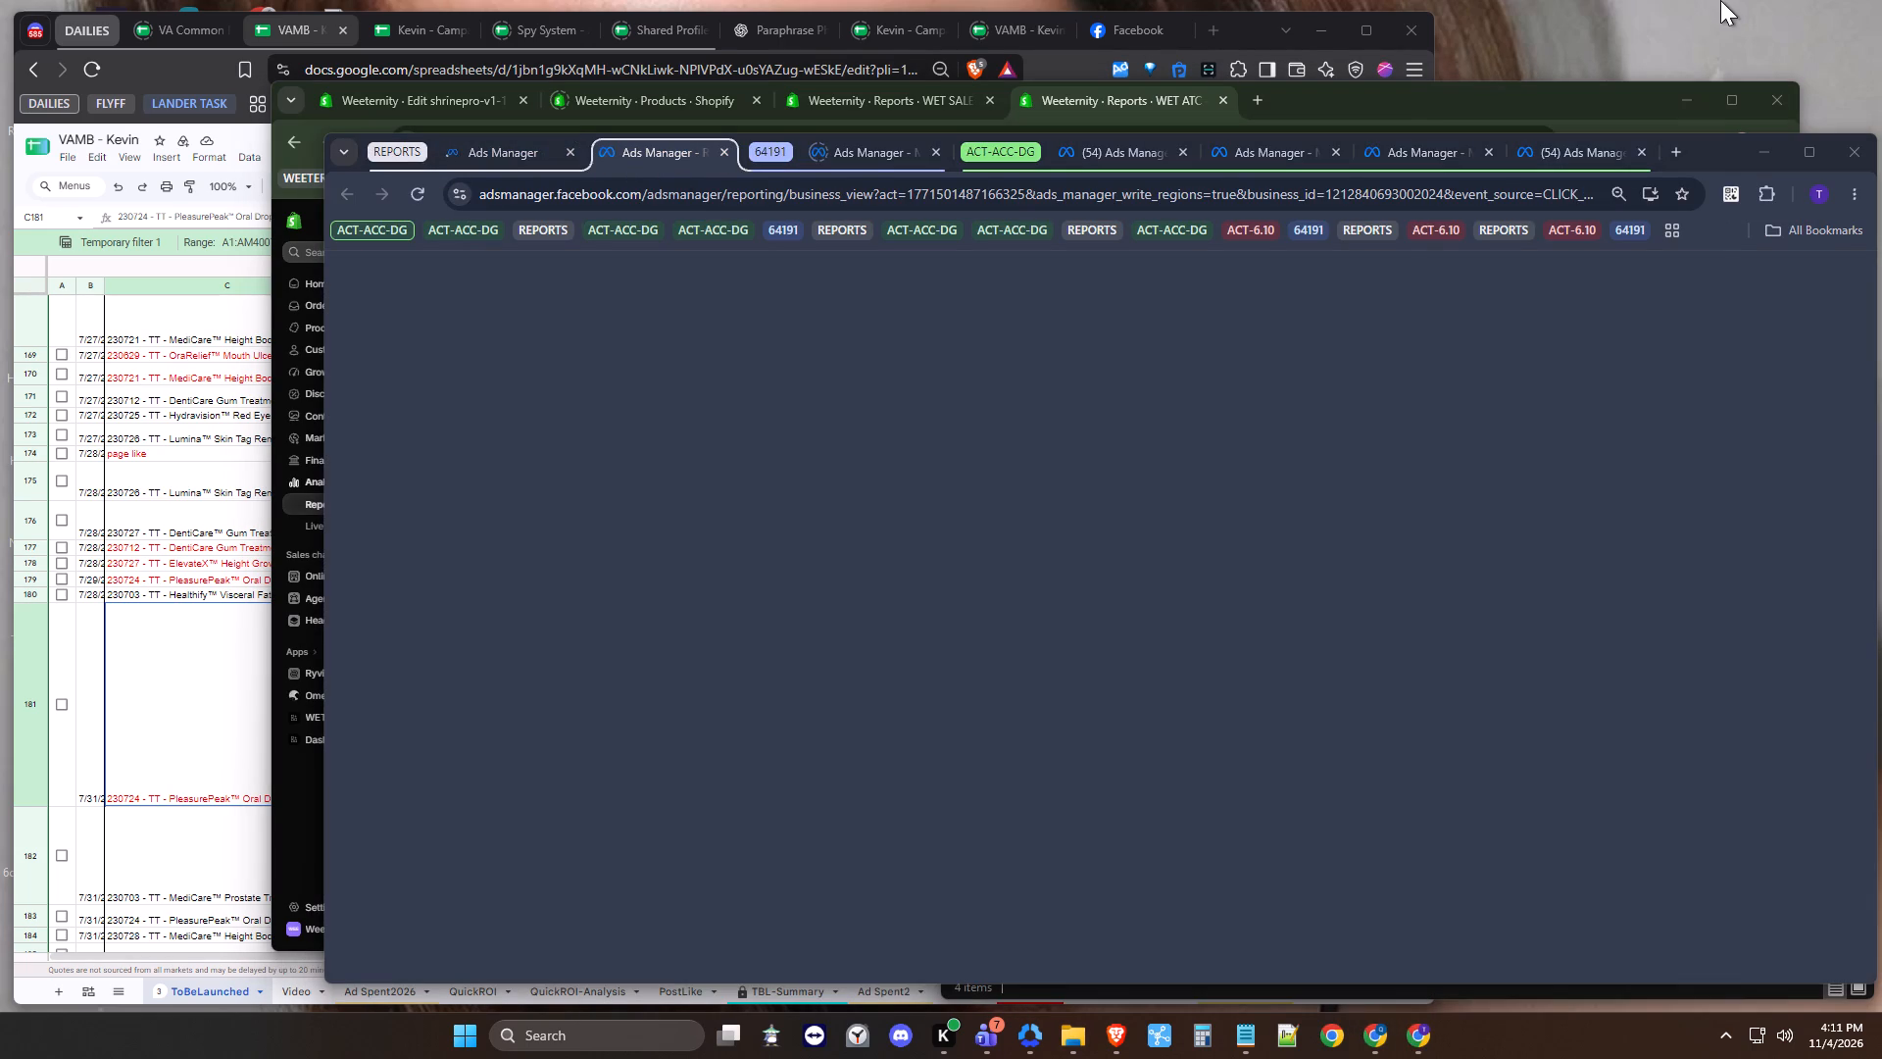
{"action": "left_click", "coordinate": [1569, 74]}
{"action": "left_click", "coordinate": [533, 185]}
{"action": "key", "text": "ctrl+r"}
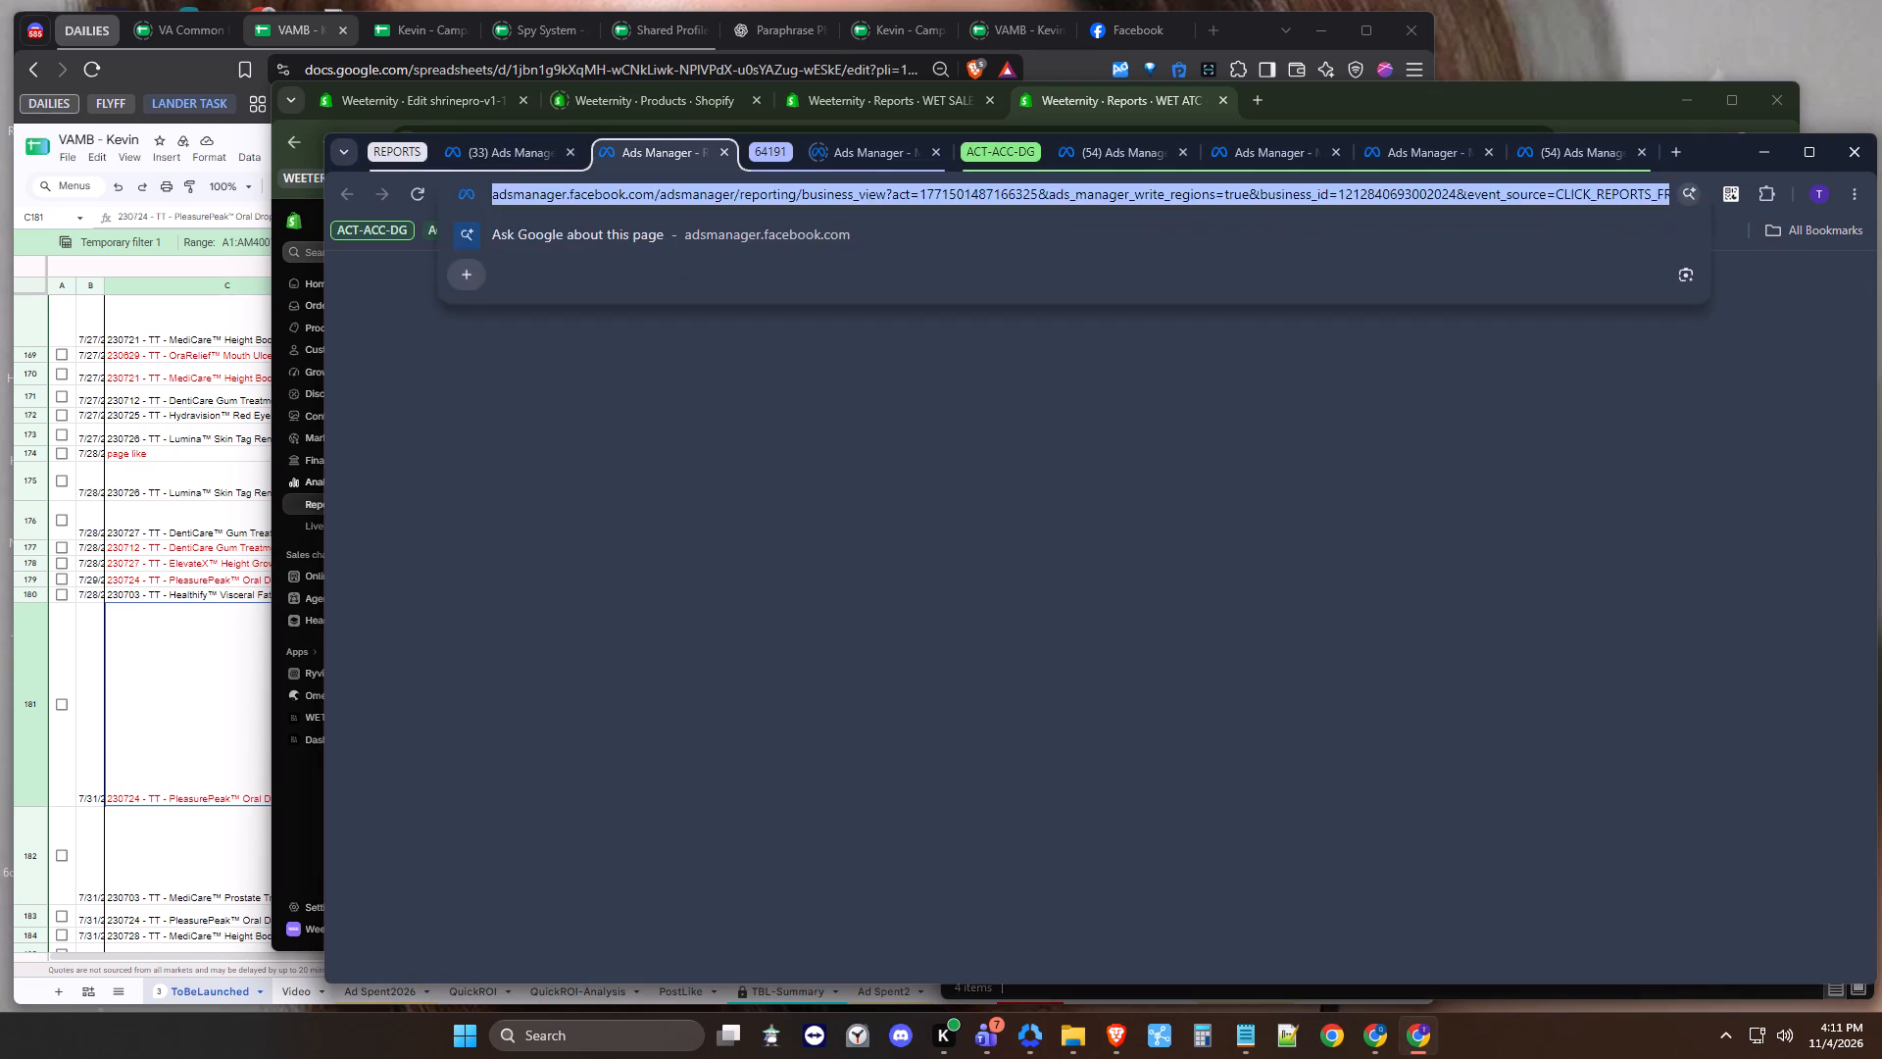
{"action": "left_click", "coordinate": [533, 152]}
{"action": "left_click", "coordinate": [543, 189]}
{"action": "key", "text": "ctrl+r"}
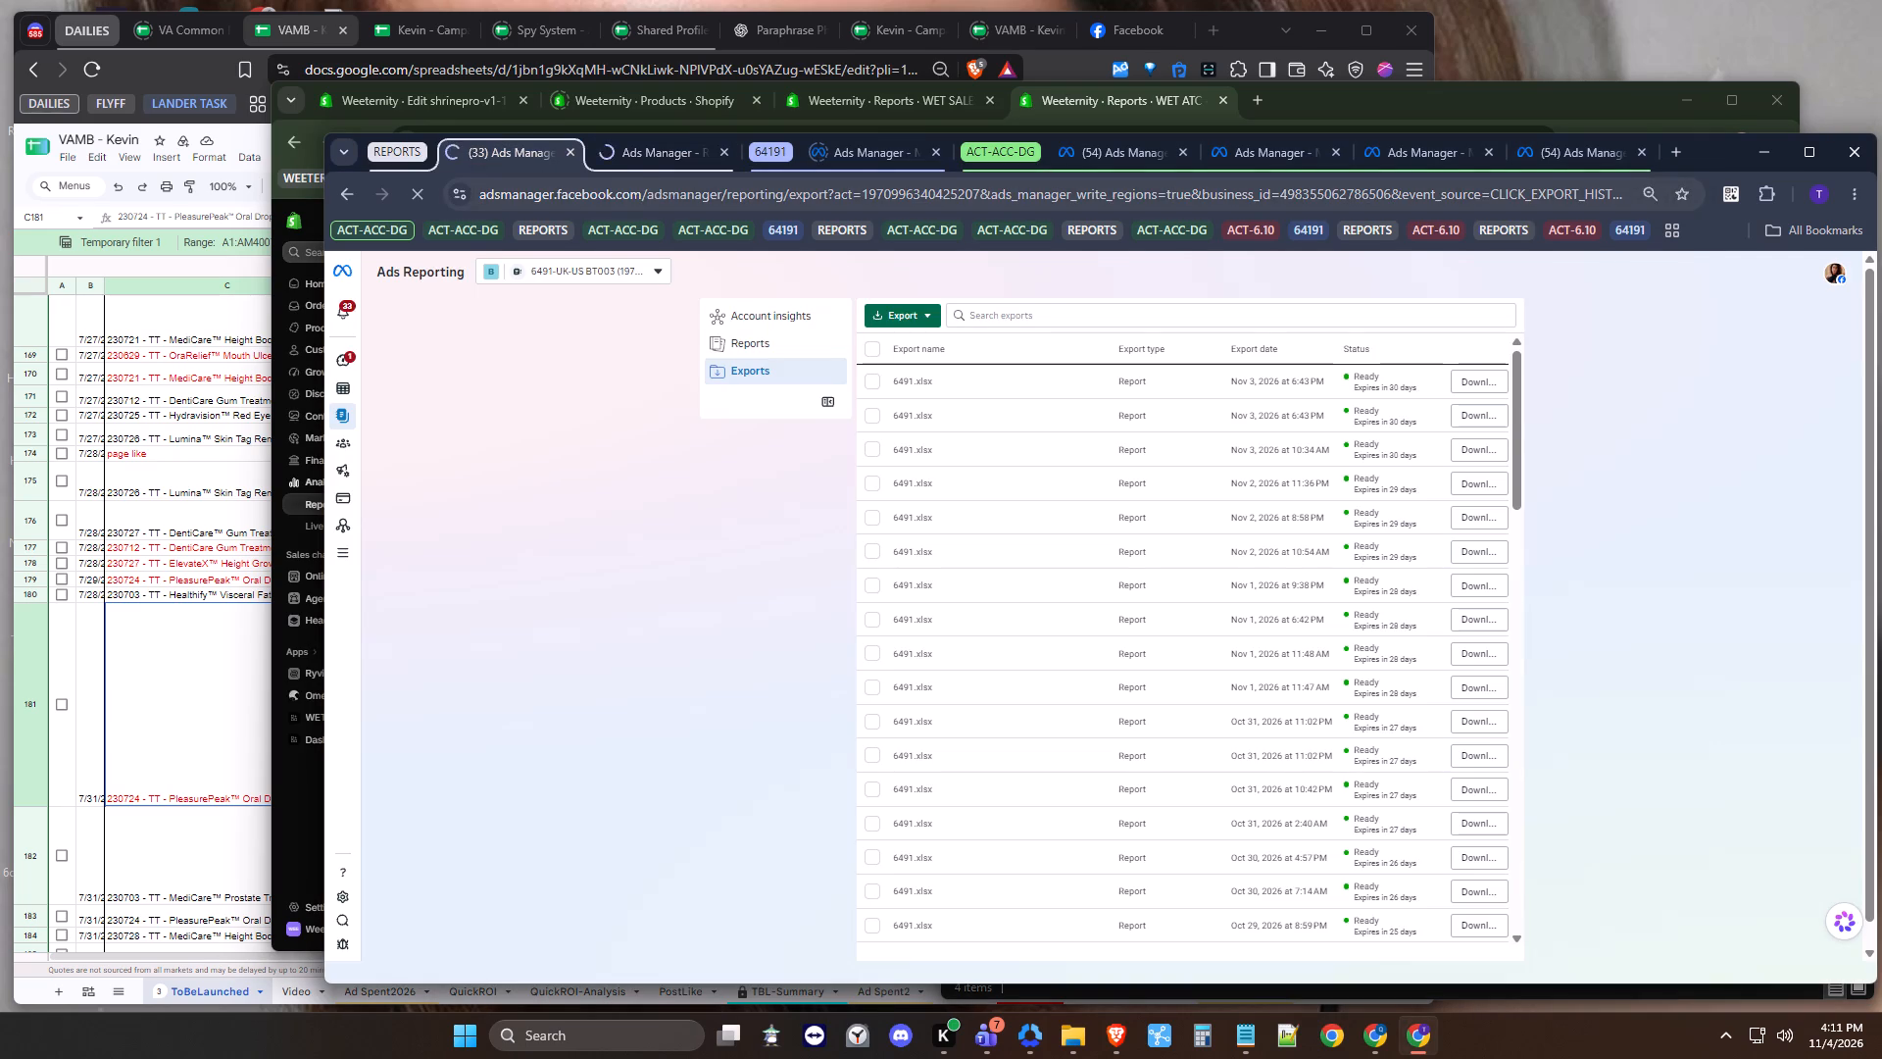
{"action": "left_click", "coordinate": [637, 156]}
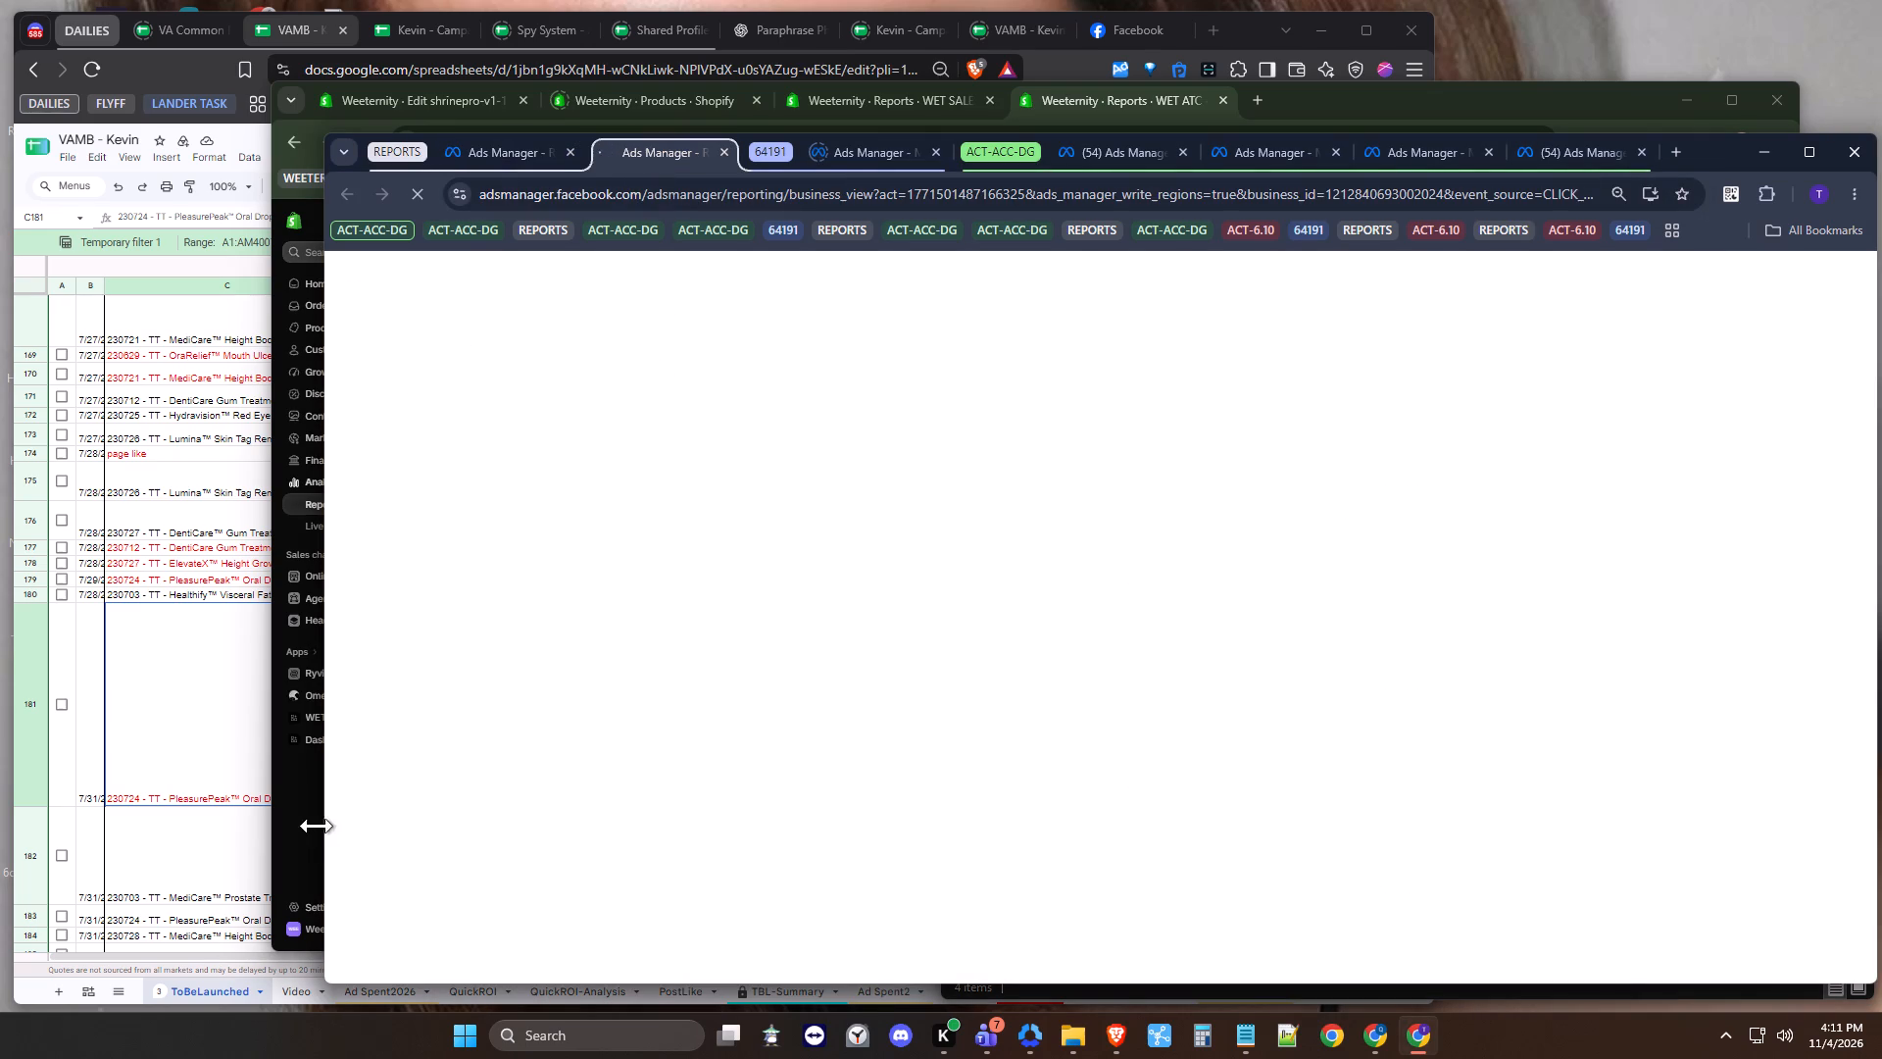
{"action": "right_click", "coordinate": [1560, 0]}
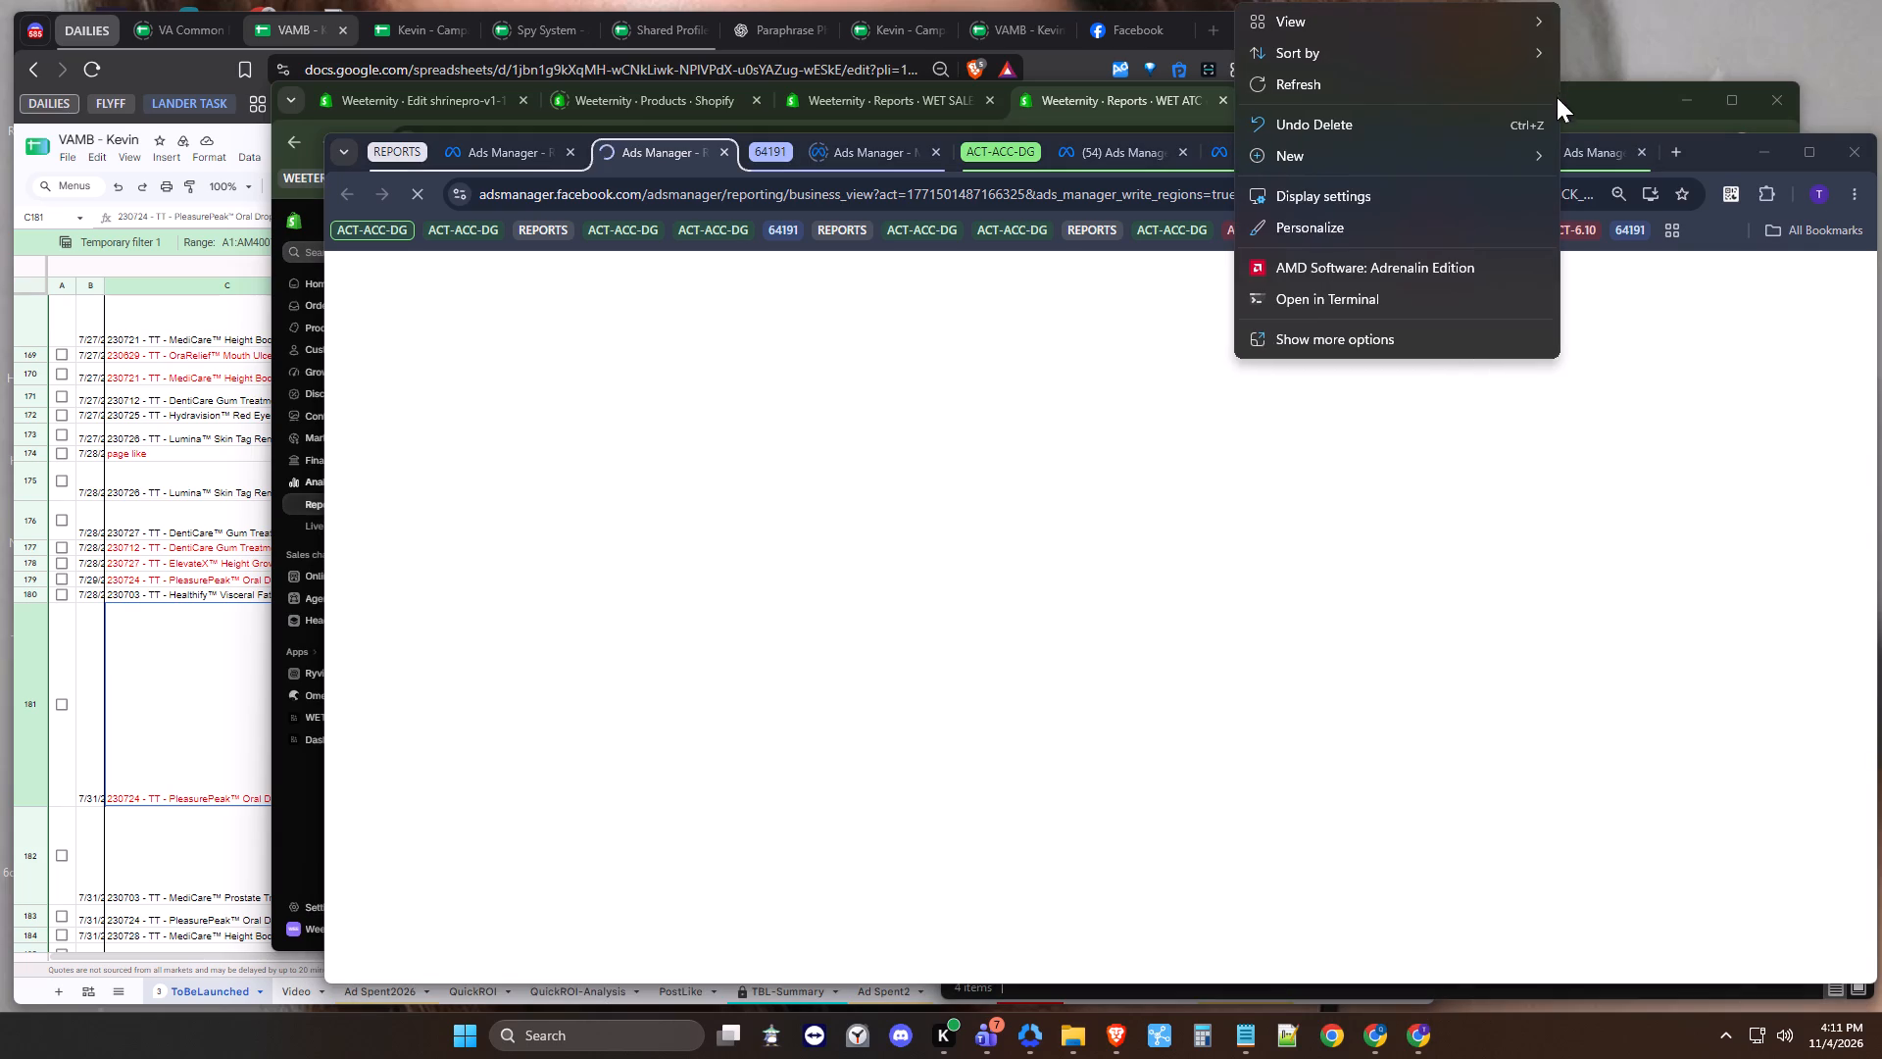
{"action": "left_click", "coordinate": [1520, 78]}
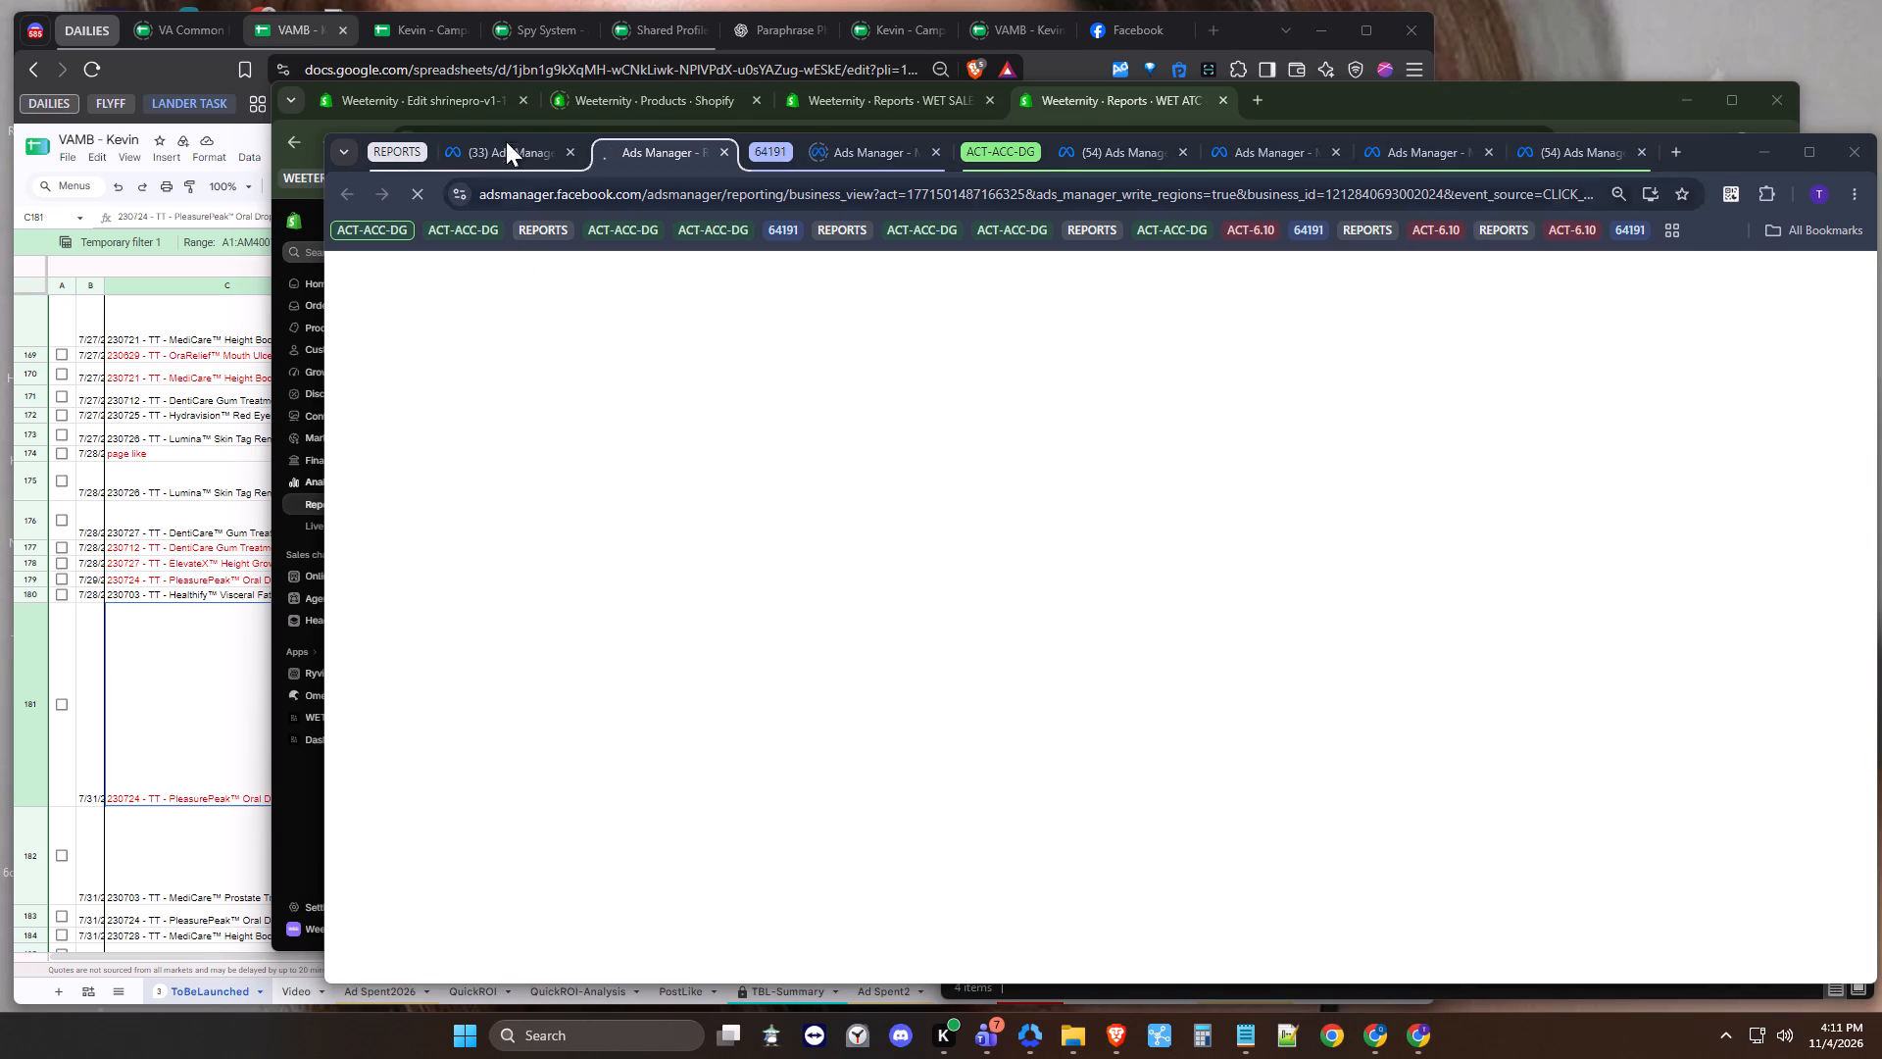
Open the most recently viewed 6491 report from the Ads Reporting list of reports.
{"action": "left_click", "coordinate": [486, 153]}
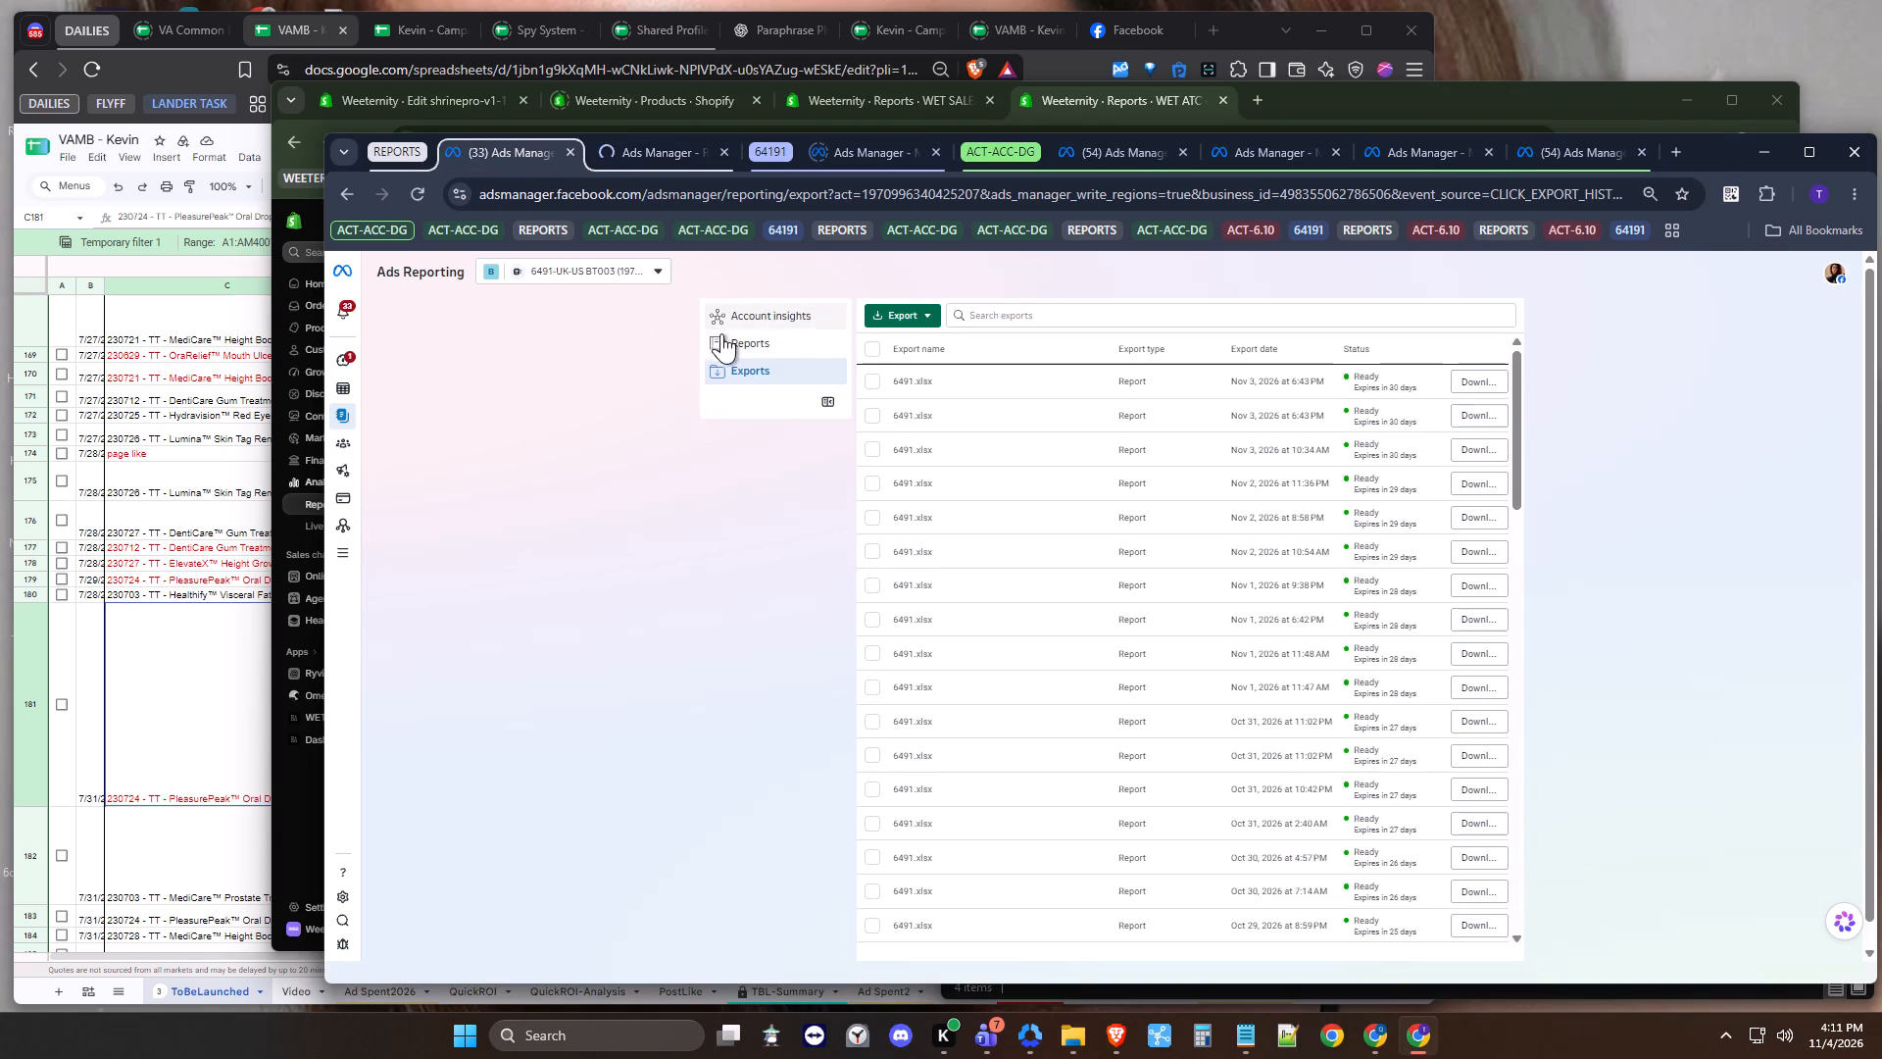
{"action": "left_click", "coordinate": [734, 336]}
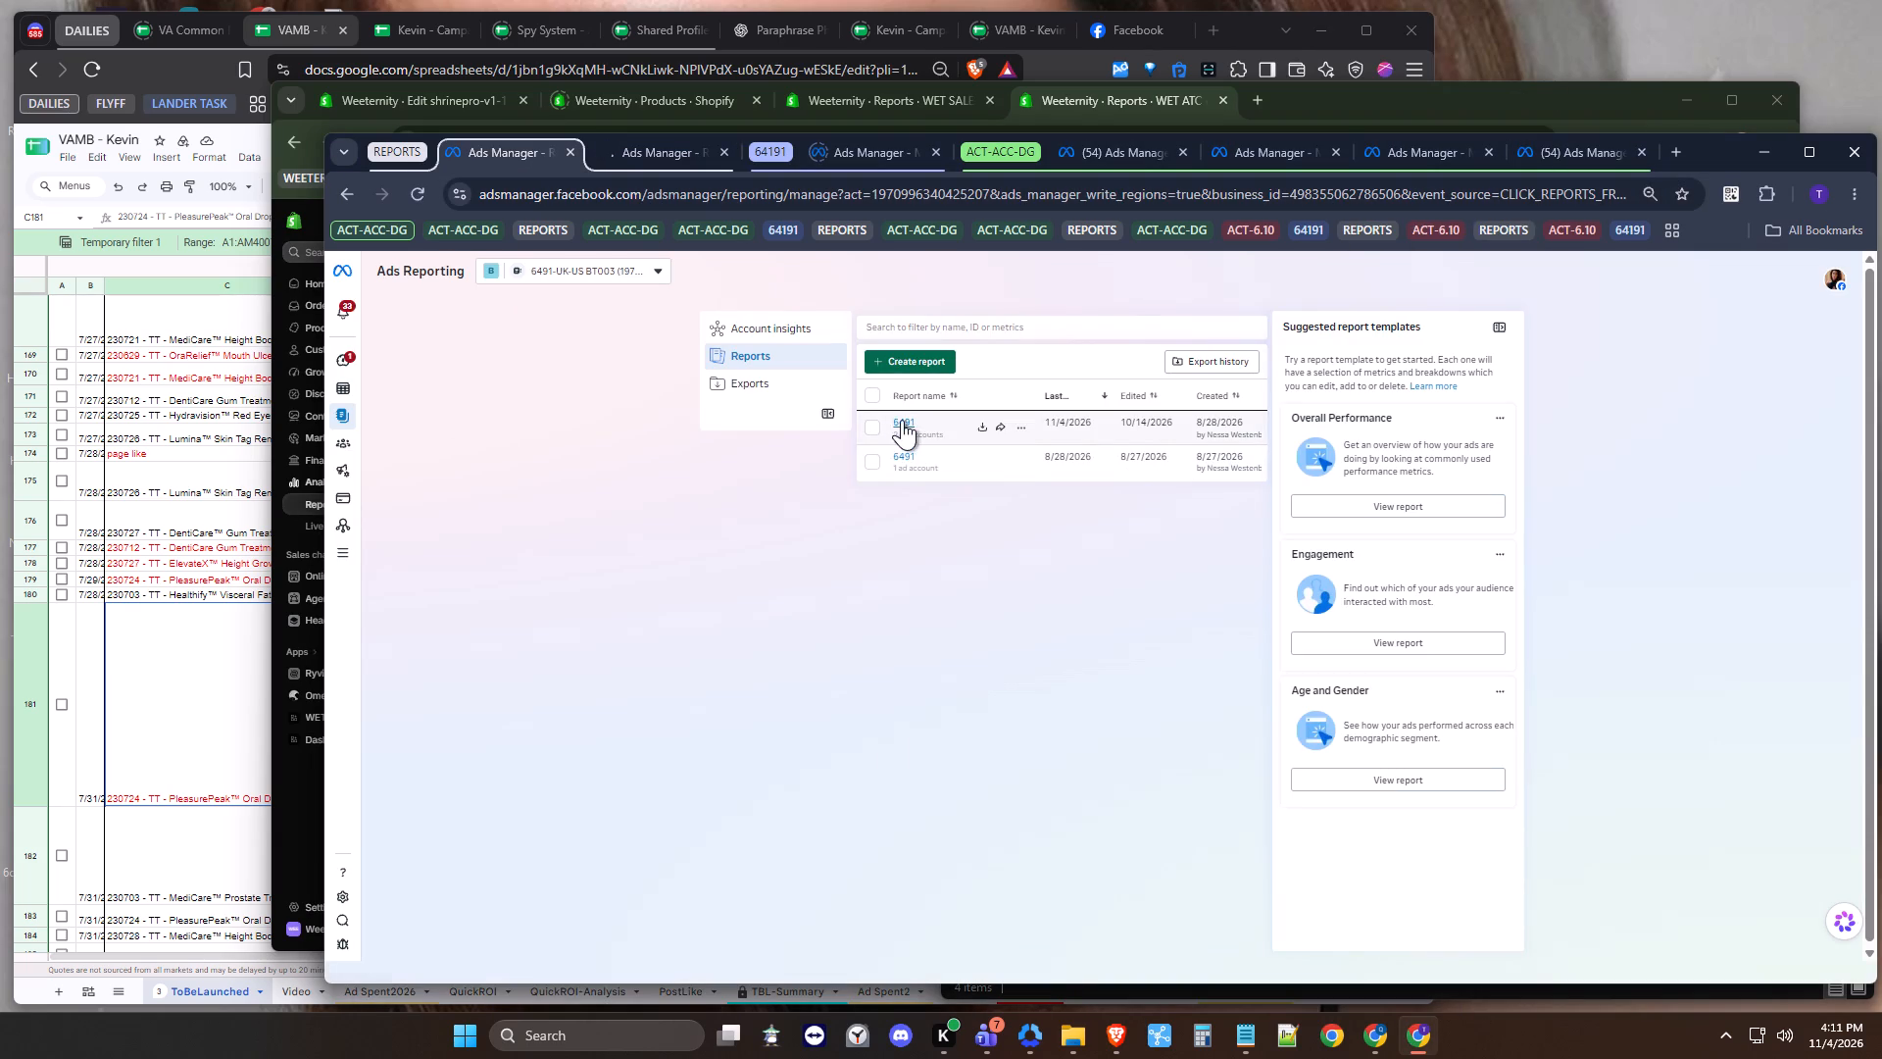
{"action": "left_click", "coordinate": [902, 420]}
Export the untitled four-account report as ACC in raw data table (.xlsx) format without the summary row.
{"action": "left_click", "coordinate": [638, 149]}
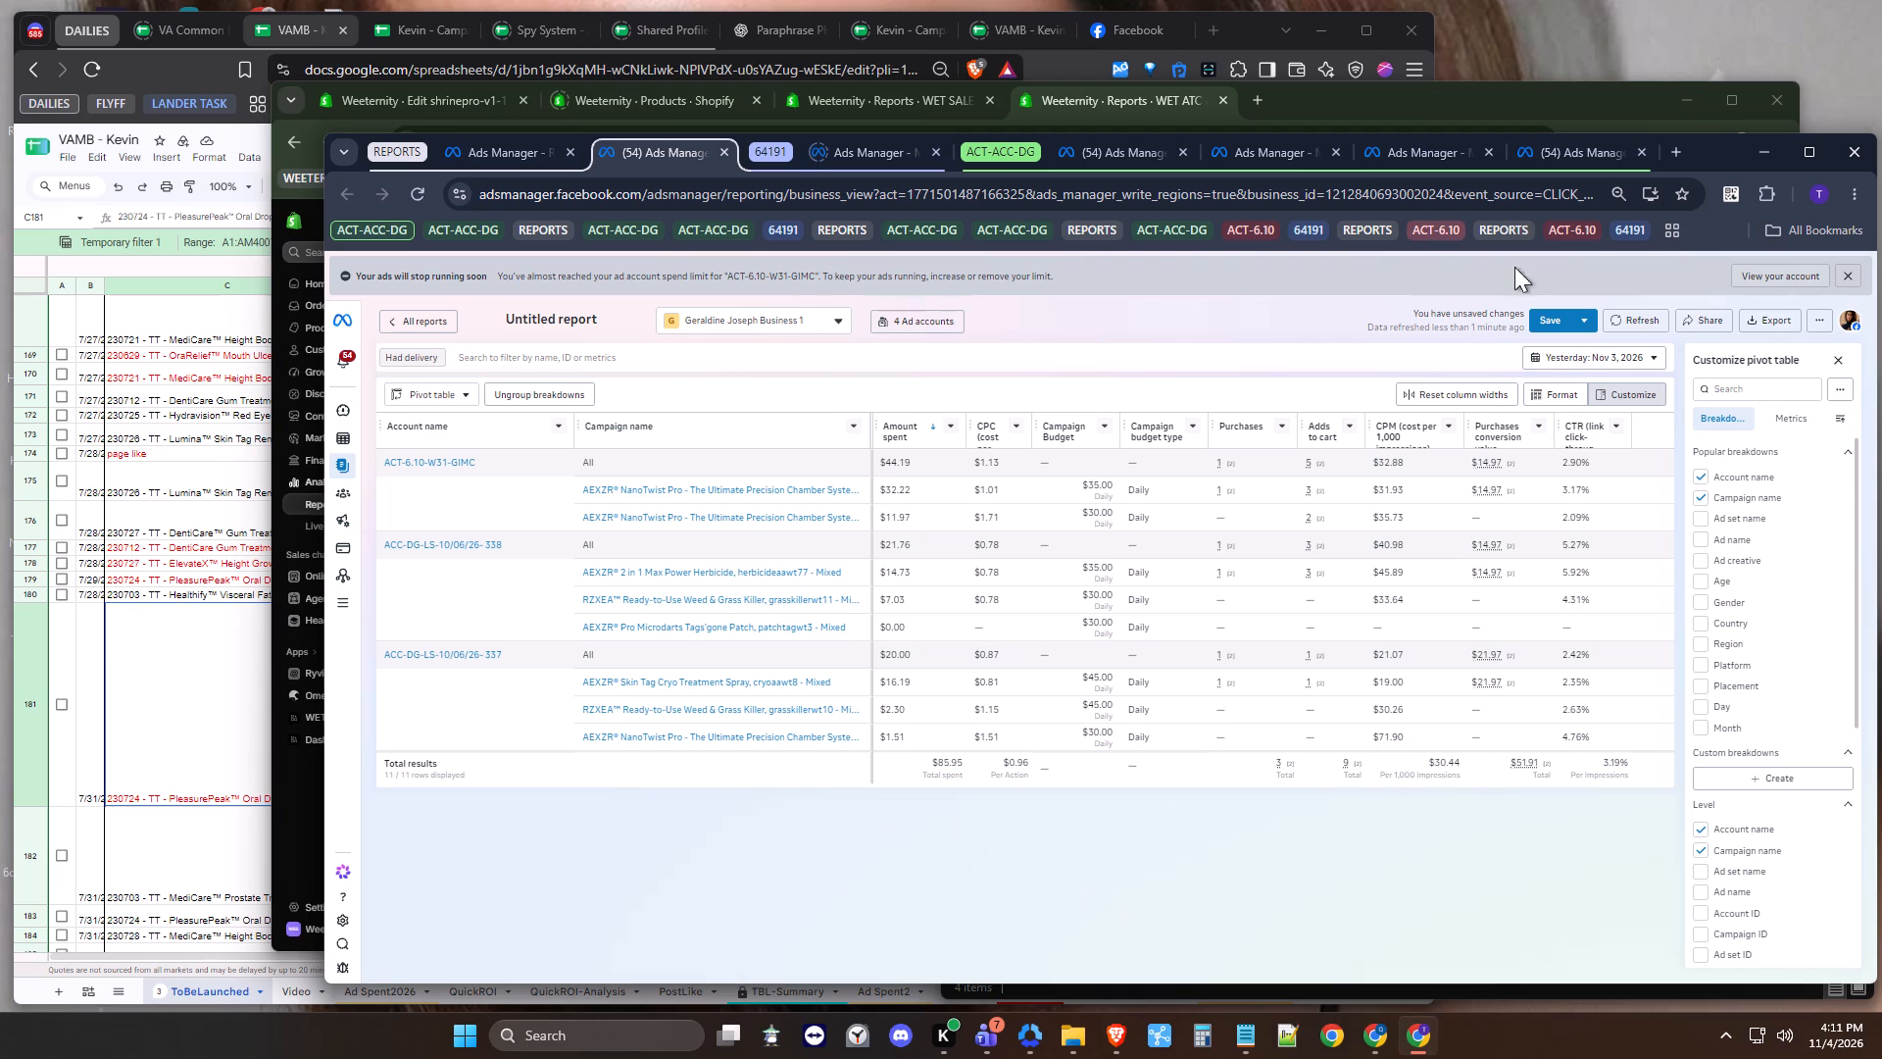
{"action": "left_click", "coordinate": [1751, 322]}
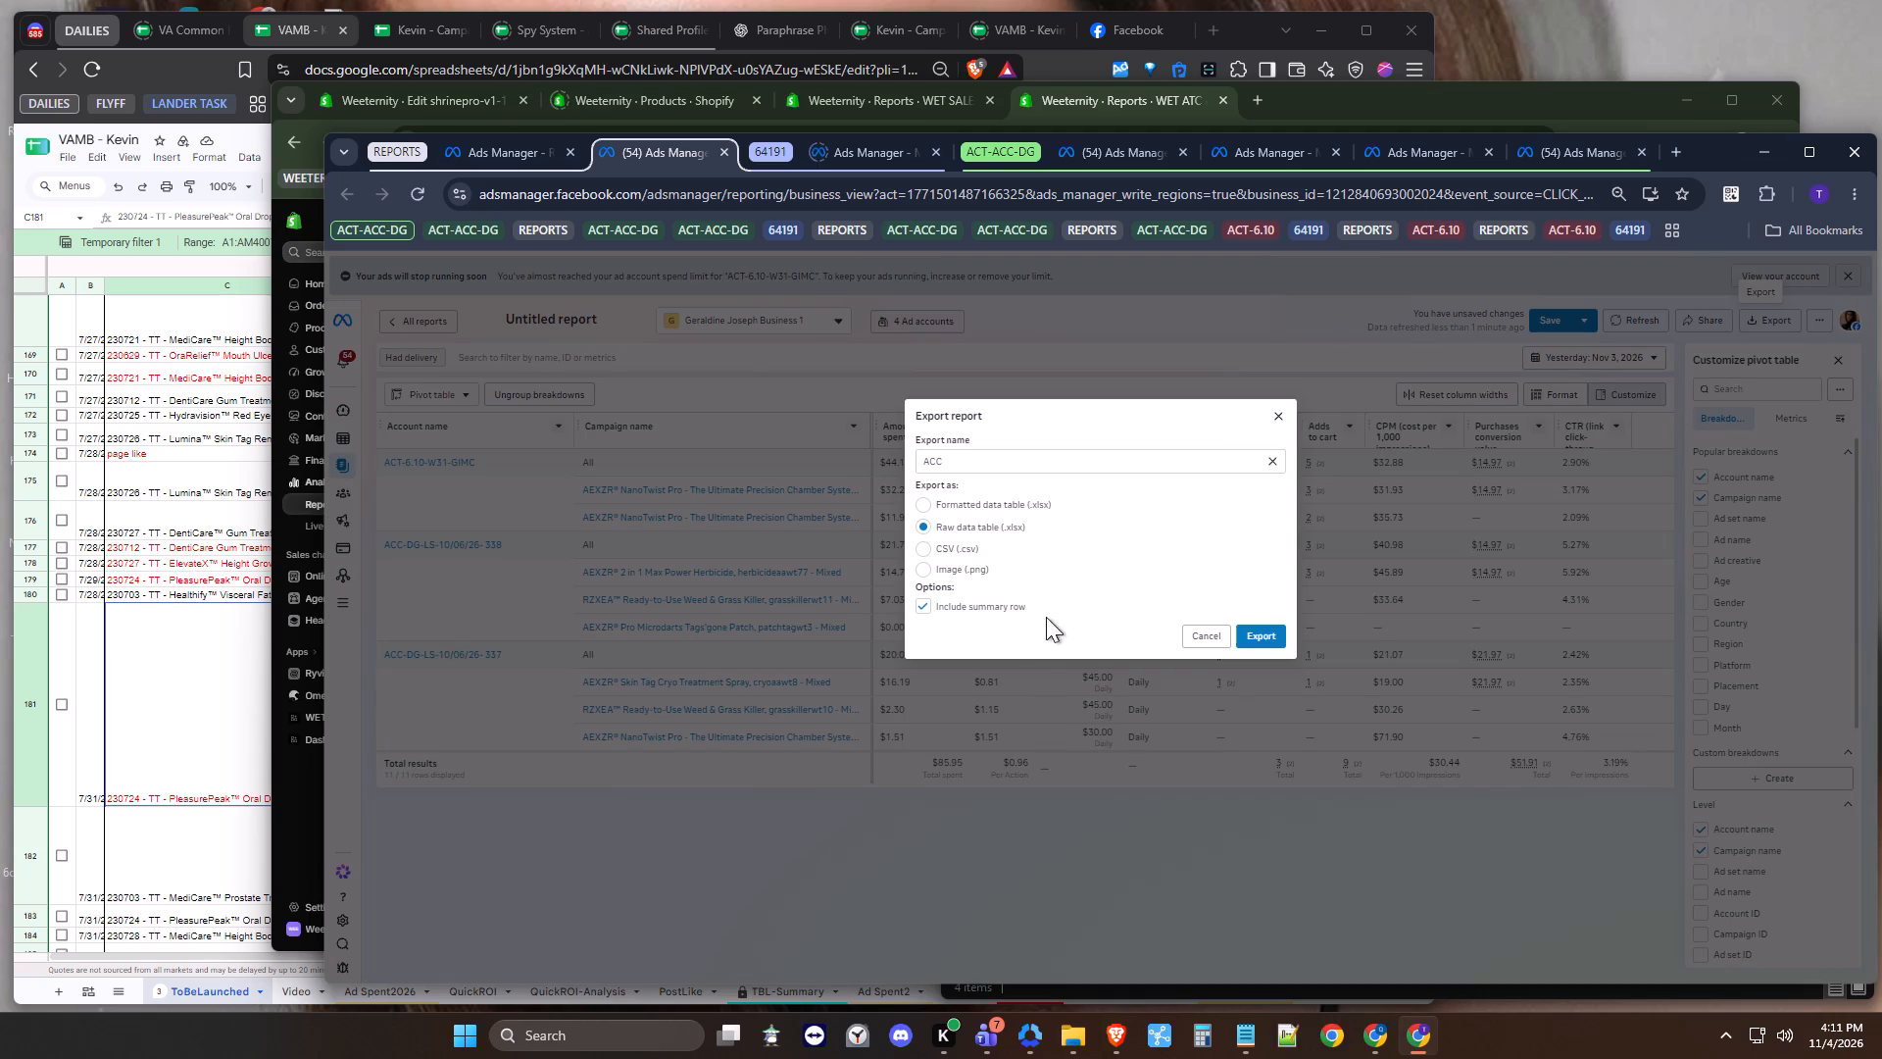
{"action": "left_click", "coordinate": [1007, 613]}
{"action": "left_click", "coordinate": [1255, 631]}
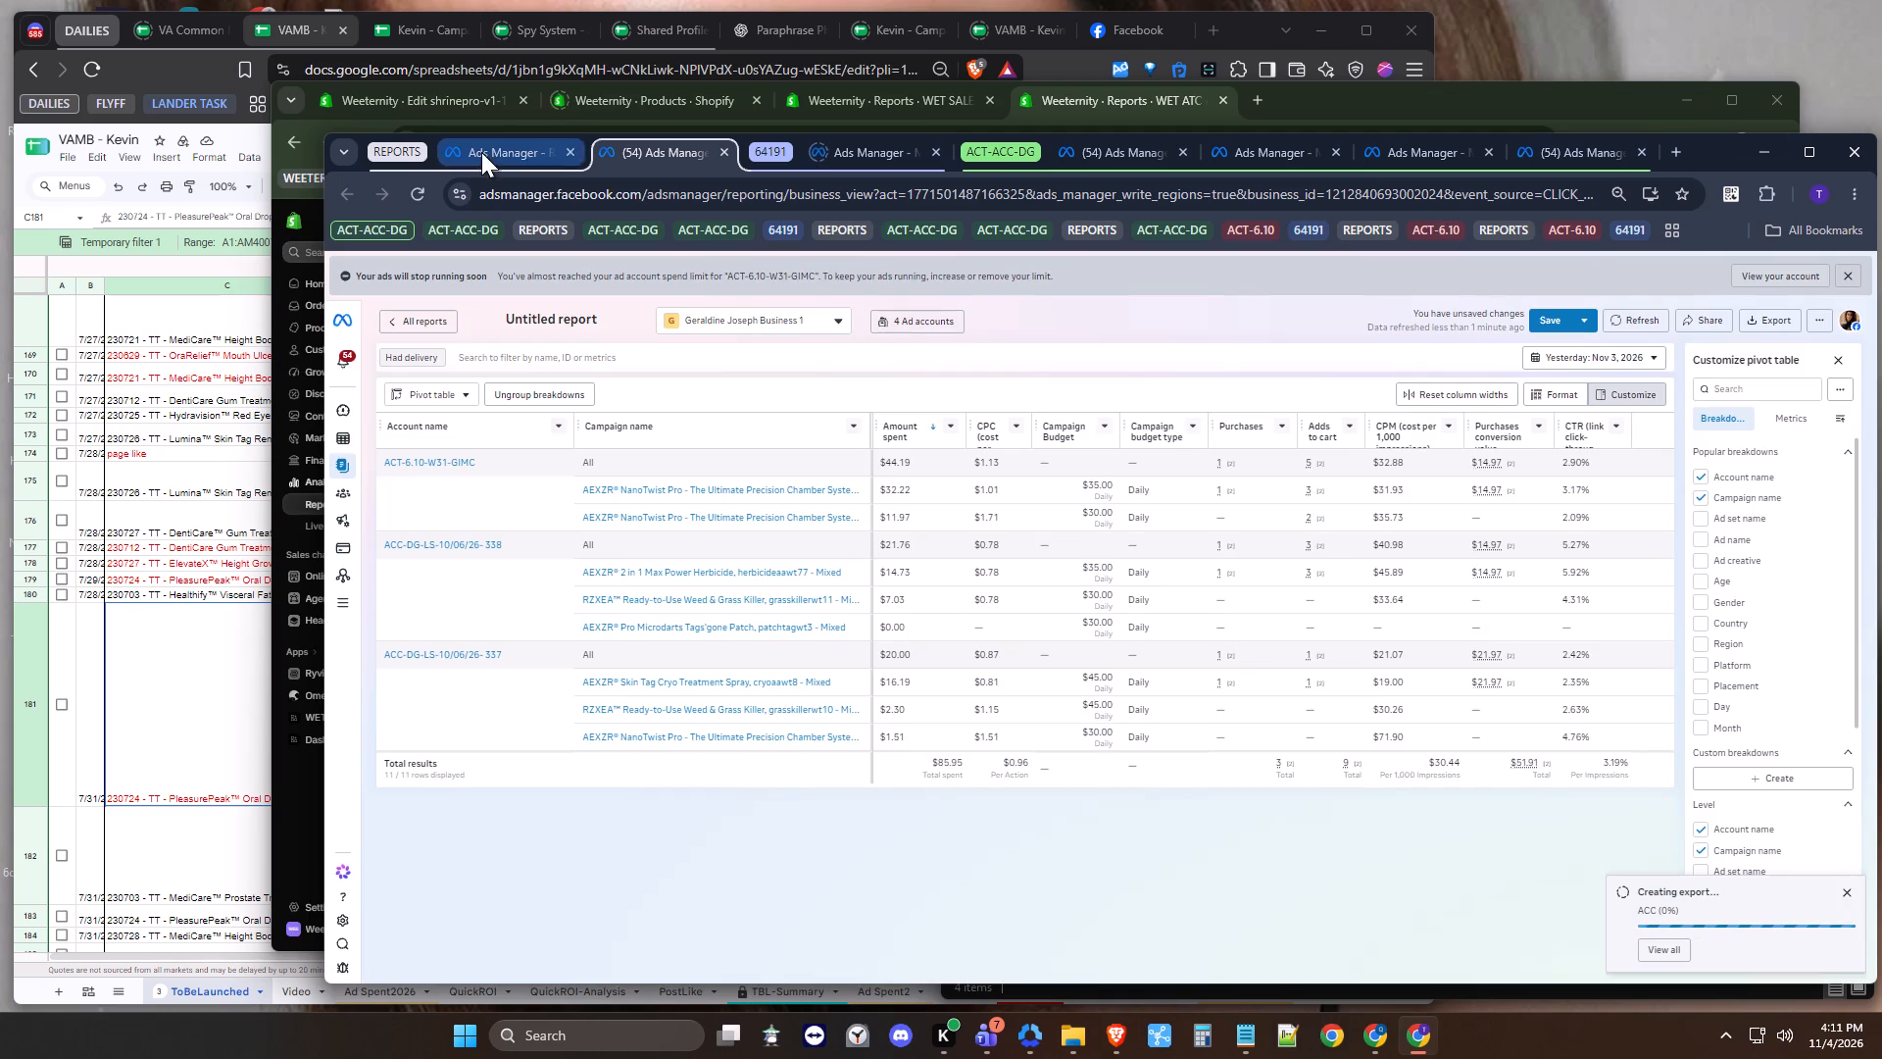
Set the date range of the 6491 report to Yesterday, November 3, 2026.
{"action": "left_click", "coordinate": [481, 152]}
{"action": "left_click", "coordinate": [1598, 308]}
{"action": "left_click", "coordinate": [1482, 366]}
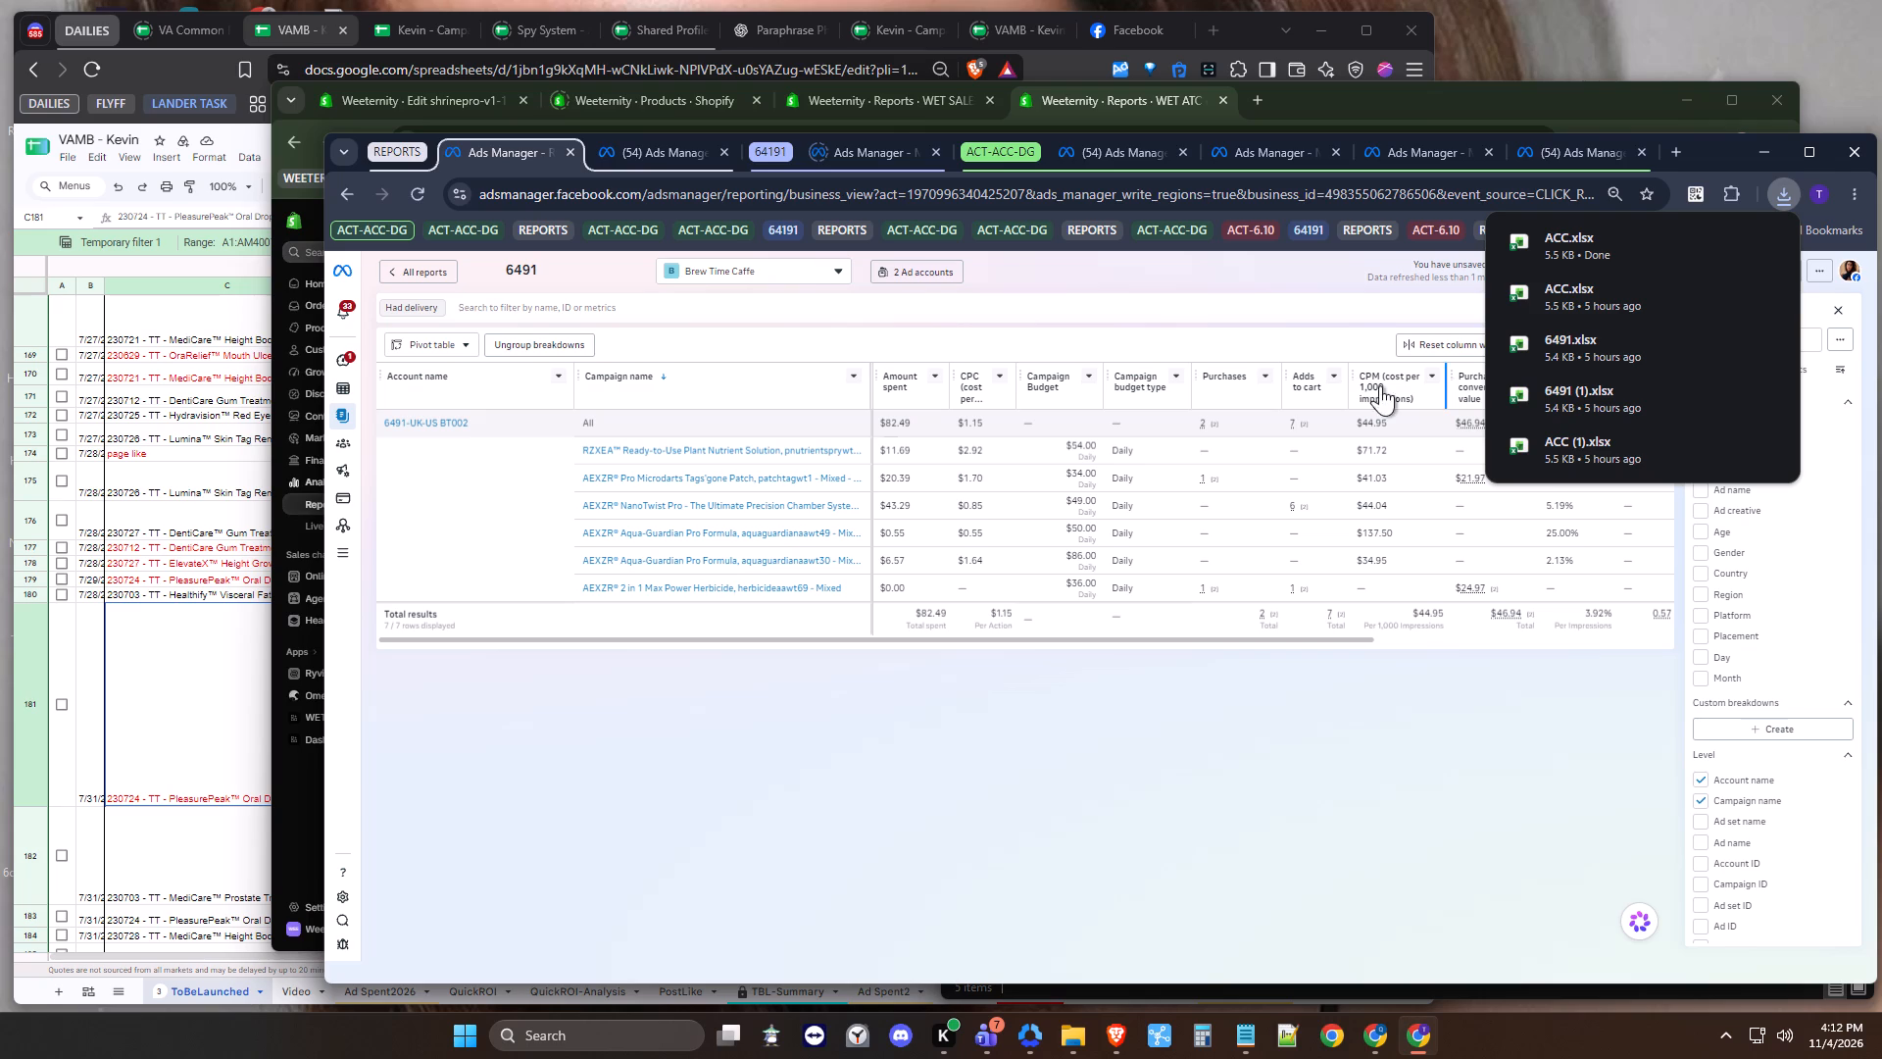
Check the ADS folder for the exported ACC file and return to the 6491 report.
{"action": "right_click", "coordinate": [1679, 0]}
{"action": "left_click", "coordinate": [1533, 77]}
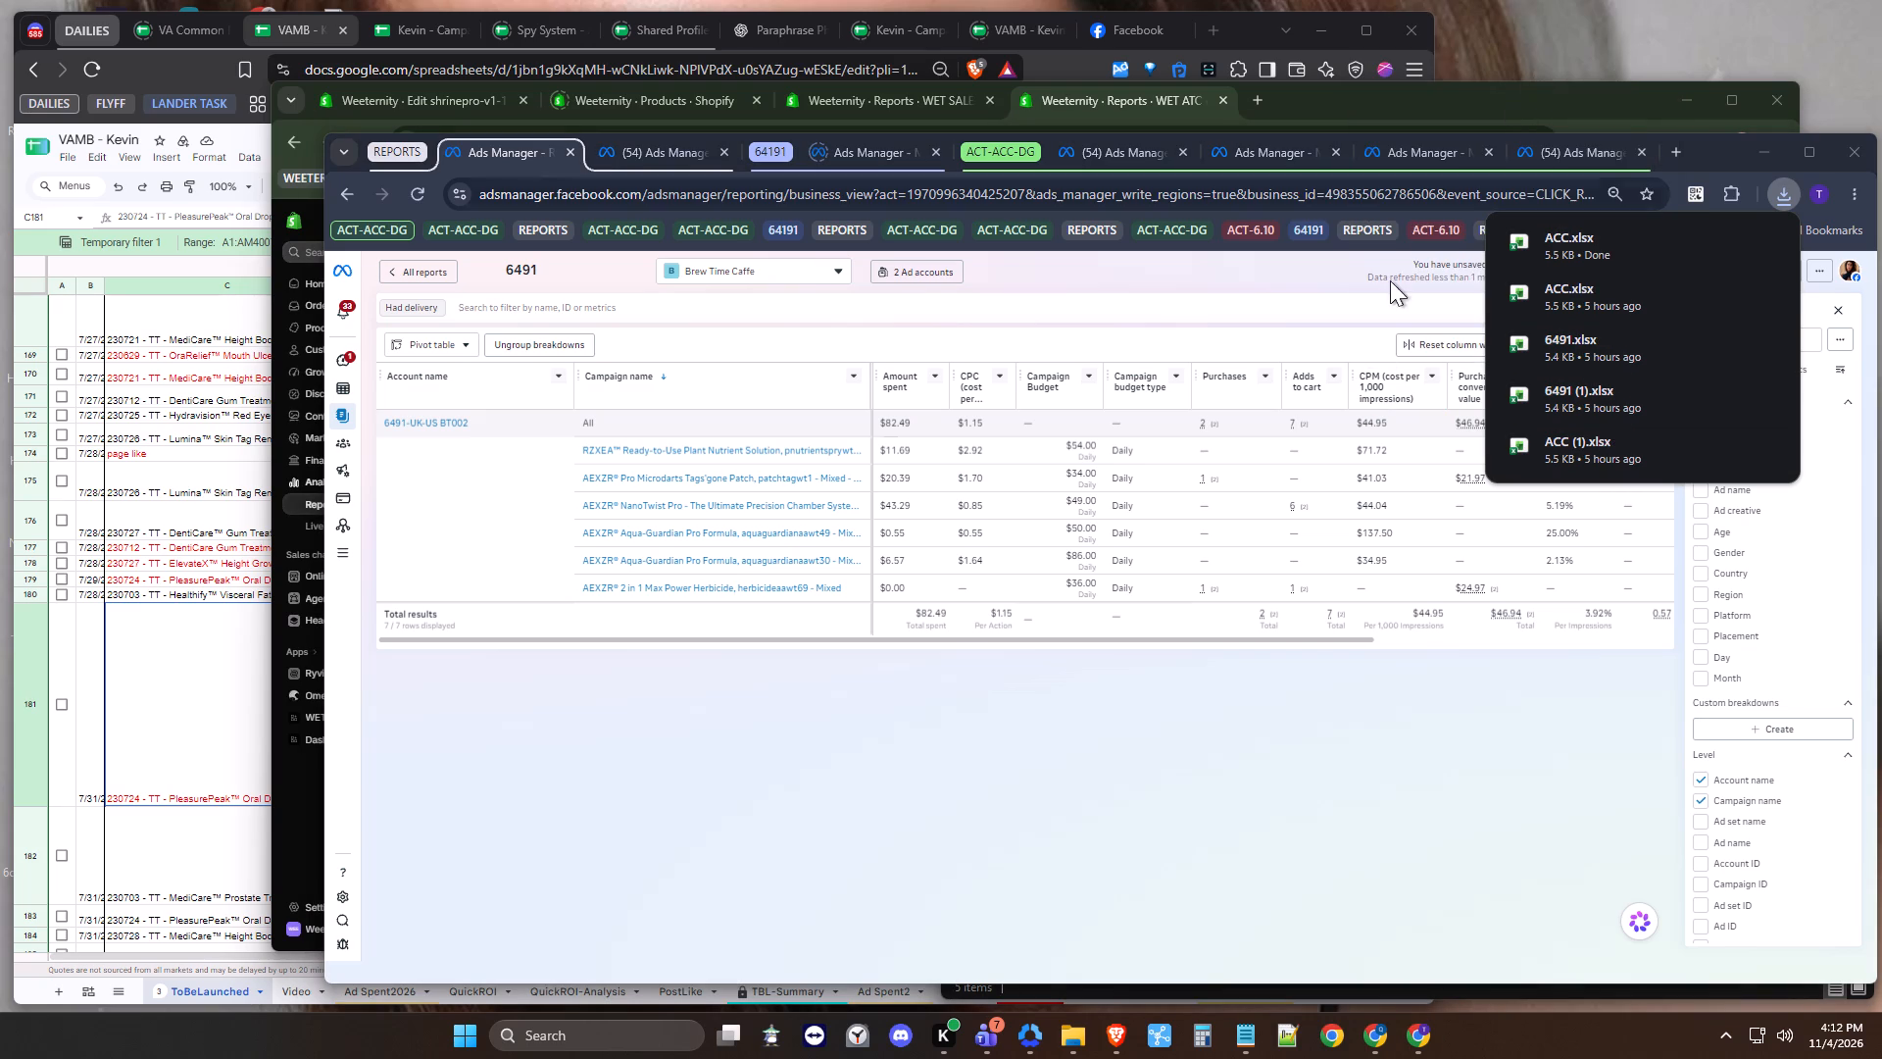
{"action": "left_click", "coordinate": [1063, 1040]}
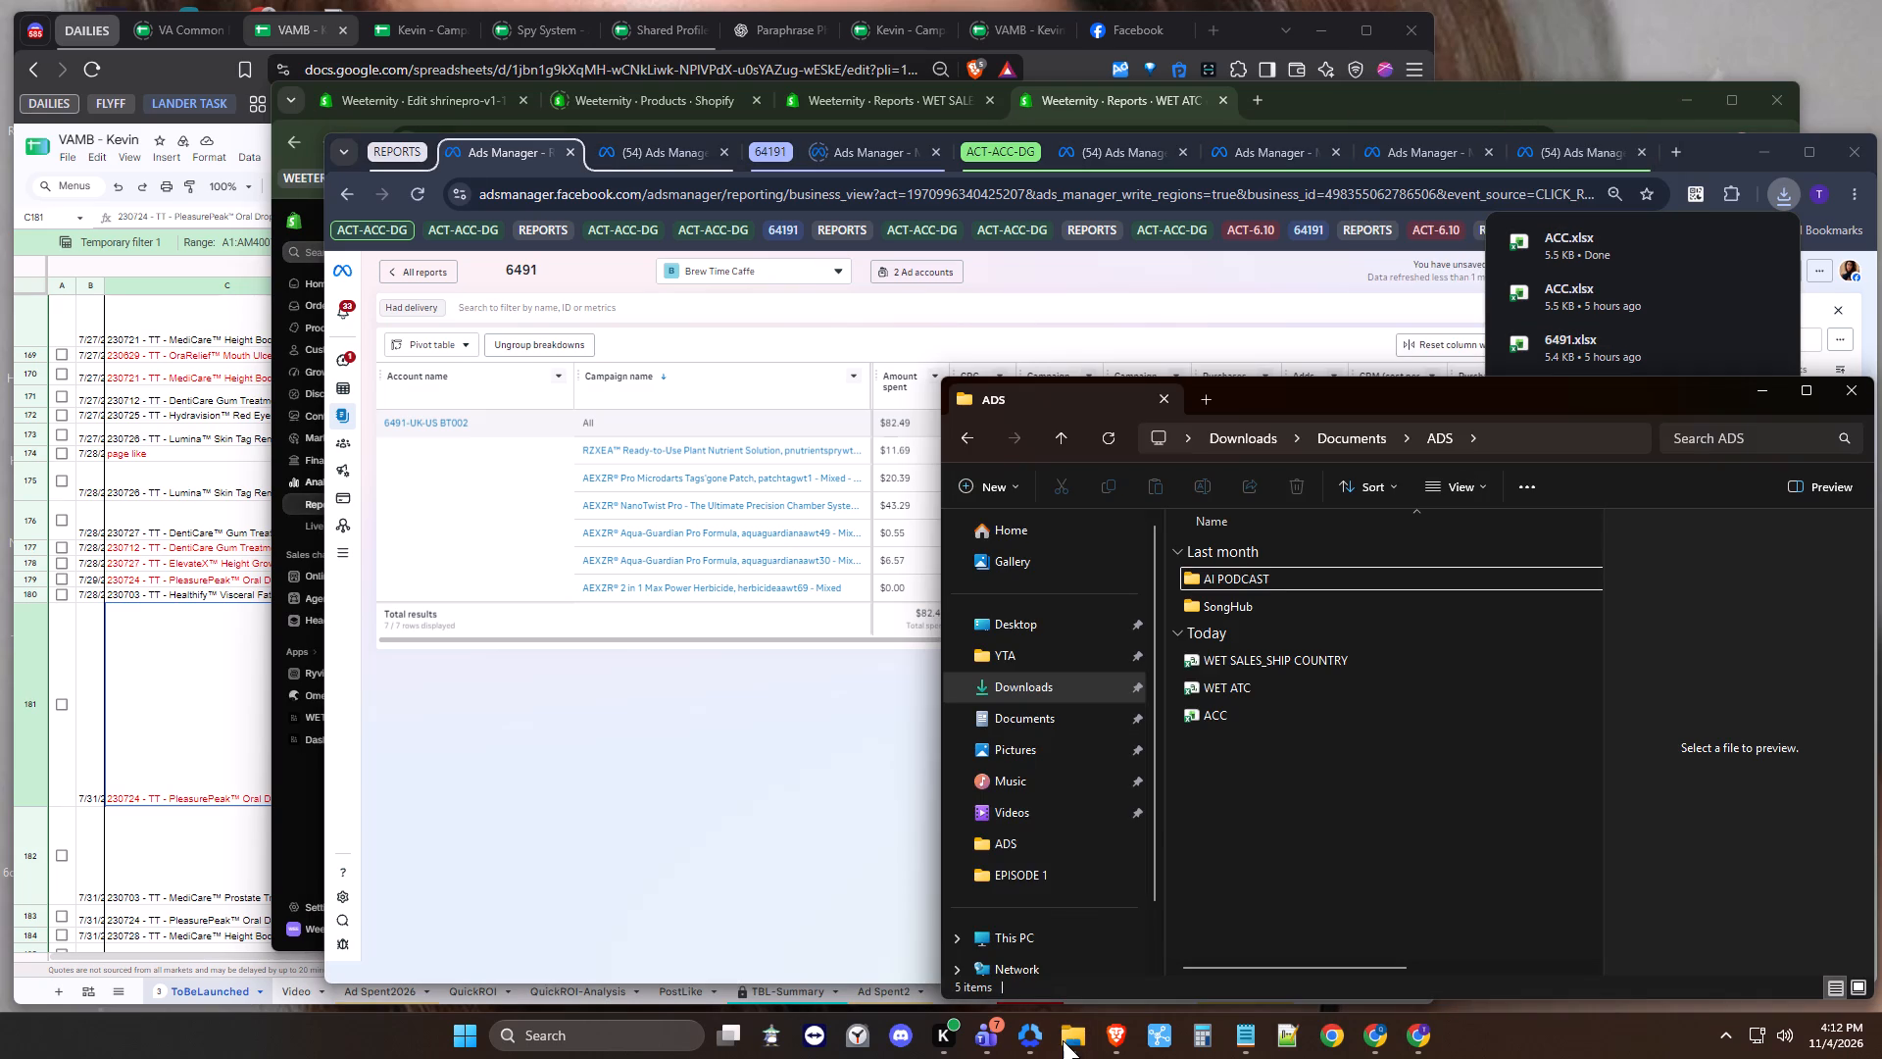
{"action": "left_click", "coordinate": [762, 823]}
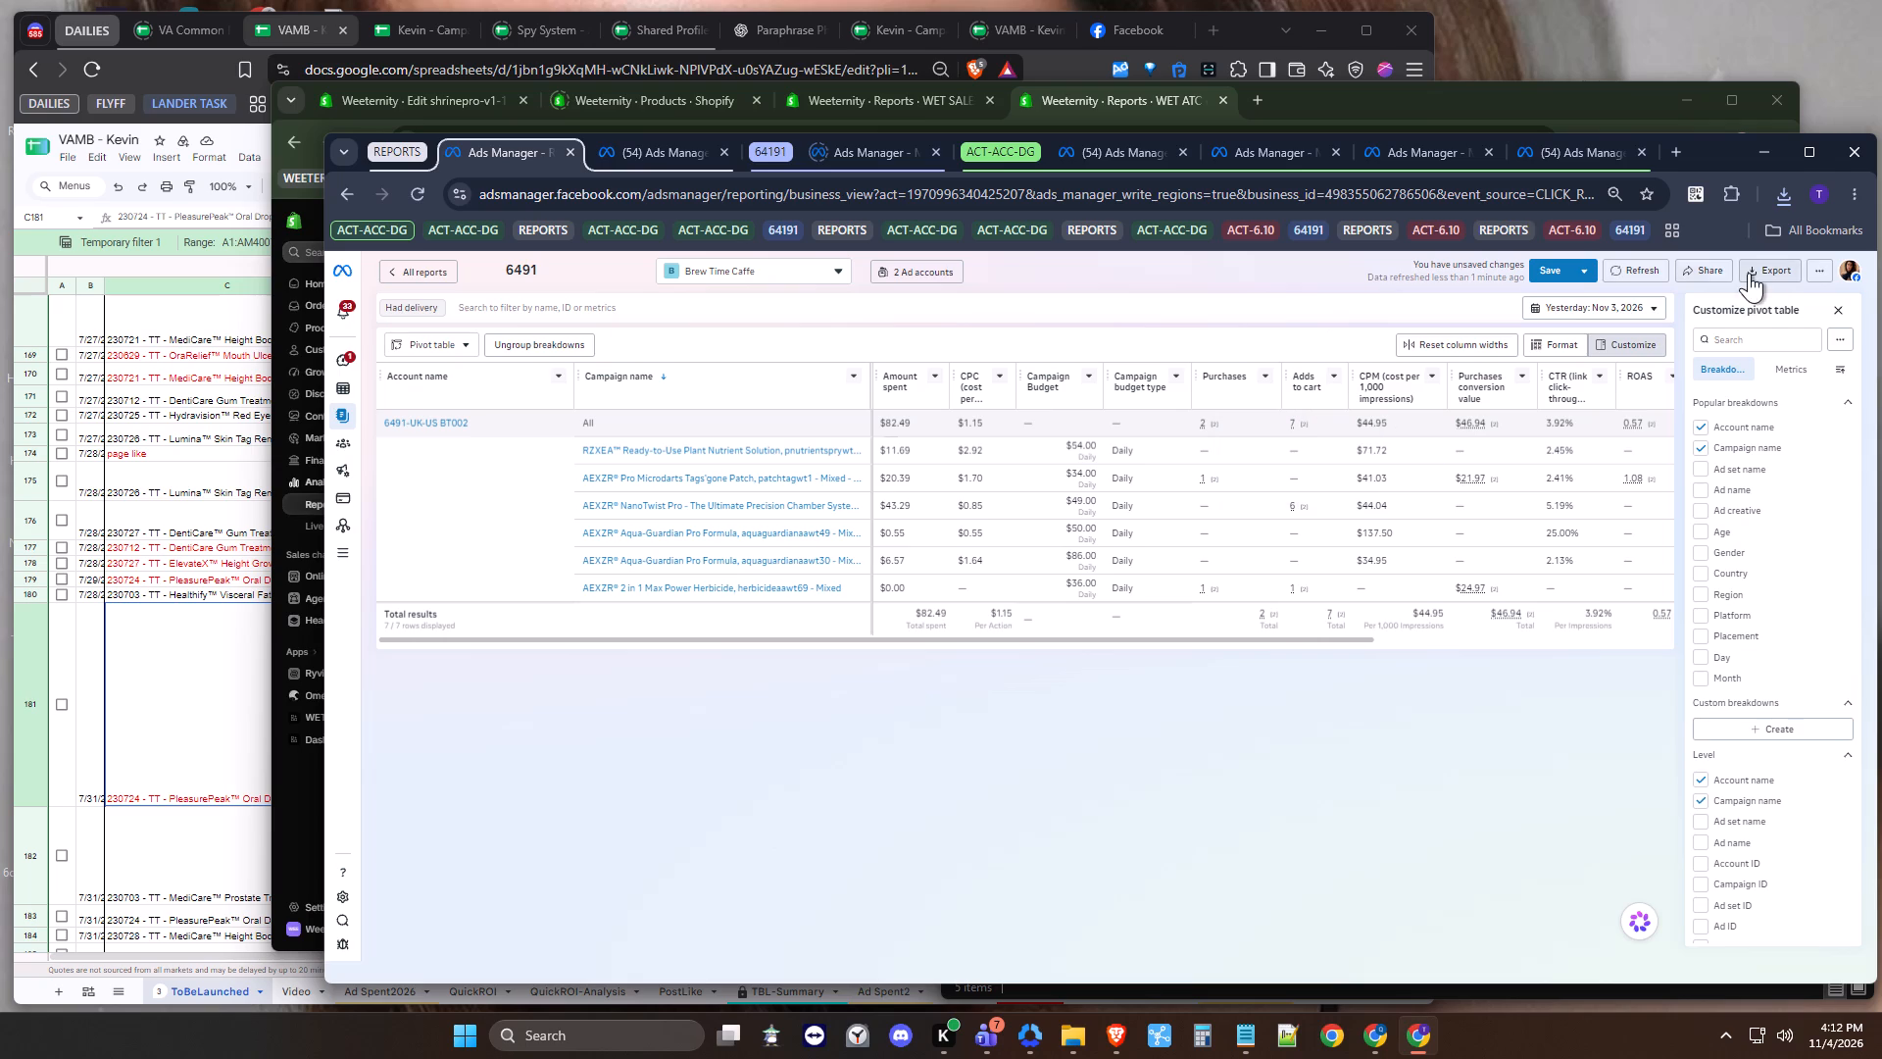
Export the 6491 report as 6491 in raw data table (.xlsx) format without the summary row.
{"action": "left_click", "coordinate": [1749, 273]}
{"action": "left_click", "coordinate": [988, 597]}
{"action": "left_click", "coordinate": [1014, 609]}
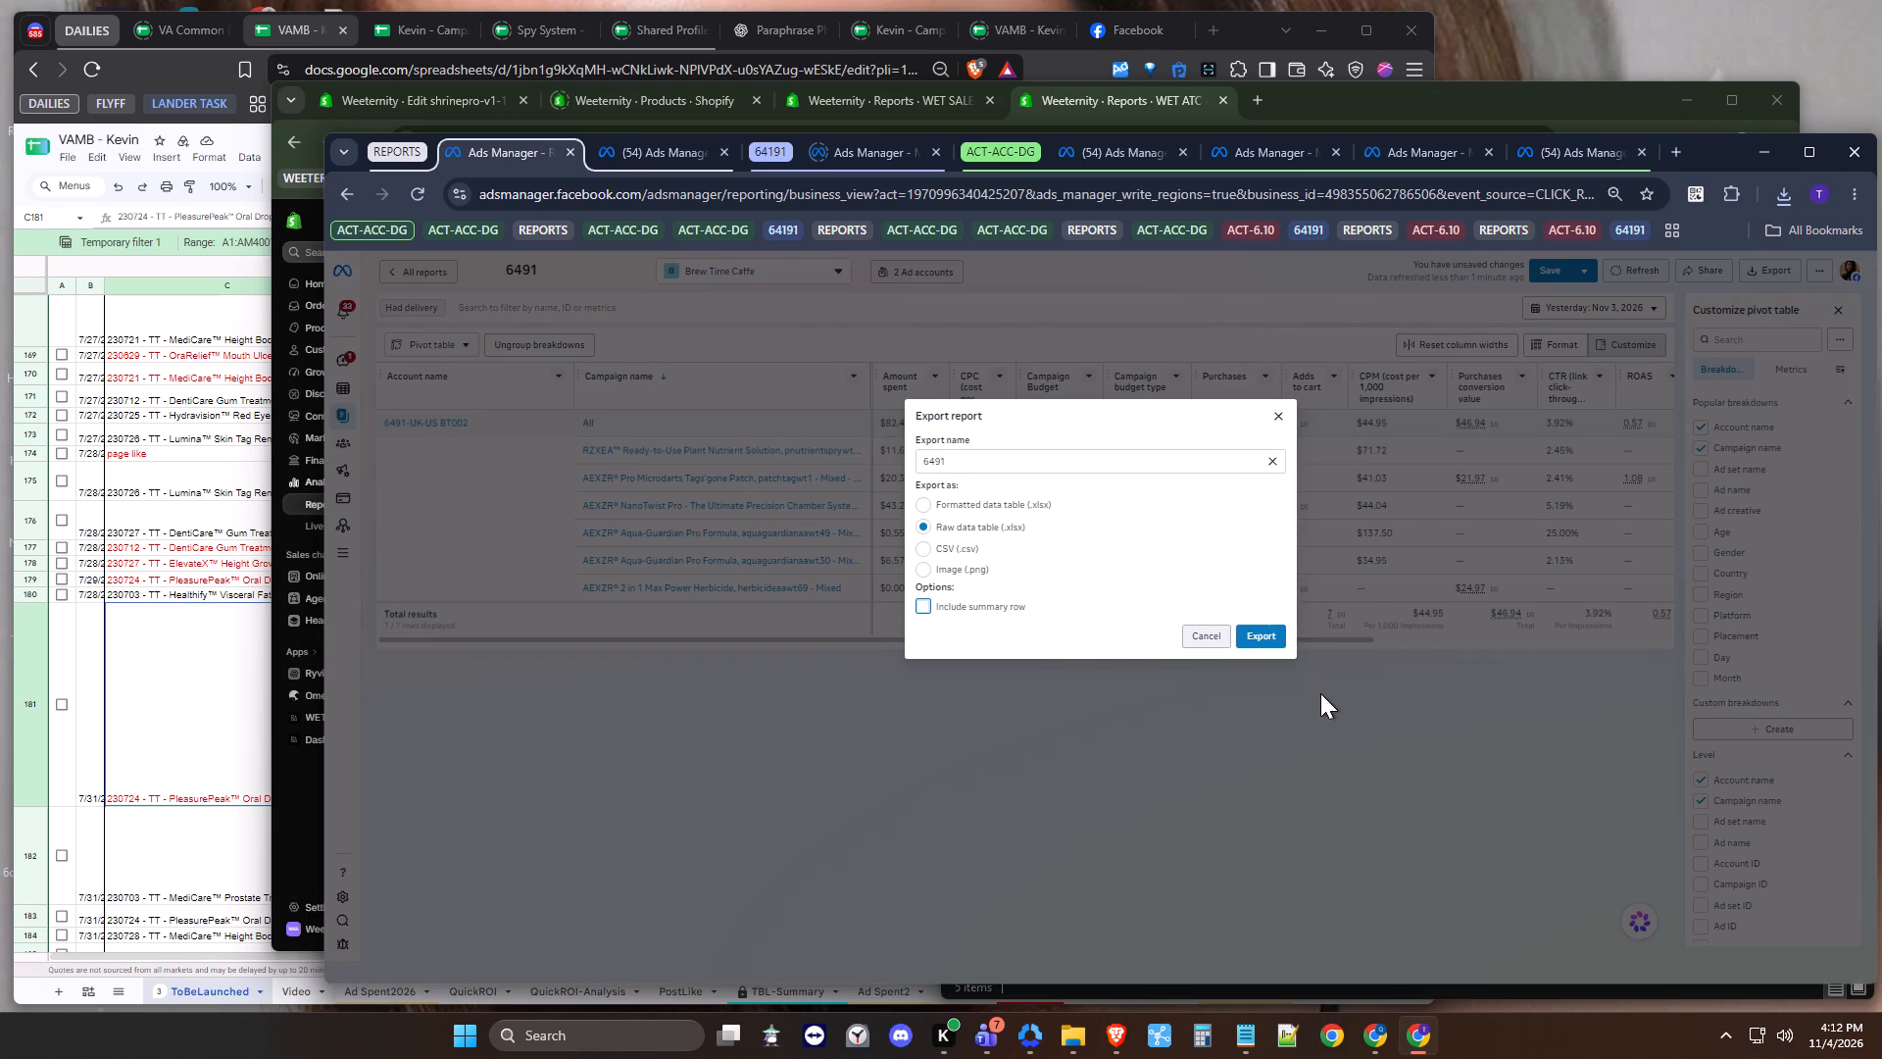
{"action": "left_click", "coordinate": [1267, 638]}
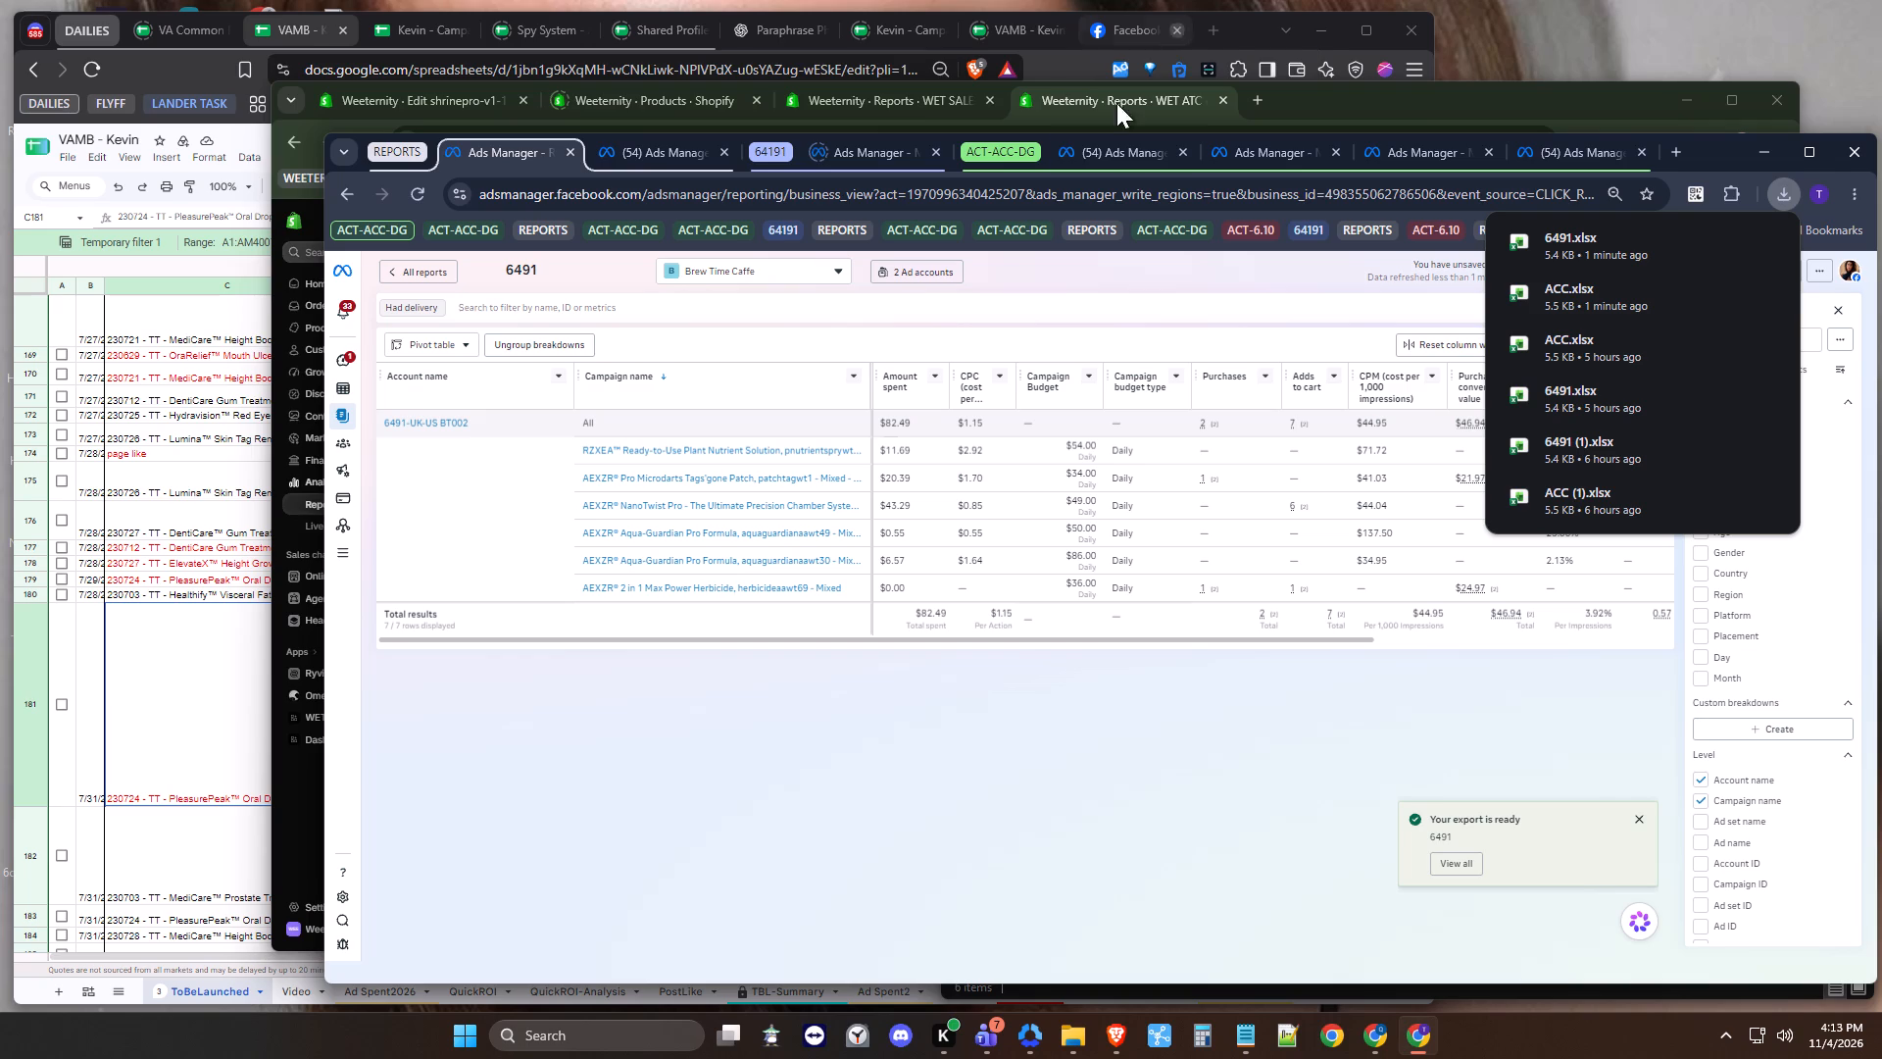
Bring up the ADS folder and open the FB-Paste sheet of the Kevin - Campaign Checking - JT spreadsheet.
{"action": "left_click_drag", "start_coordinate": [1084, 1028], "coordinate": [1081, 1037]}
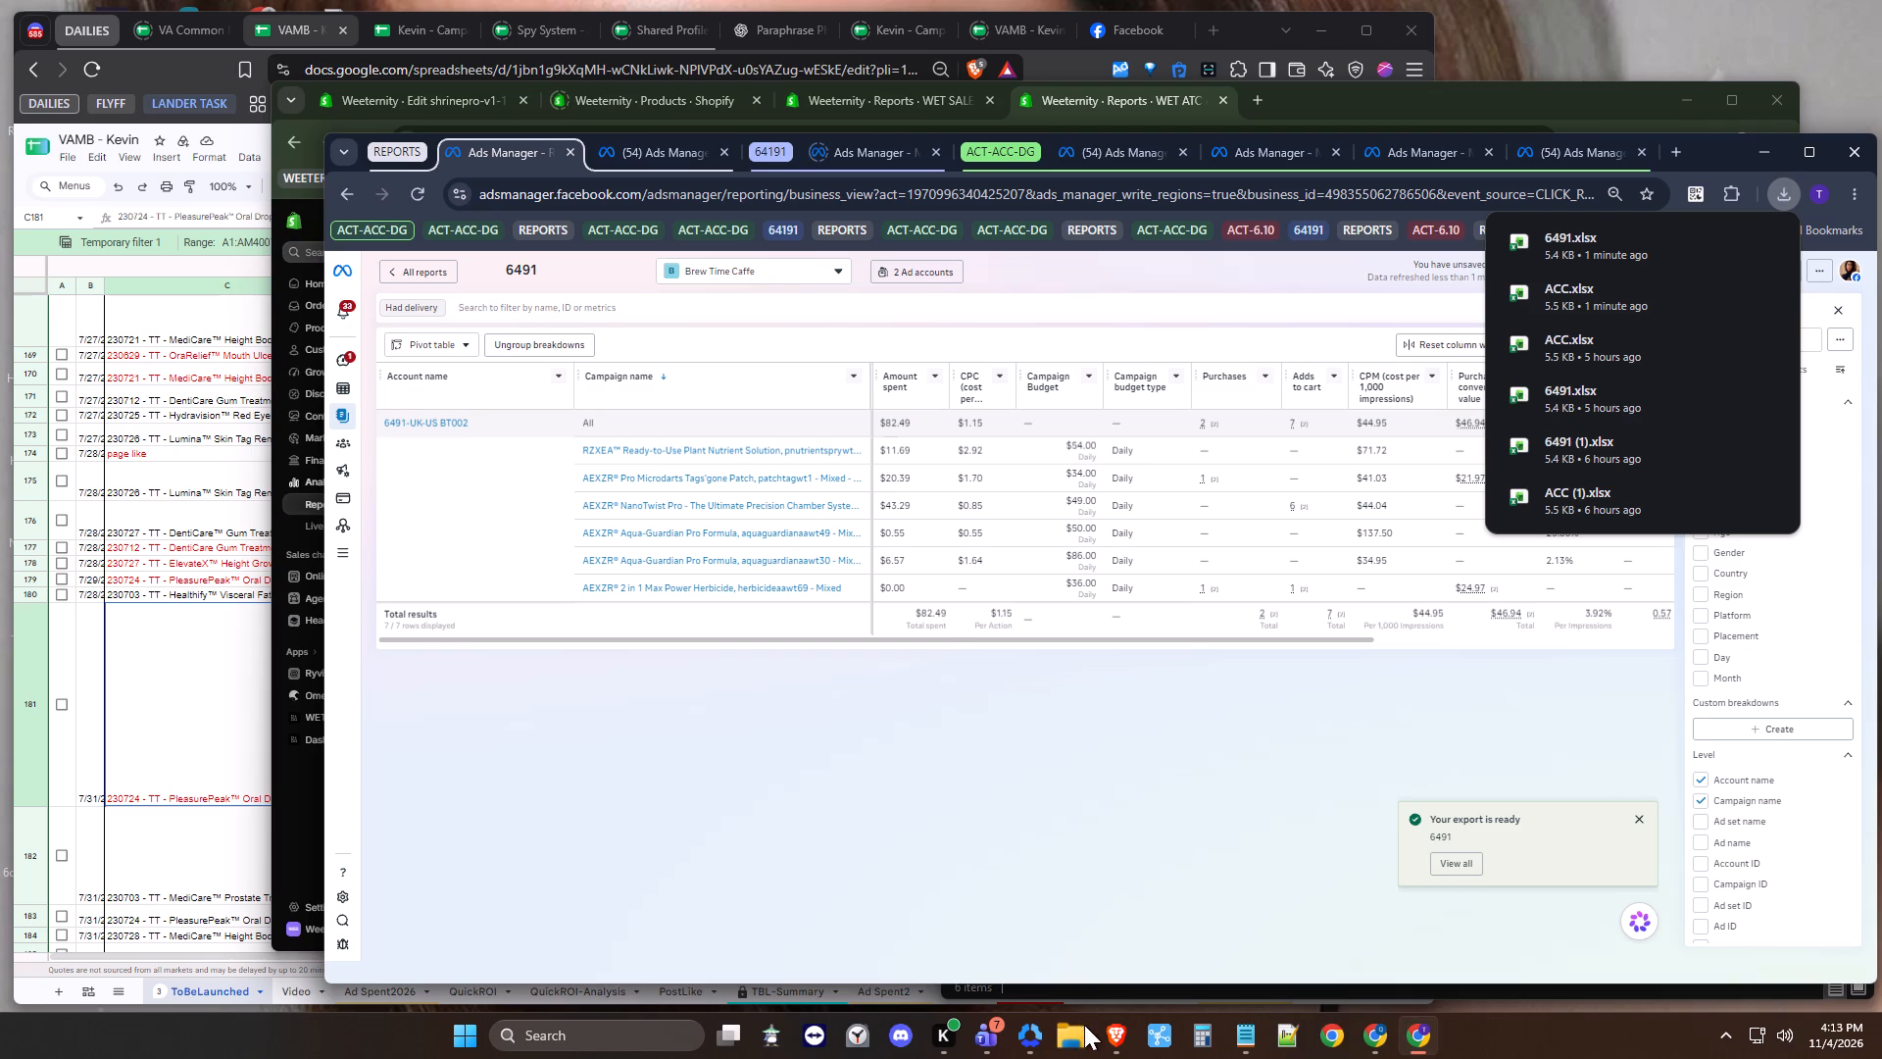
{"action": "left_click", "coordinate": [1084, 1025]}
{"action": "left_click", "coordinate": [195, 675]}
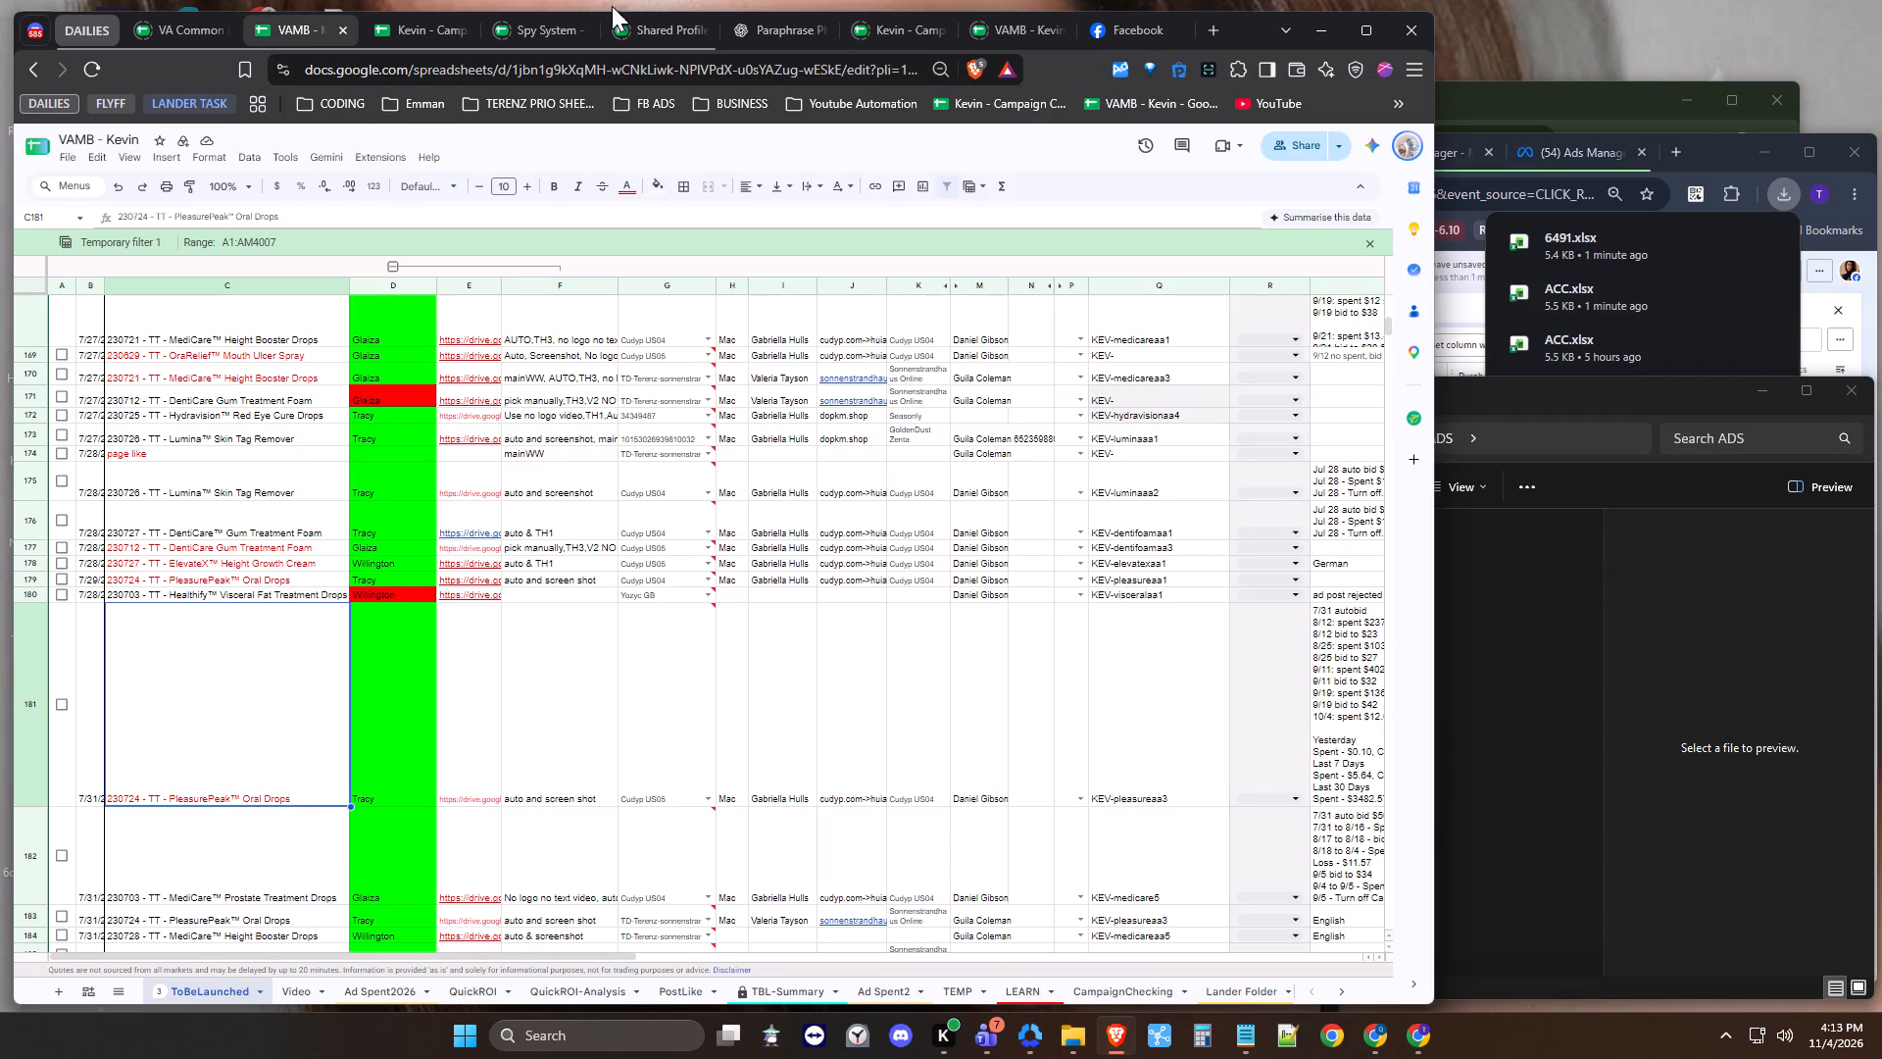
{"action": "left_click", "coordinate": [395, 27]}
{"action": "left_click", "coordinate": [822, 987]}
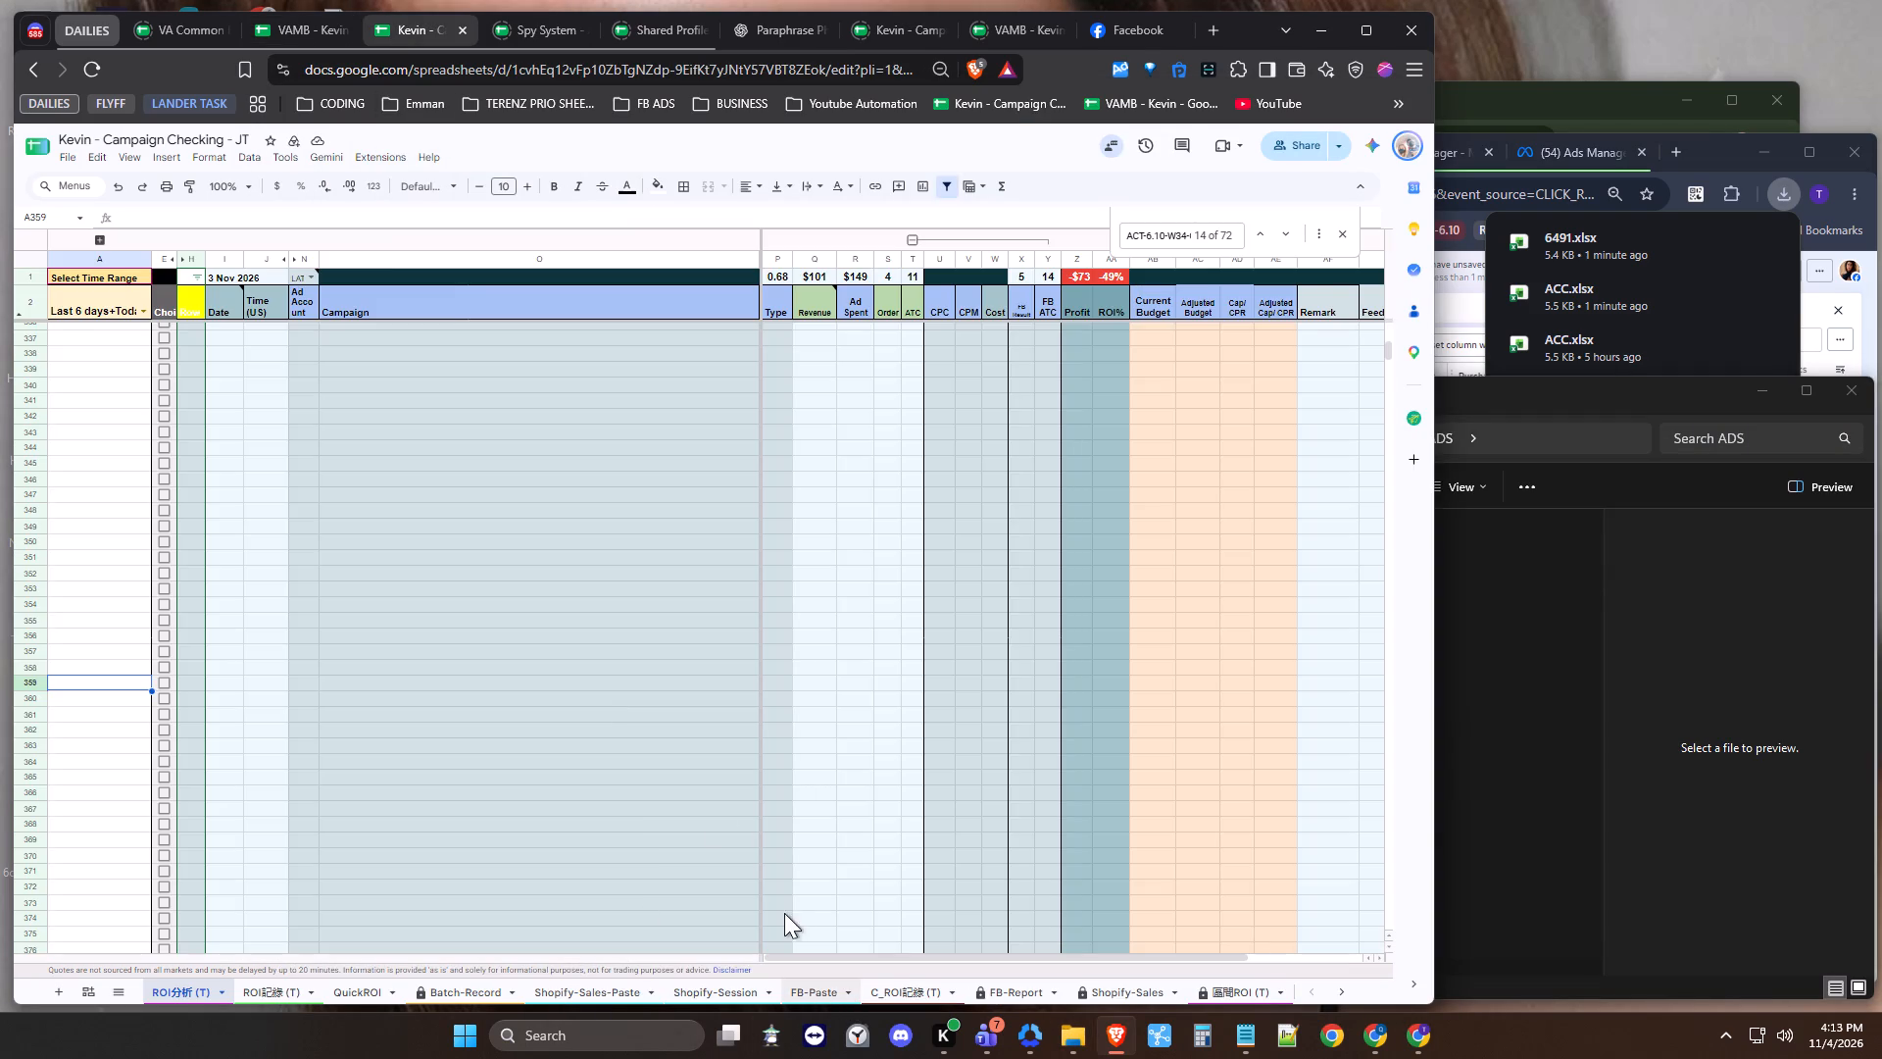
Open the exported 6491 workbook from the ADS folder in Excel.
{"action": "left_click", "coordinate": [1747, 798]}
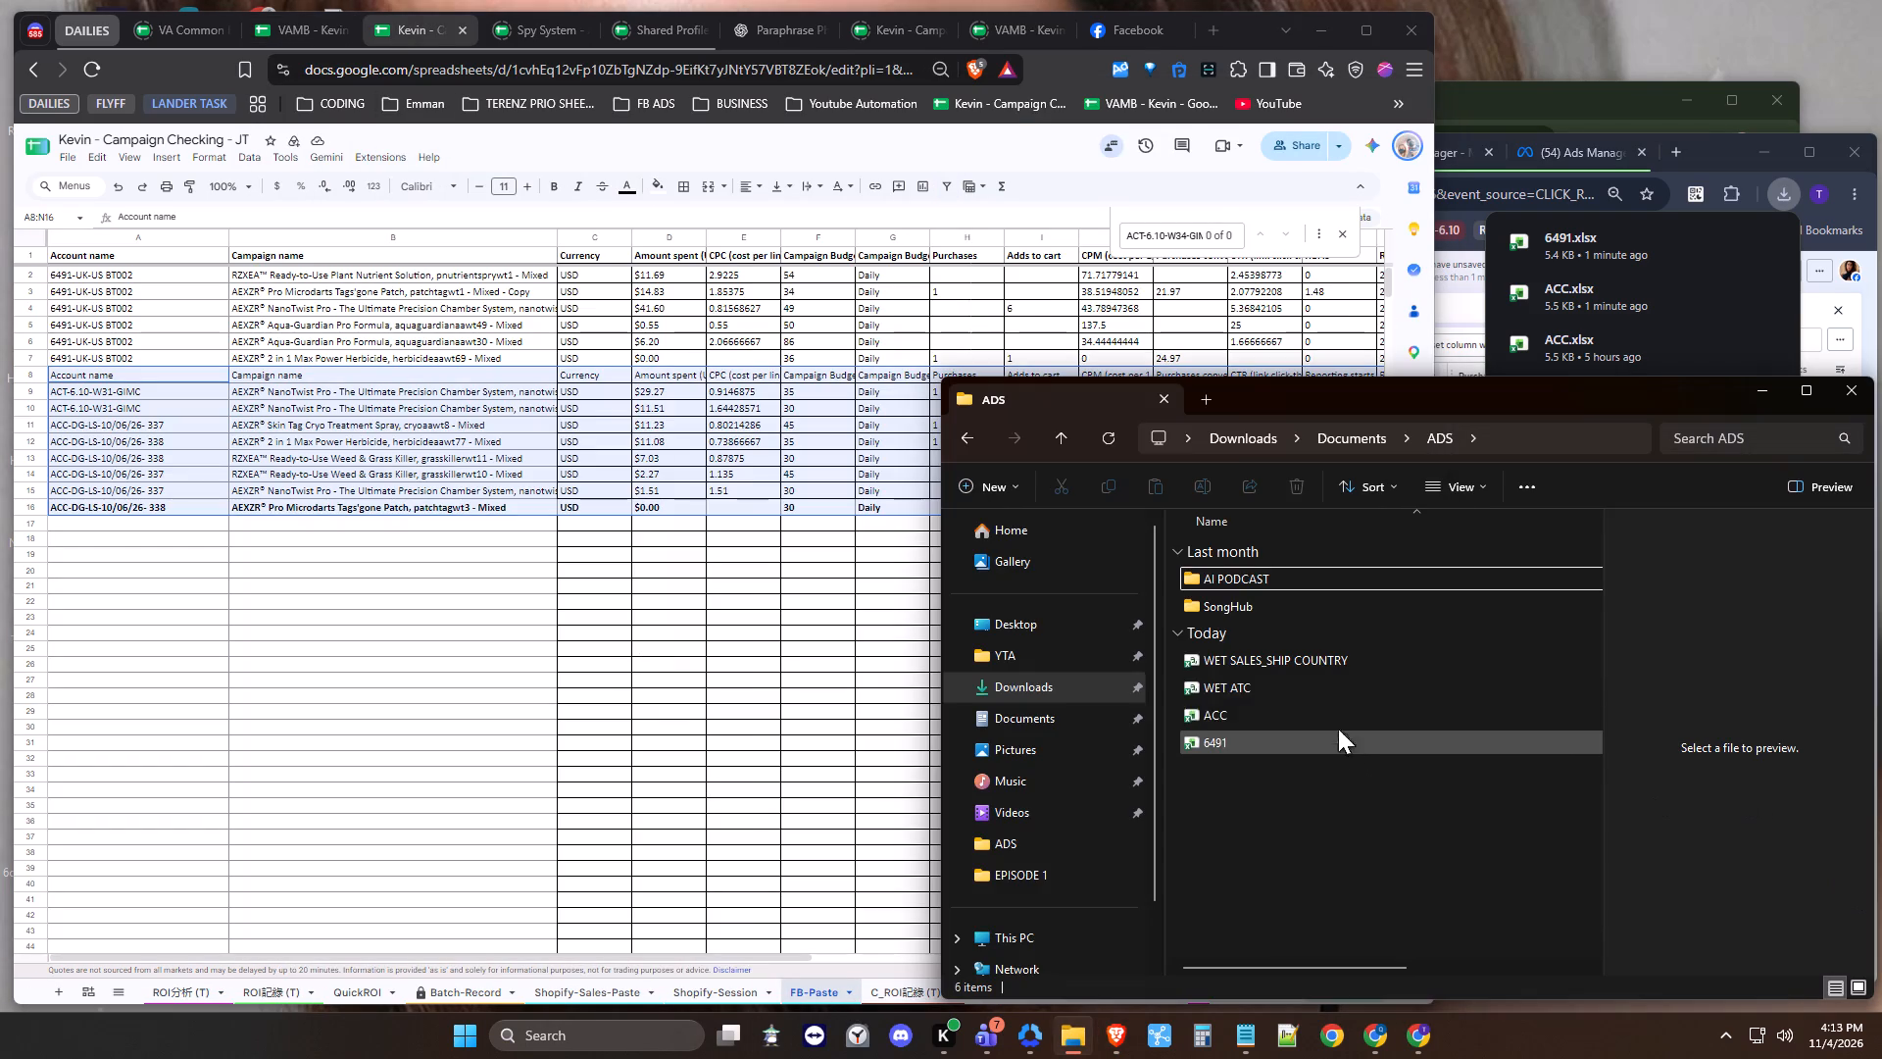
{"action": "double_click", "coordinate": [1239, 735]}
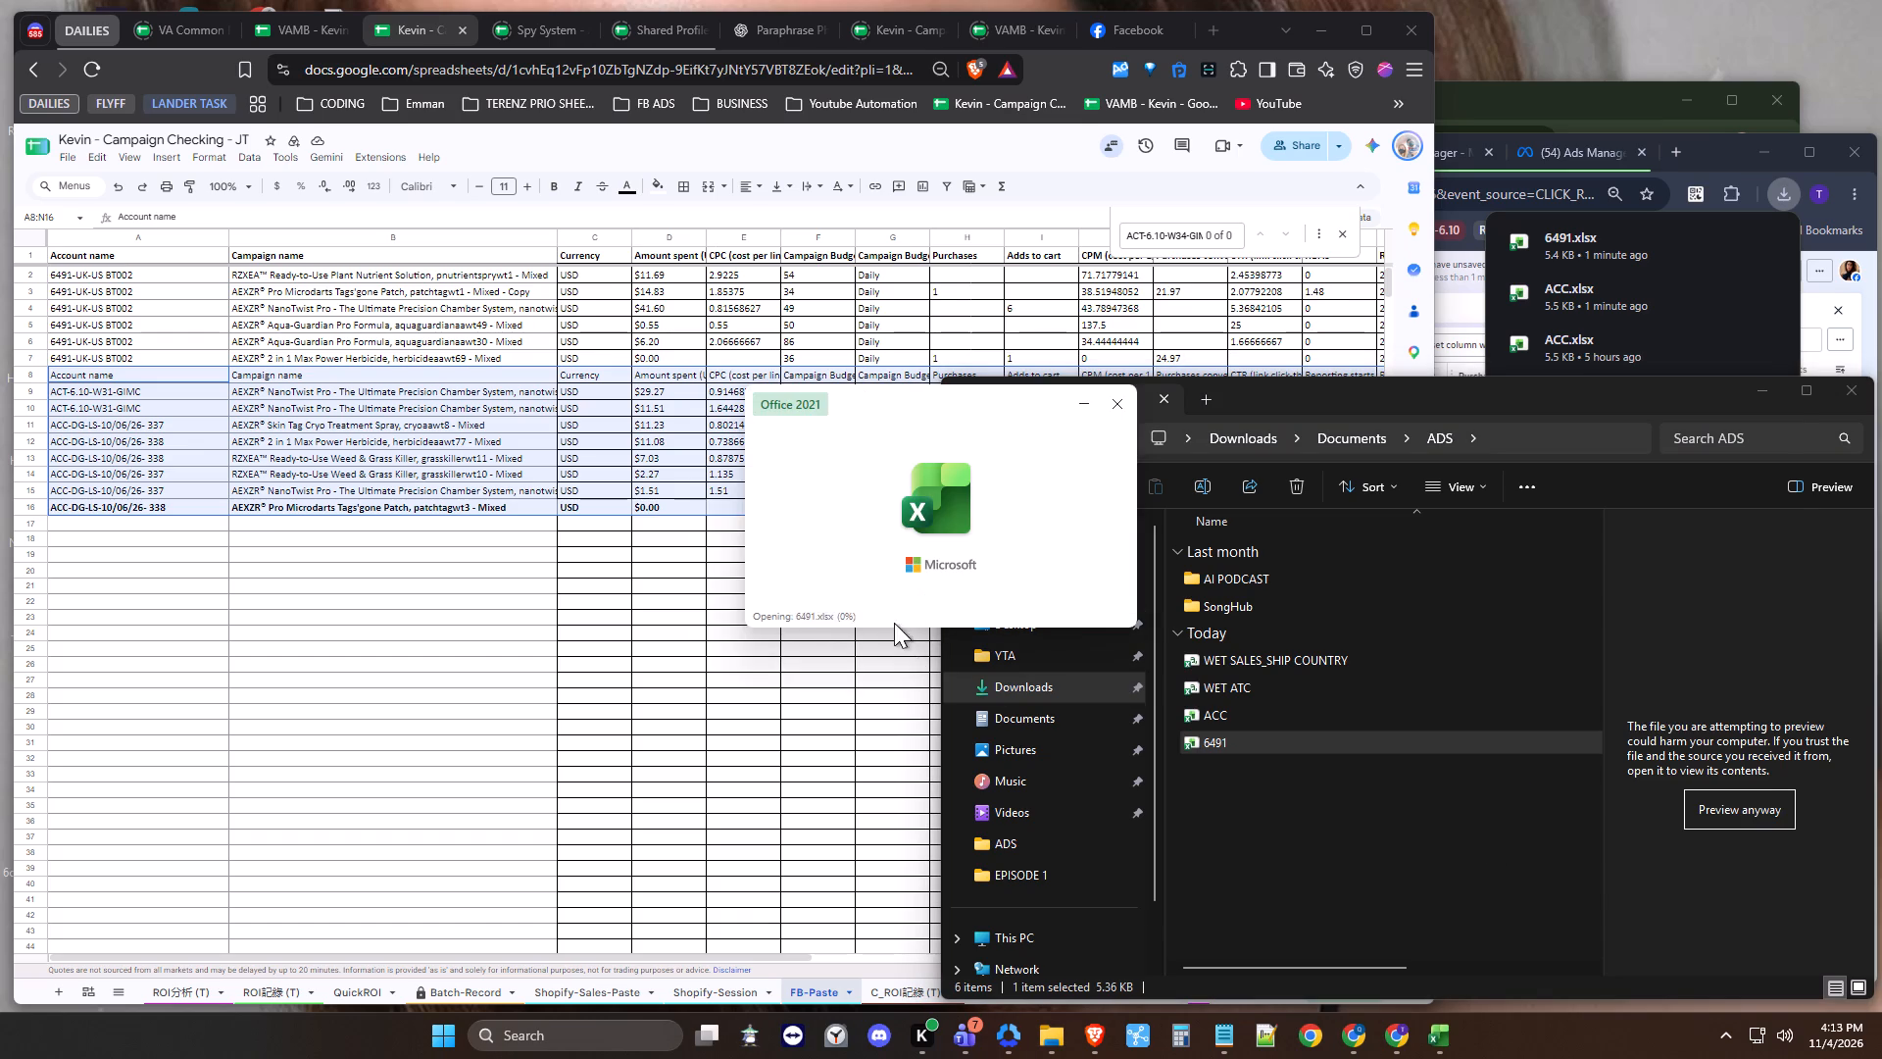
Copy all data from the 6491 workbook, paste it as values into FB-Paste from cell A1, and close the workbook.
{"action": "key", "text": "ctrl+a"}
{"action": "key", "text": "ctrl+c"}
{"action": "left_click", "coordinate": [160, 259]}
{"action": "key", "text": "ctrl+shift+v"}
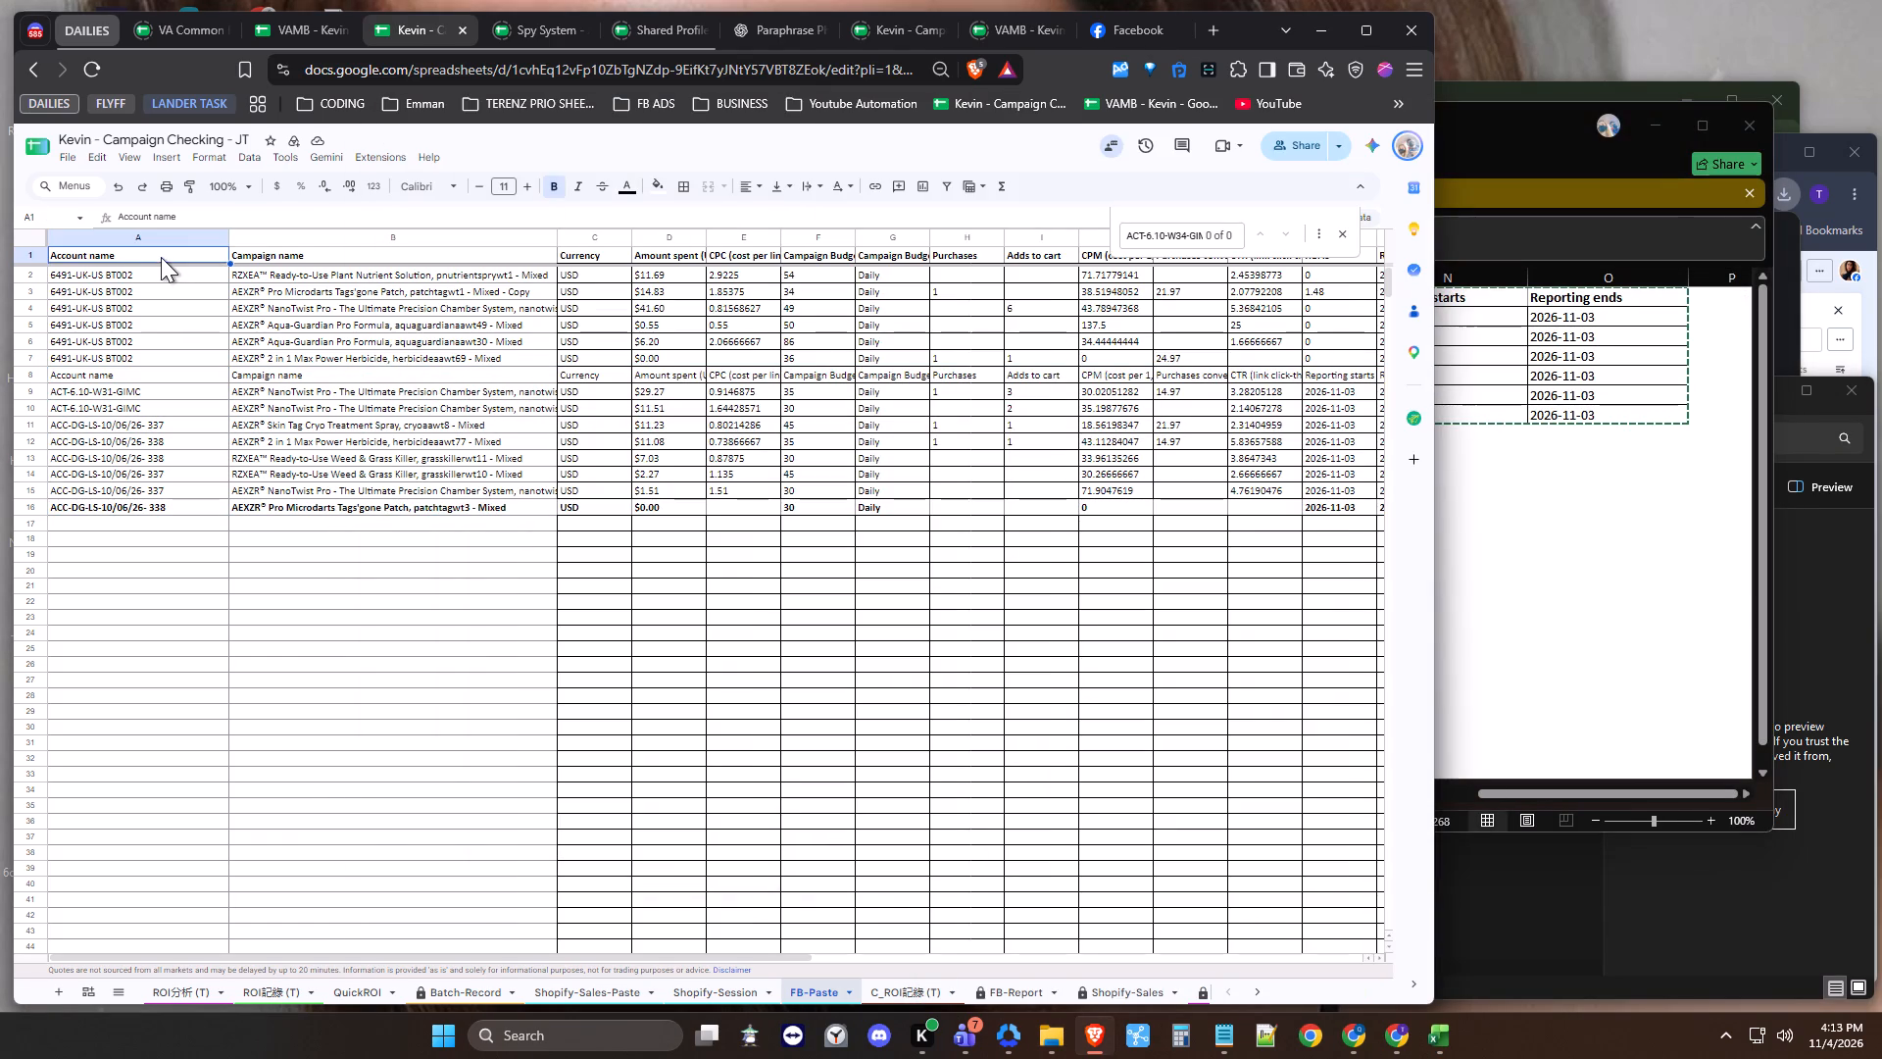
{"action": "left_click", "coordinate": [1759, 142]}
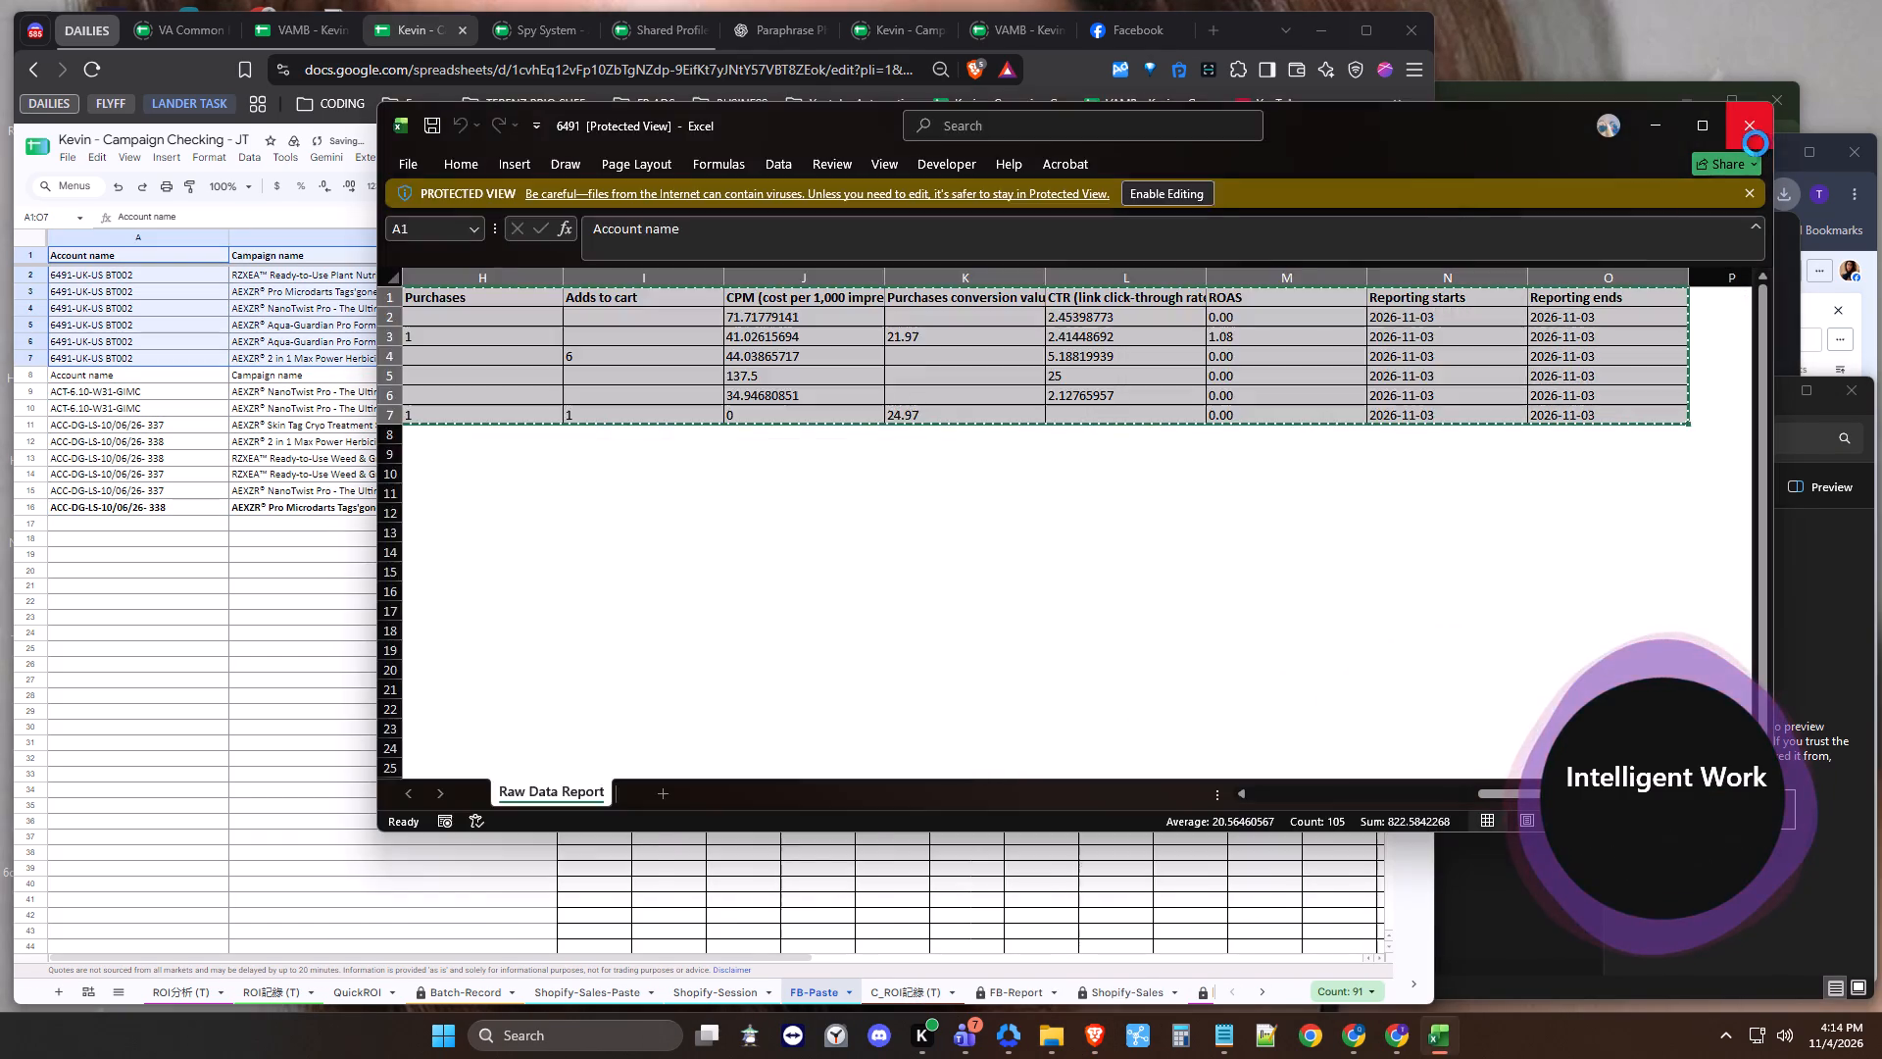
Copy all data from the ACC workbook in the ADS folder into FB-Paste from cell A8 as values, closing the workbook.
{"action": "left_click", "coordinate": [1505, 856]}
{"action": "double_click", "coordinate": [1258, 707]}
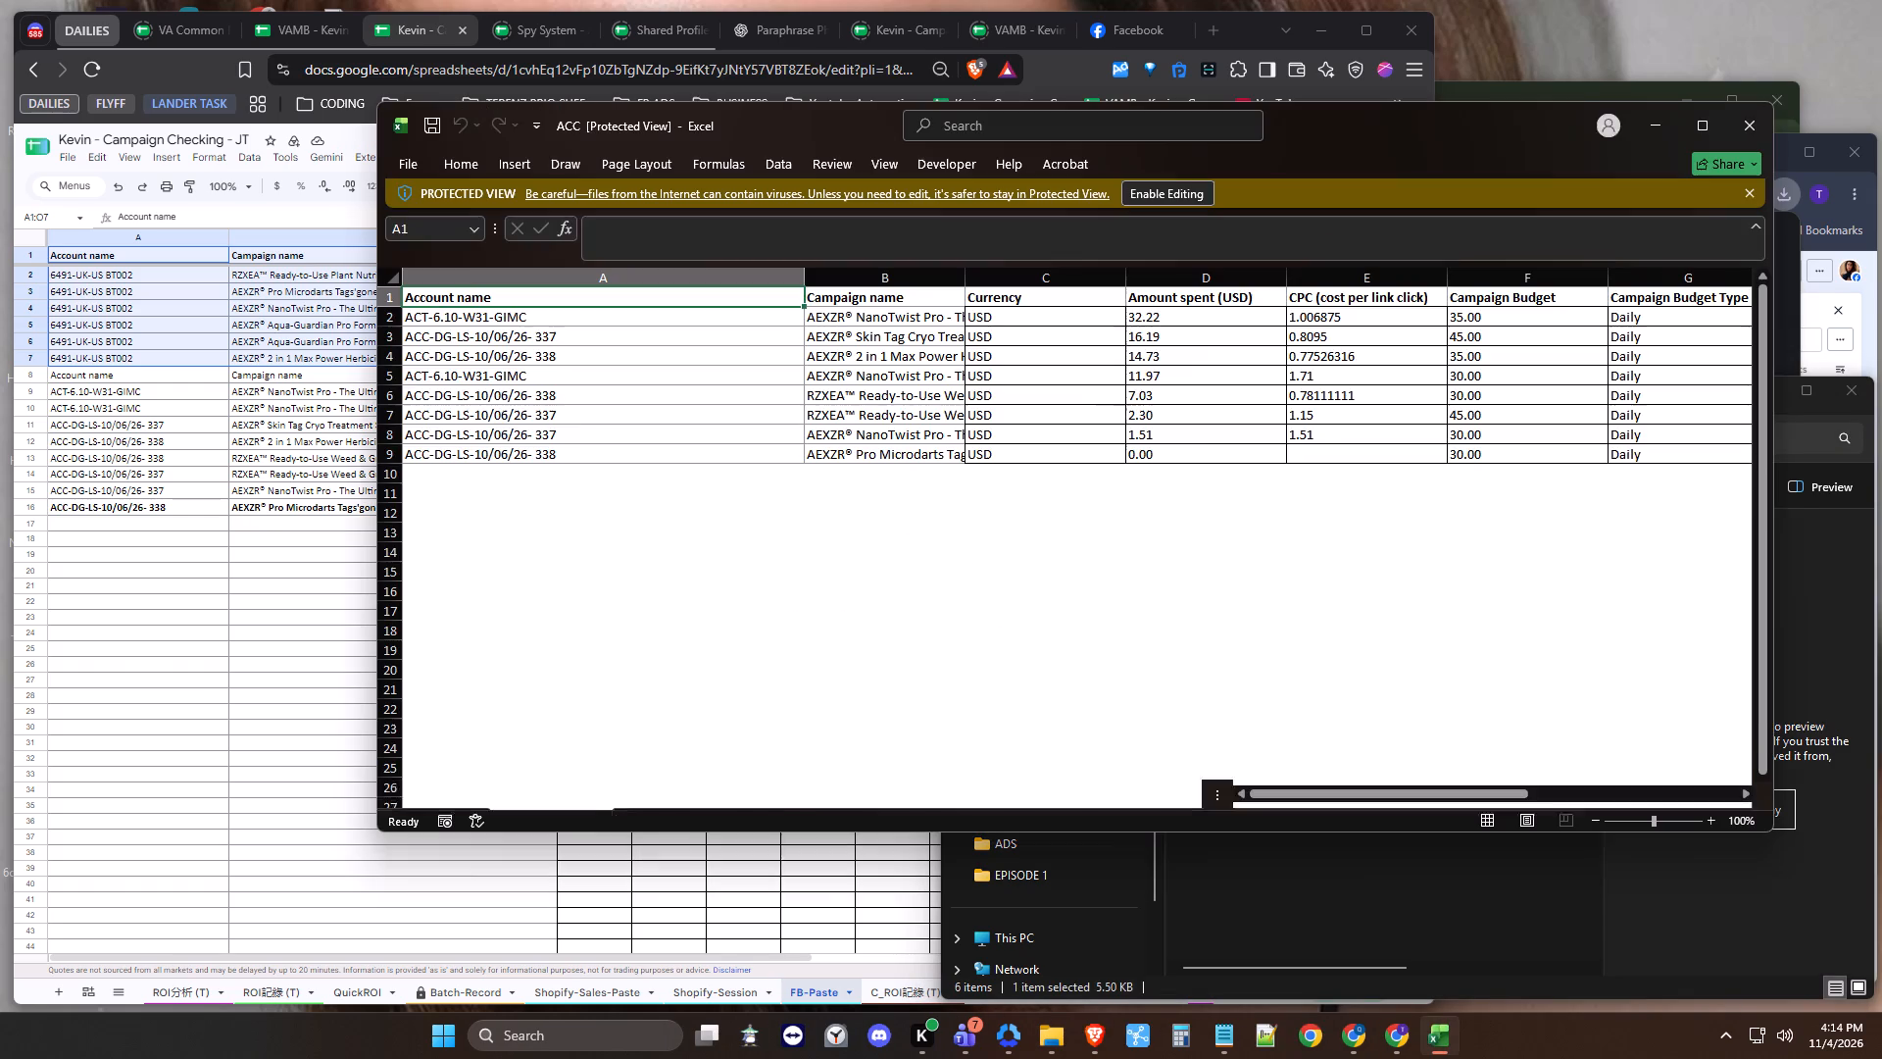
{"action": "key", "text": "ctrl+a"}
{"action": "key", "text": "ctrl+c"}
{"action": "left_click", "coordinate": [108, 376]}
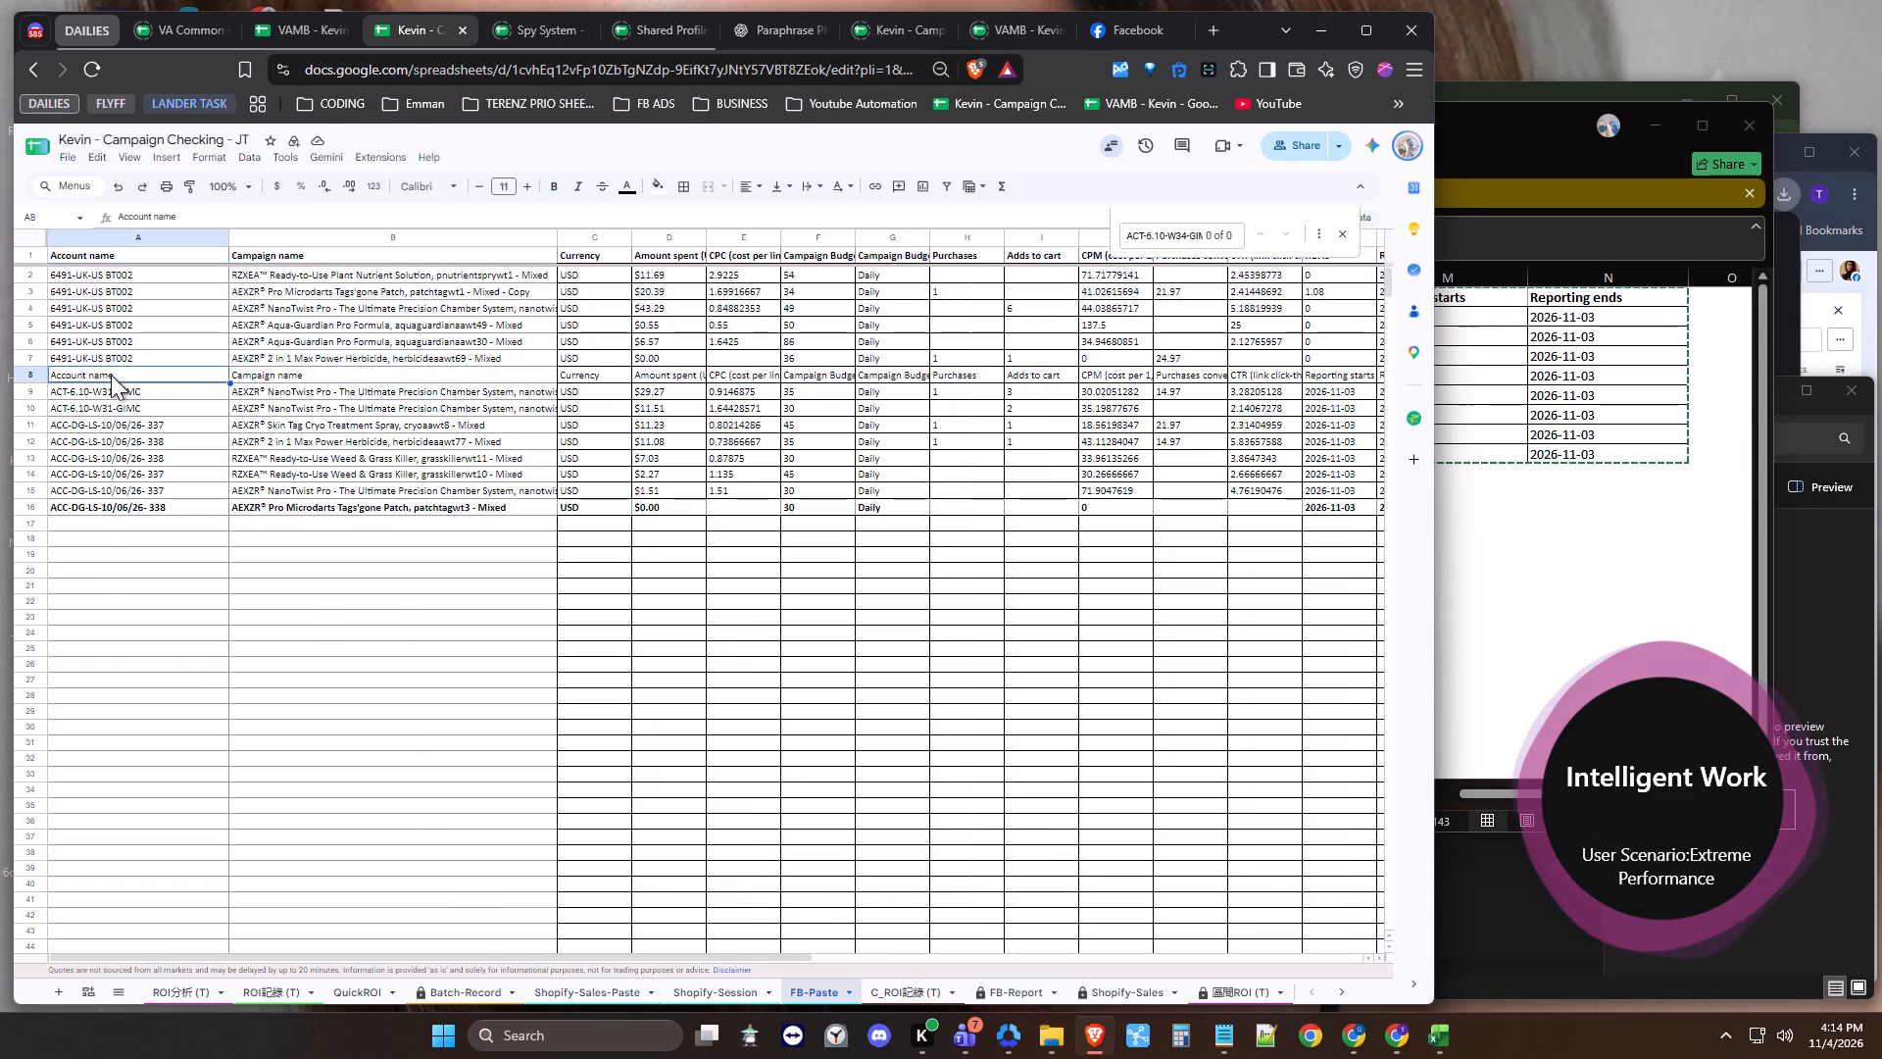
{"action": "key", "text": "ctrl+shift+v"}
{"action": "left_click", "coordinate": [1744, 125]}
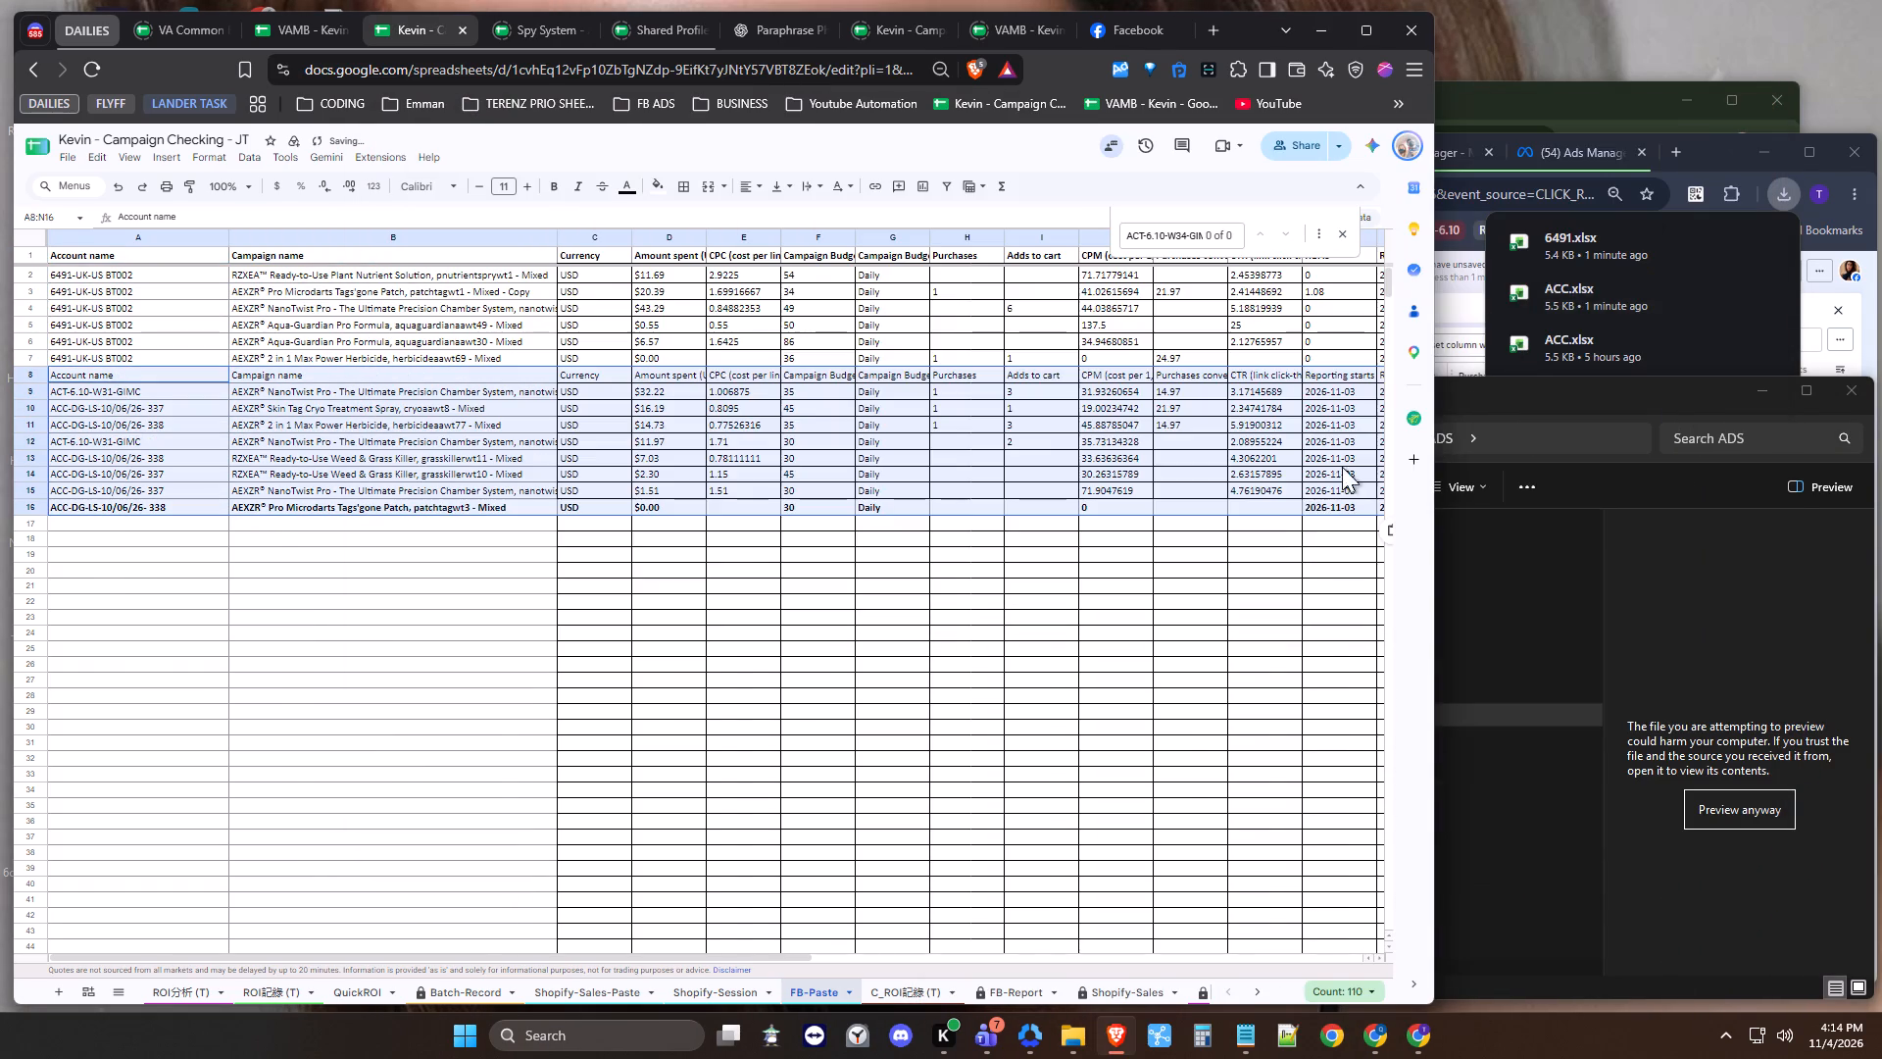
Copy all data from the WET ATC file in the ADS folder into the Shopify-Session sheet from cell B1 as values.
{"action": "left_click", "coordinate": [711, 987]}
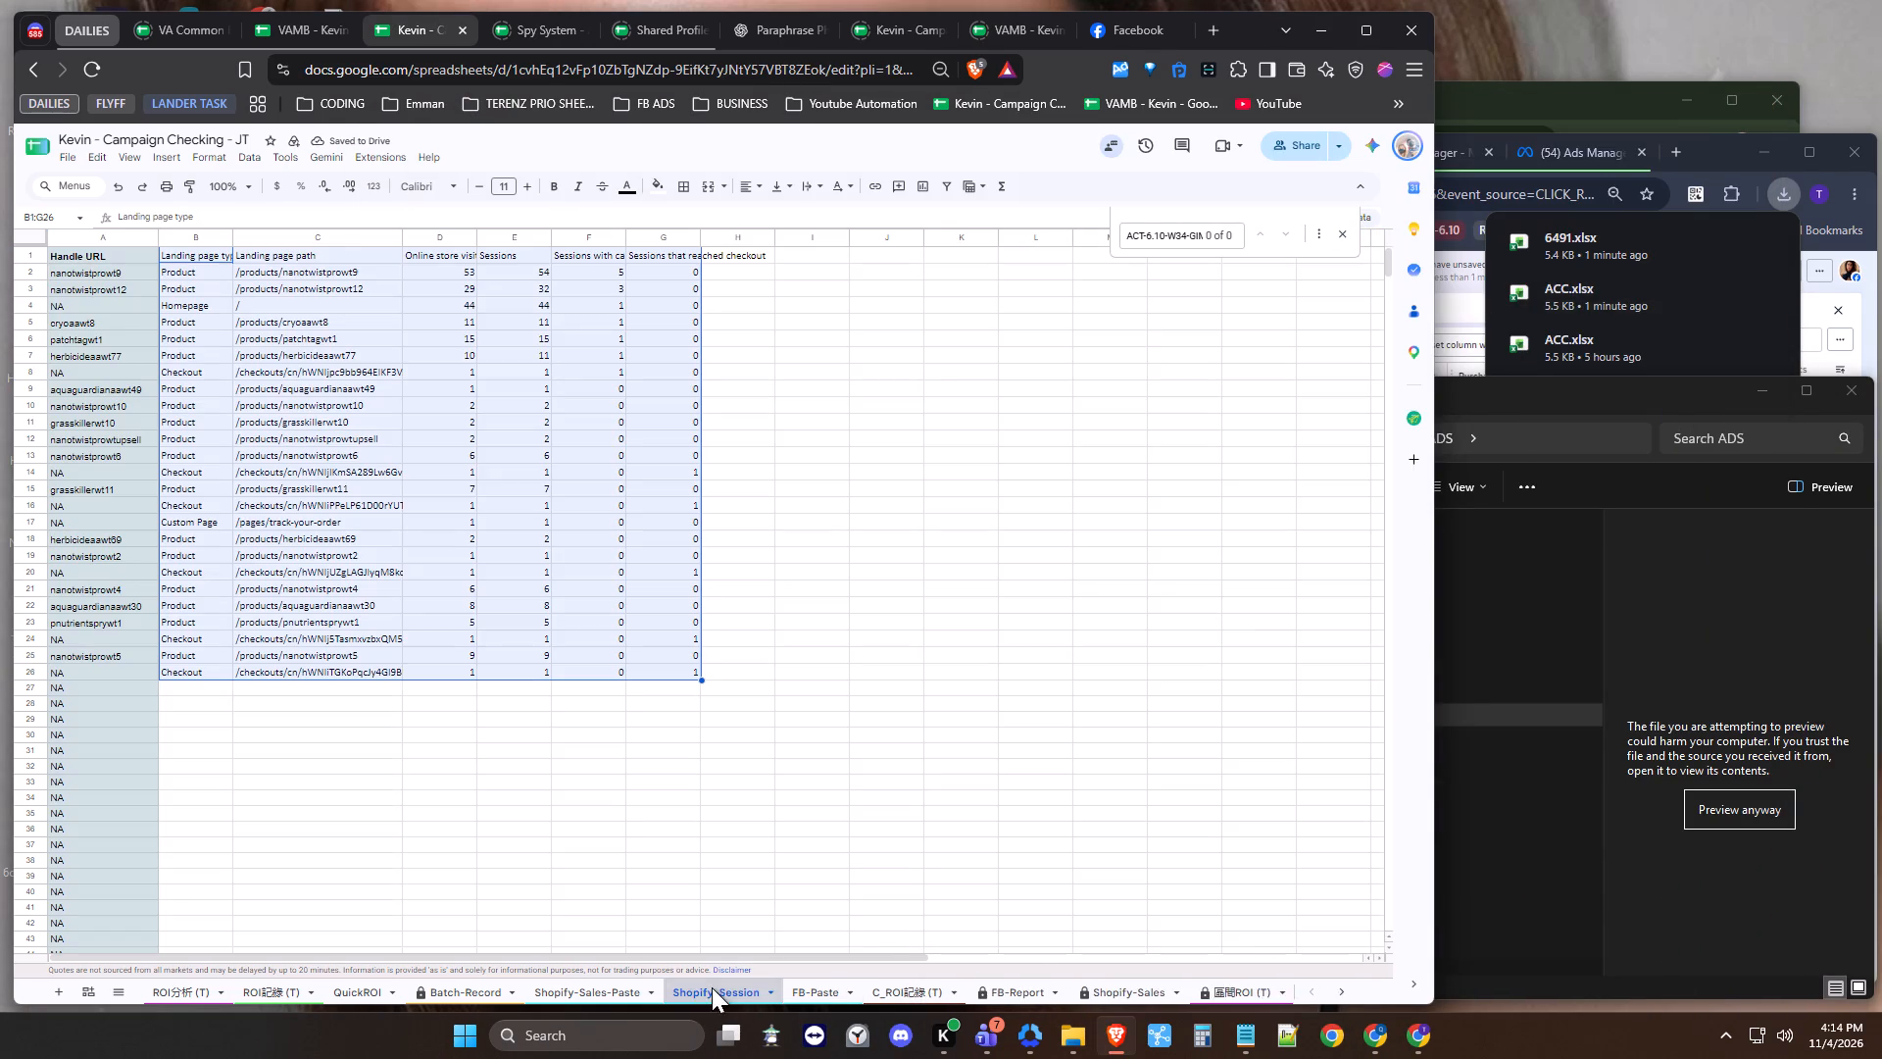
{"action": "left_click", "coordinate": [1480, 836]}
{"action": "double_click", "coordinate": [1259, 690]}
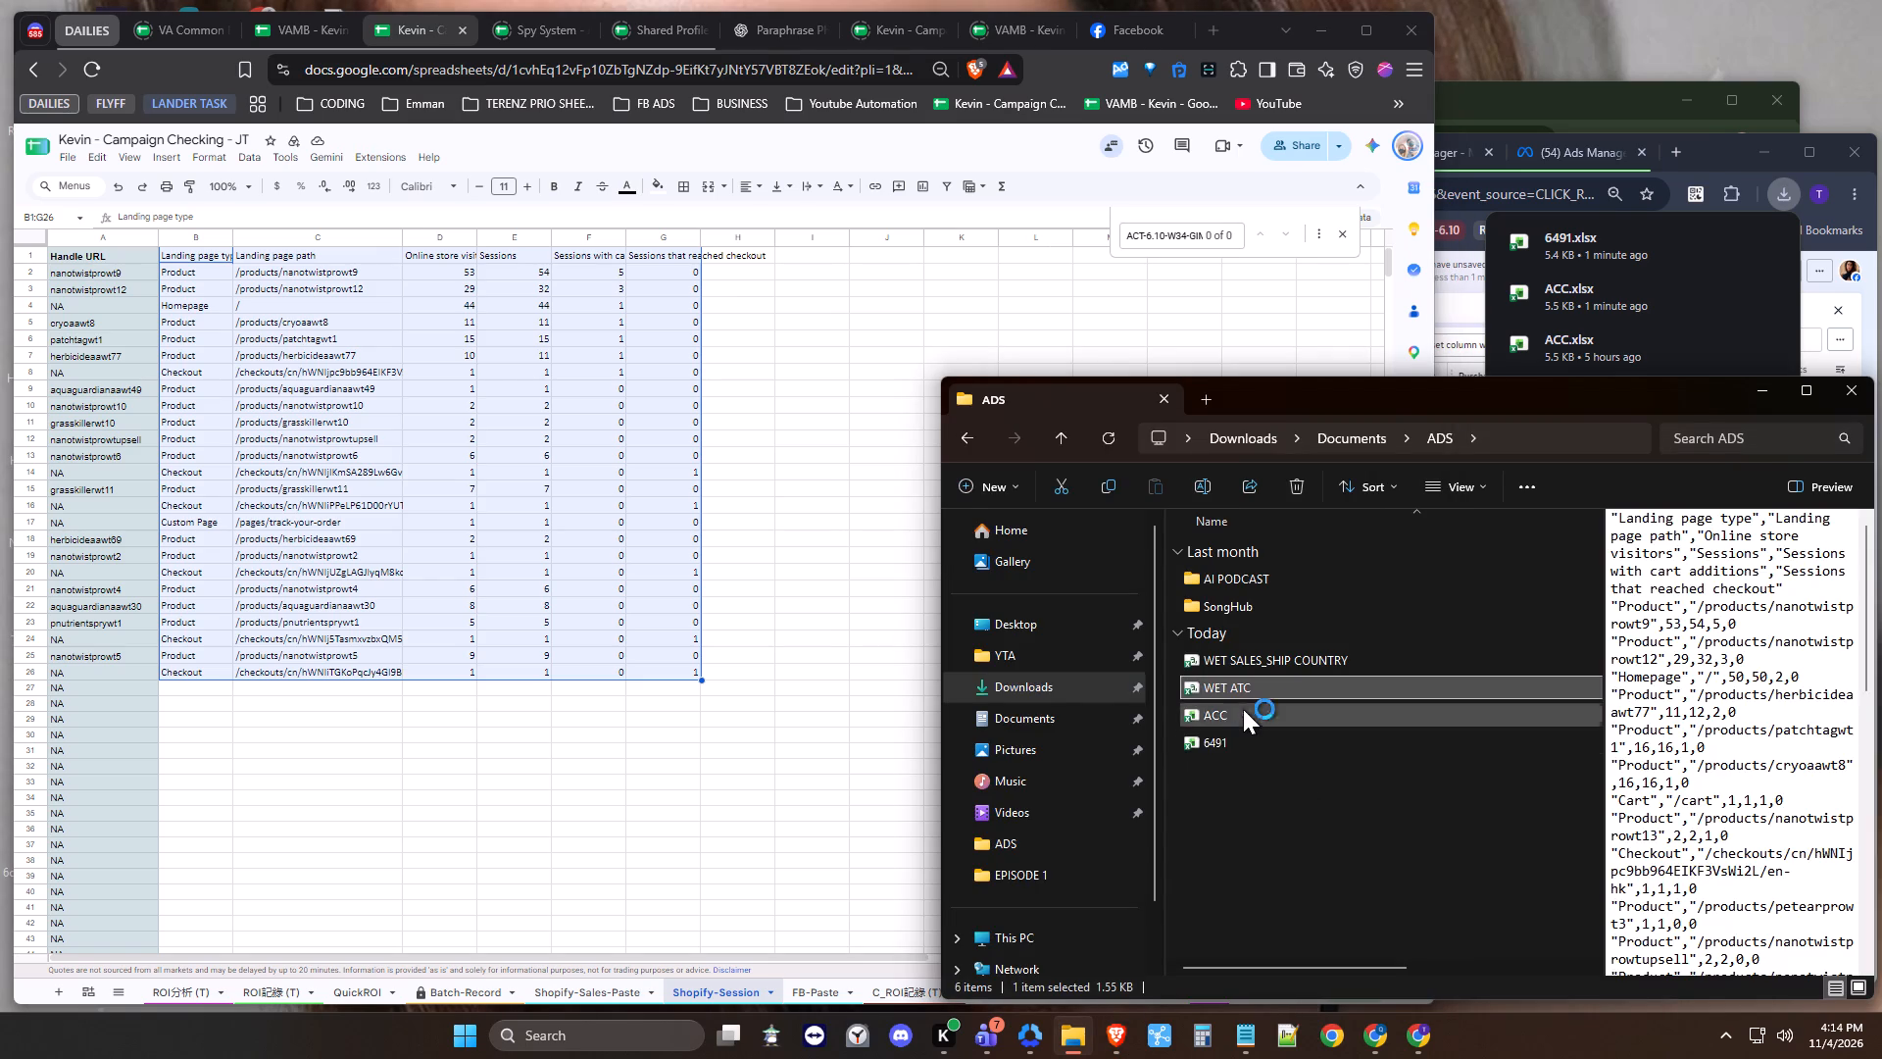
{"action": "key", "text": "ctrl+a"}
{"action": "key", "text": "ctrl+c"}
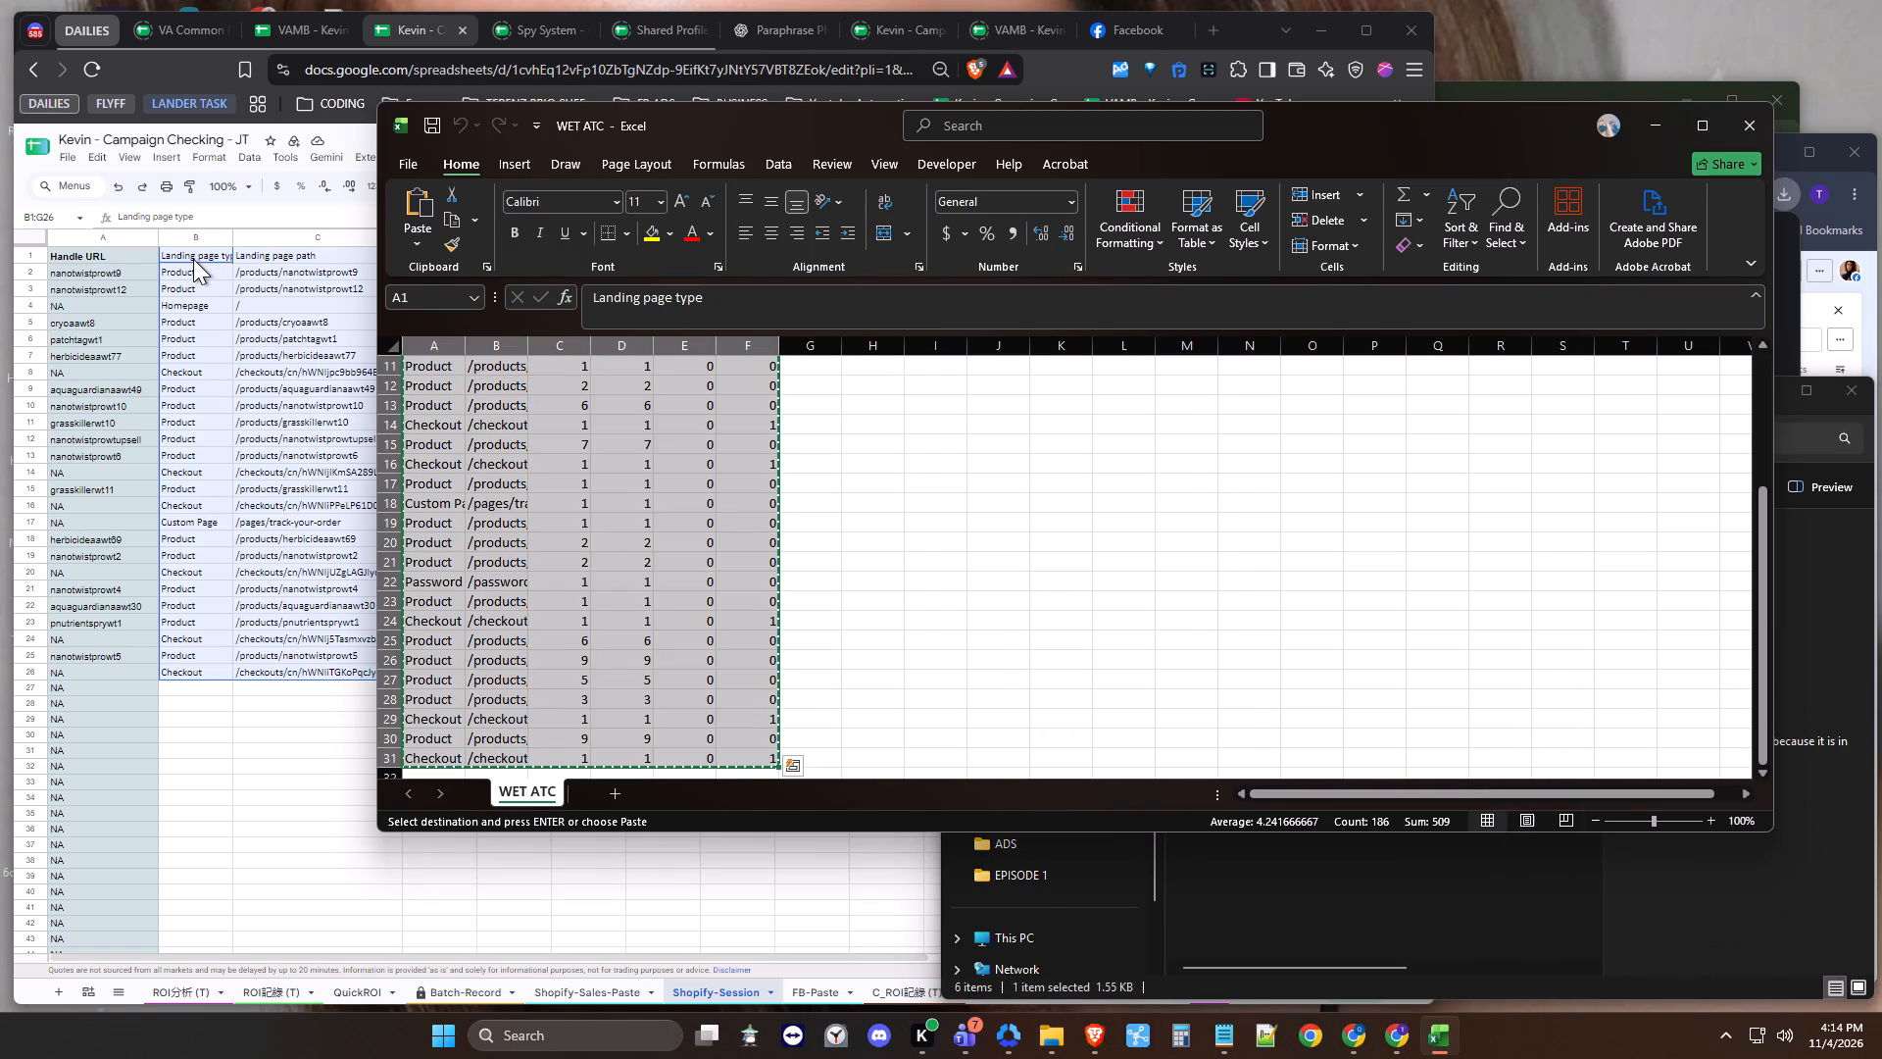
{"action": "left_click", "coordinate": [193, 259]}
{"action": "key", "text": "ctrl+shift+v"}
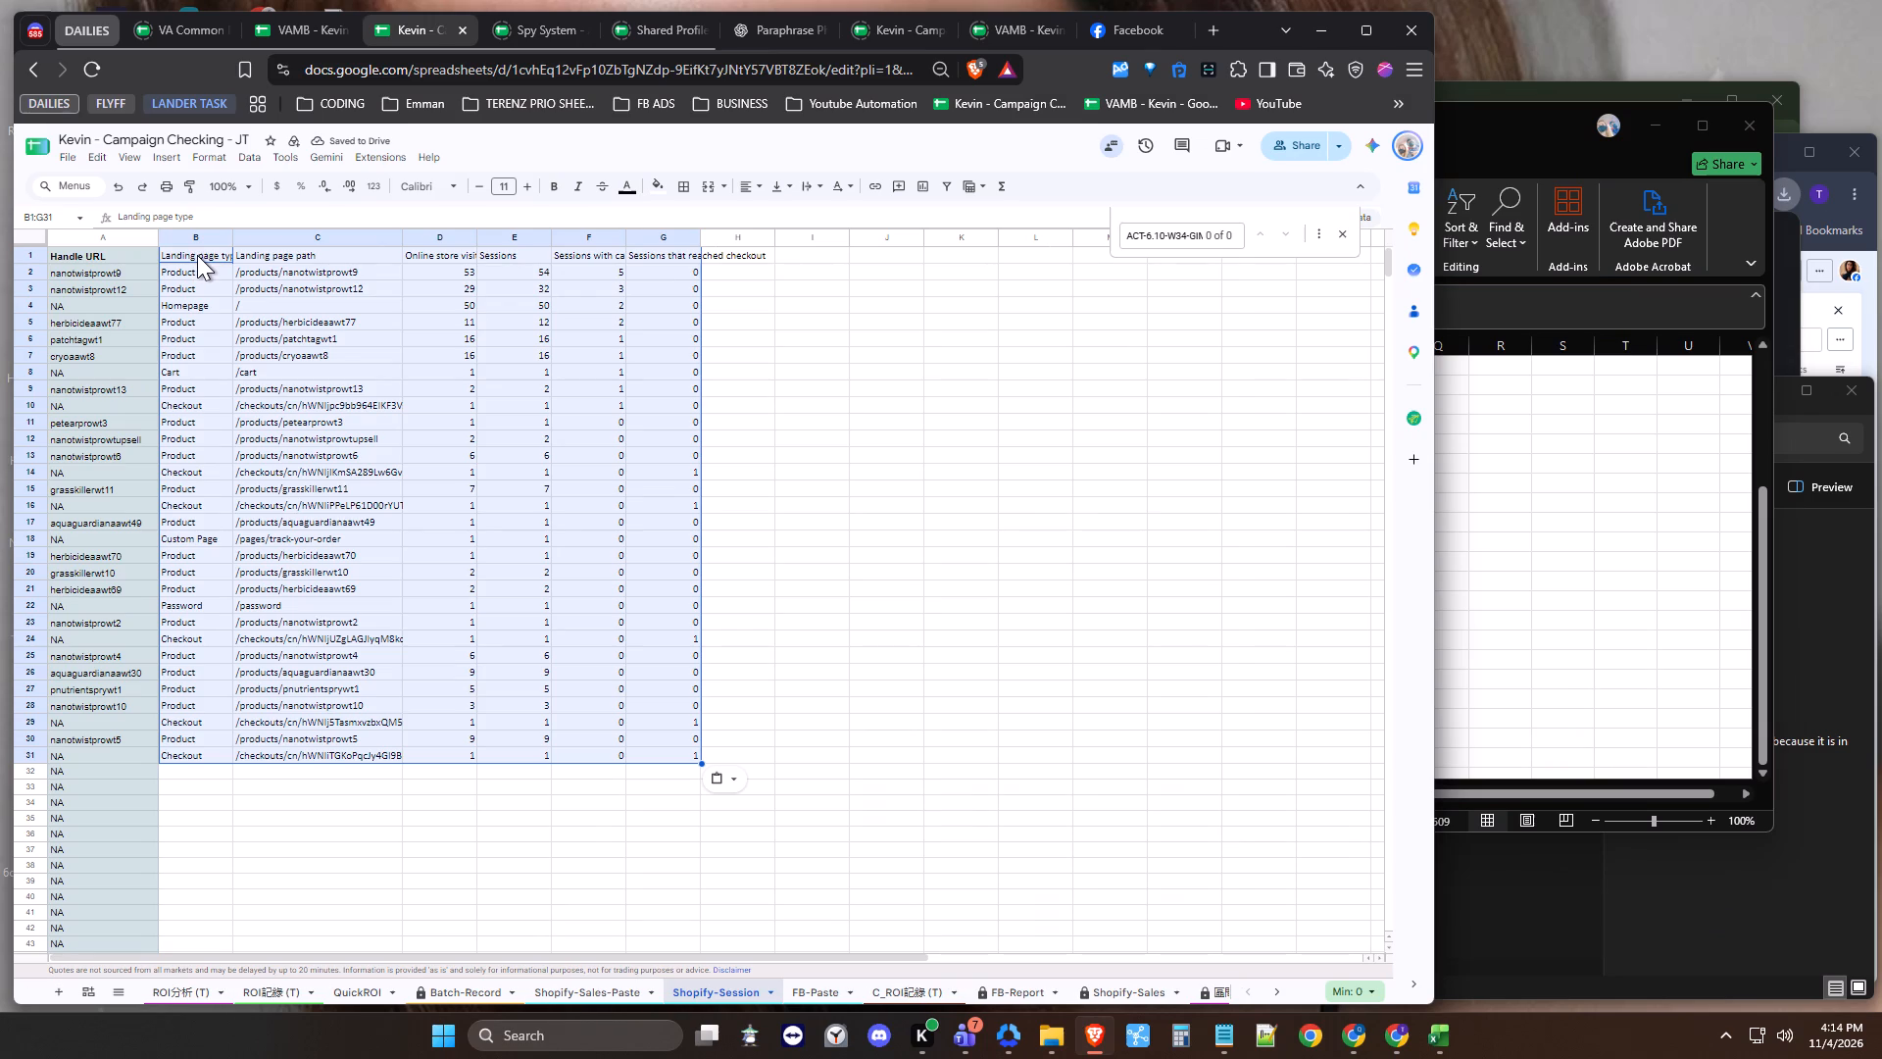
Switch the spreadsheet to Shopify-Sales-Paste and close the WET ATC workbook without keeping its clipboard data.
{"action": "left_click", "coordinate": [592, 988]}
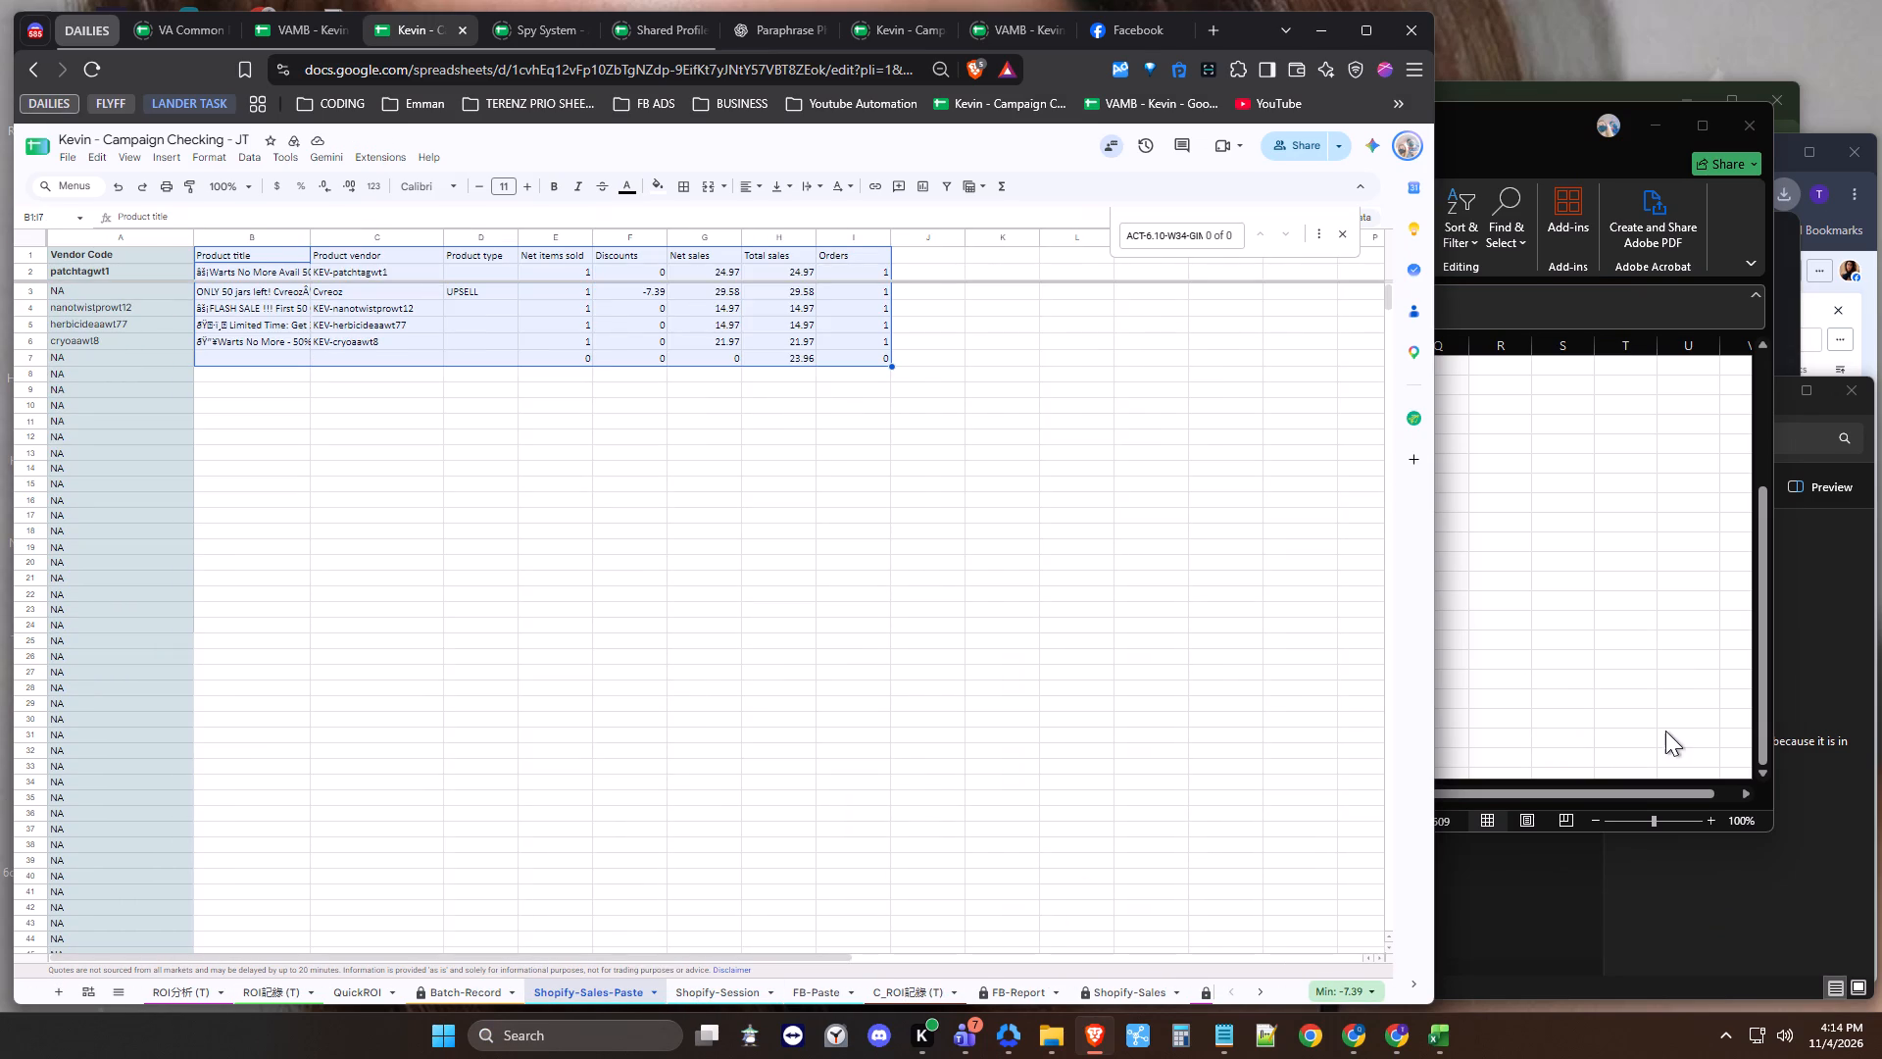
{"action": "left_click", "coordinate": [1635, 585]}
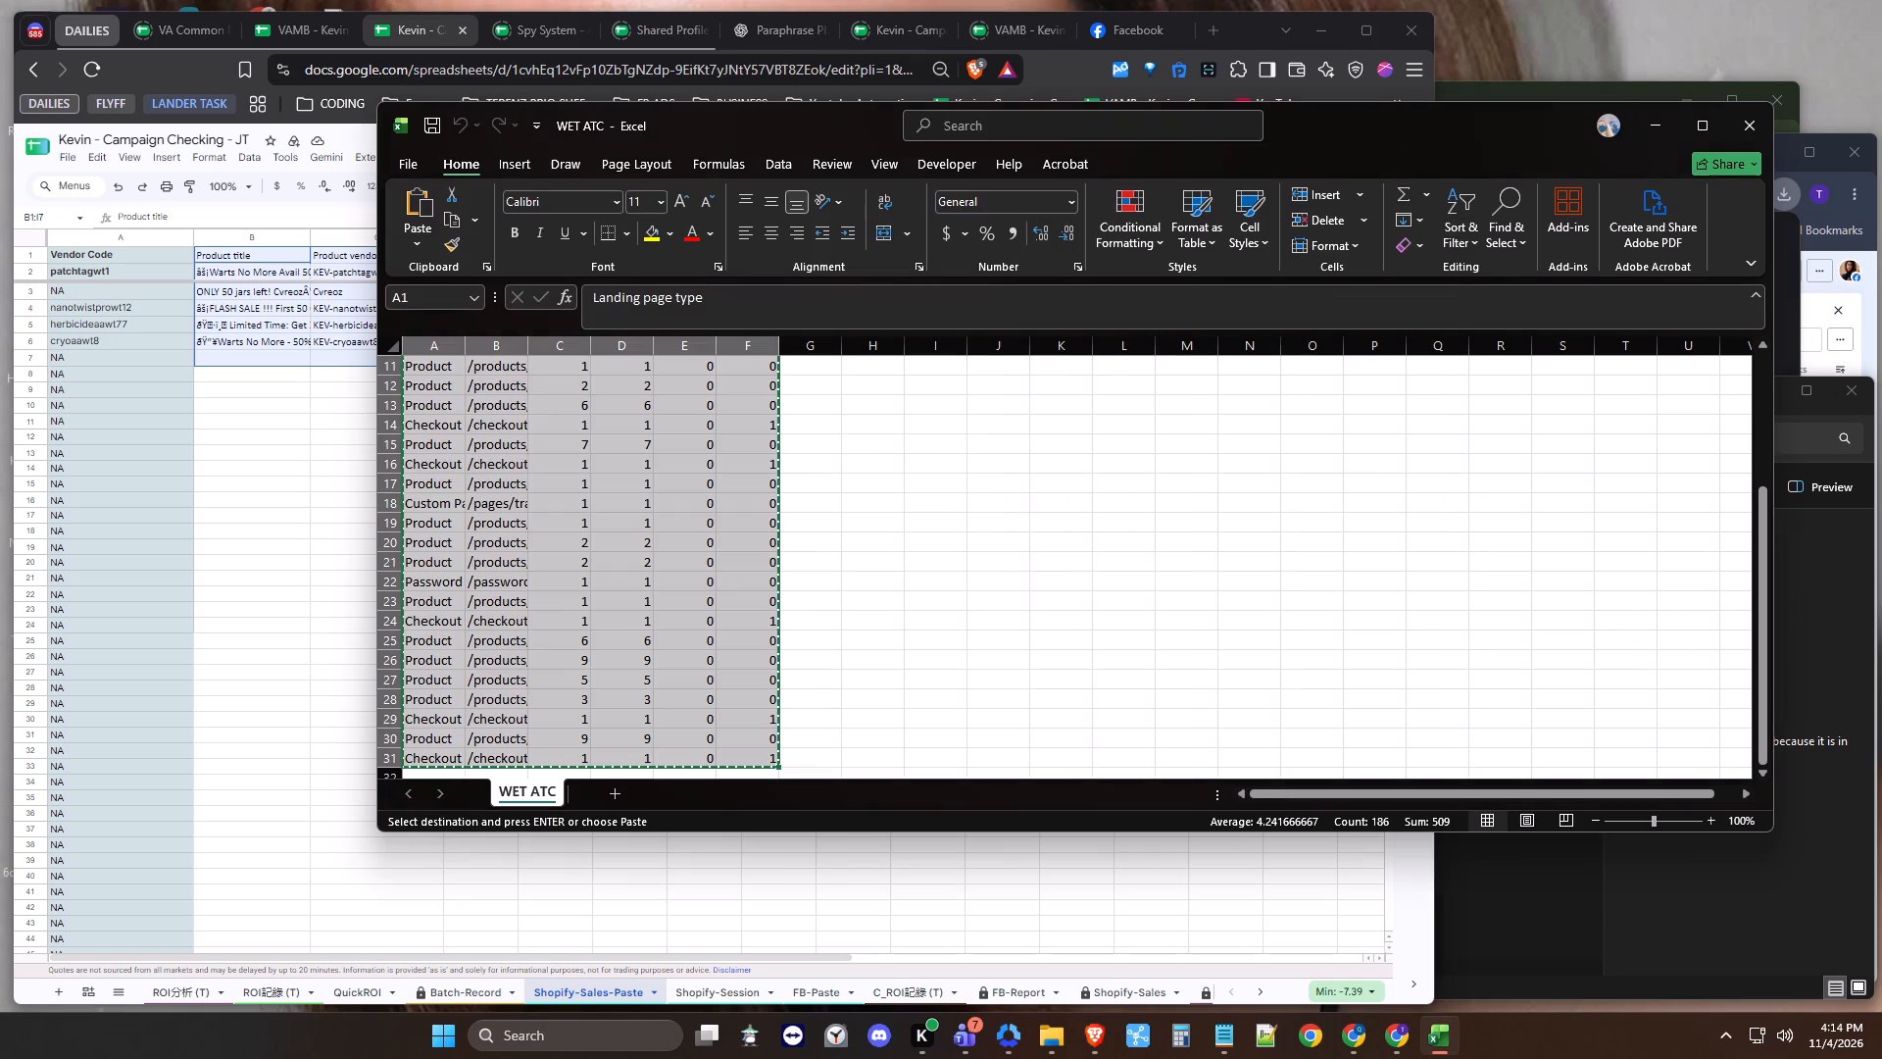
{"action": "left_click", "coordinate": [1738, 135]}
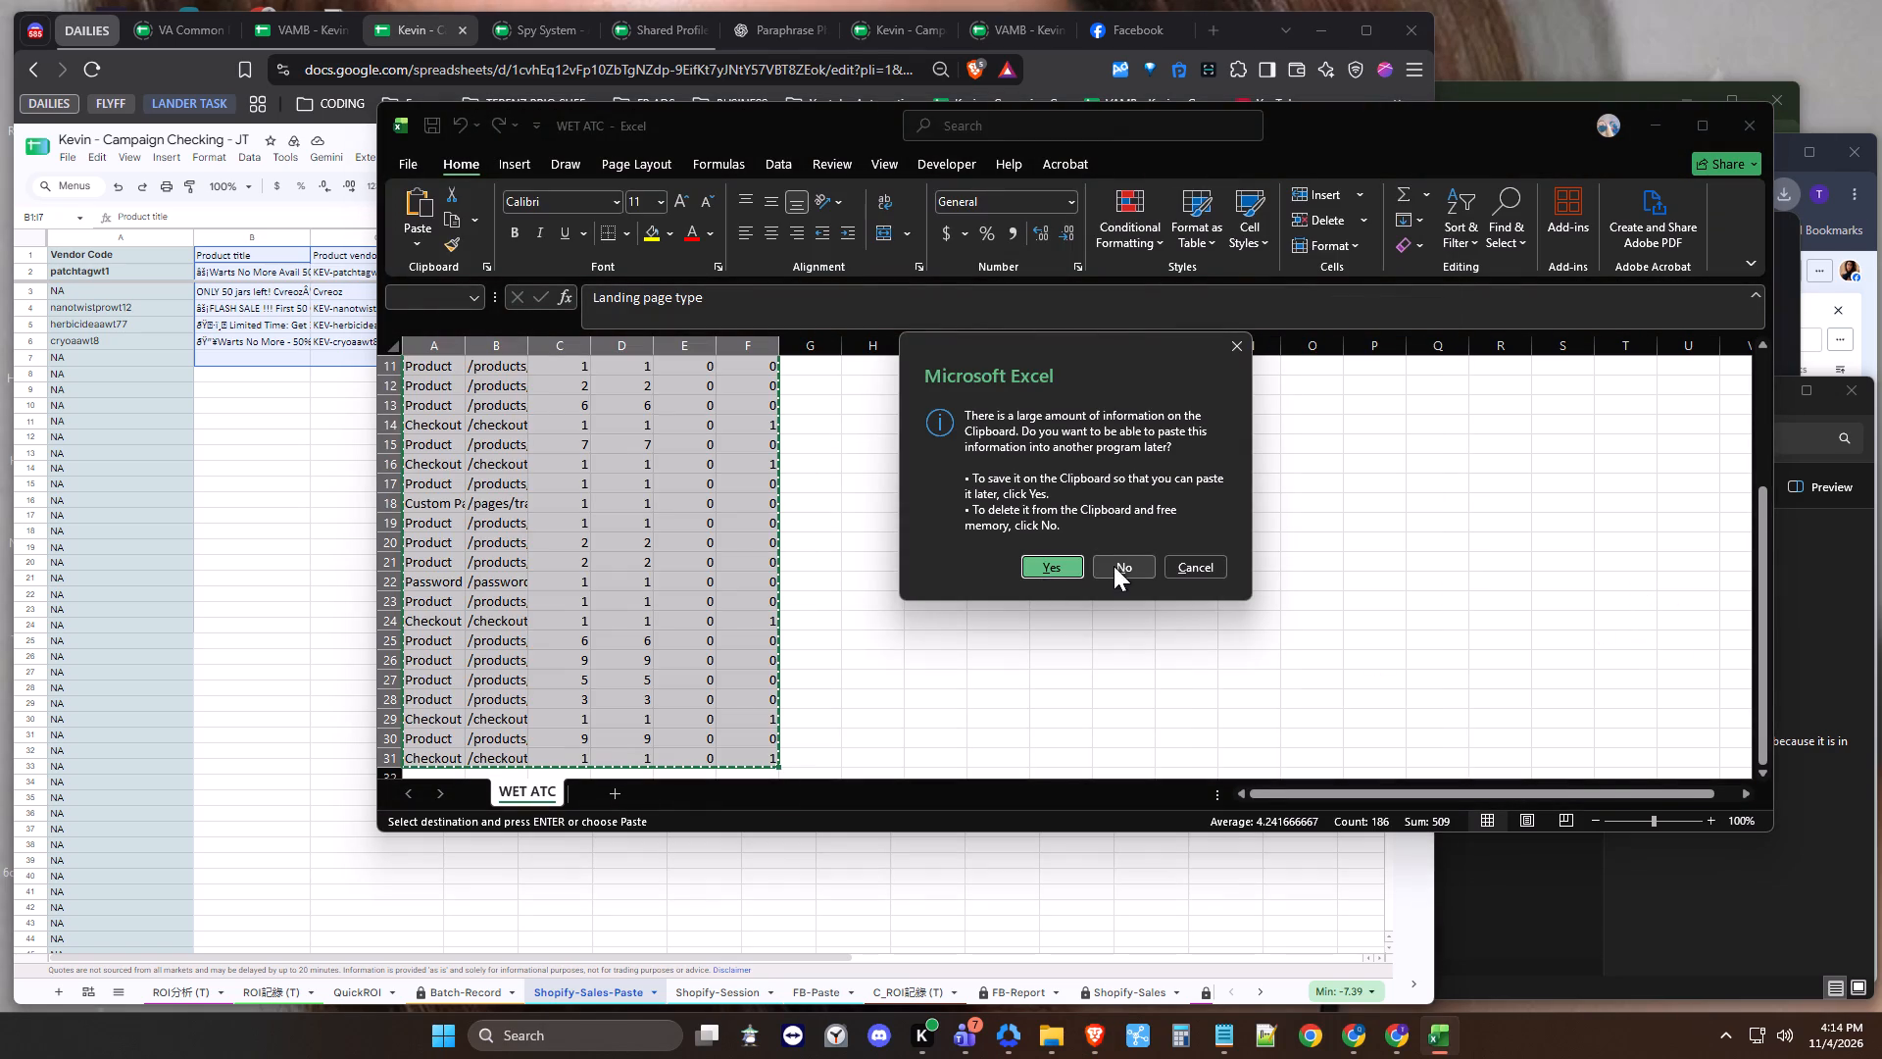
{"action": "left_click", "coordinate": [1127, 565]}
Copy all data from the WET SALES_SHIP COUNTRY file into Shopify-Sales-Paste from cell B1 as values, closing the workbook.
{"action": "left_click", "coordinate": [1696, 612]}
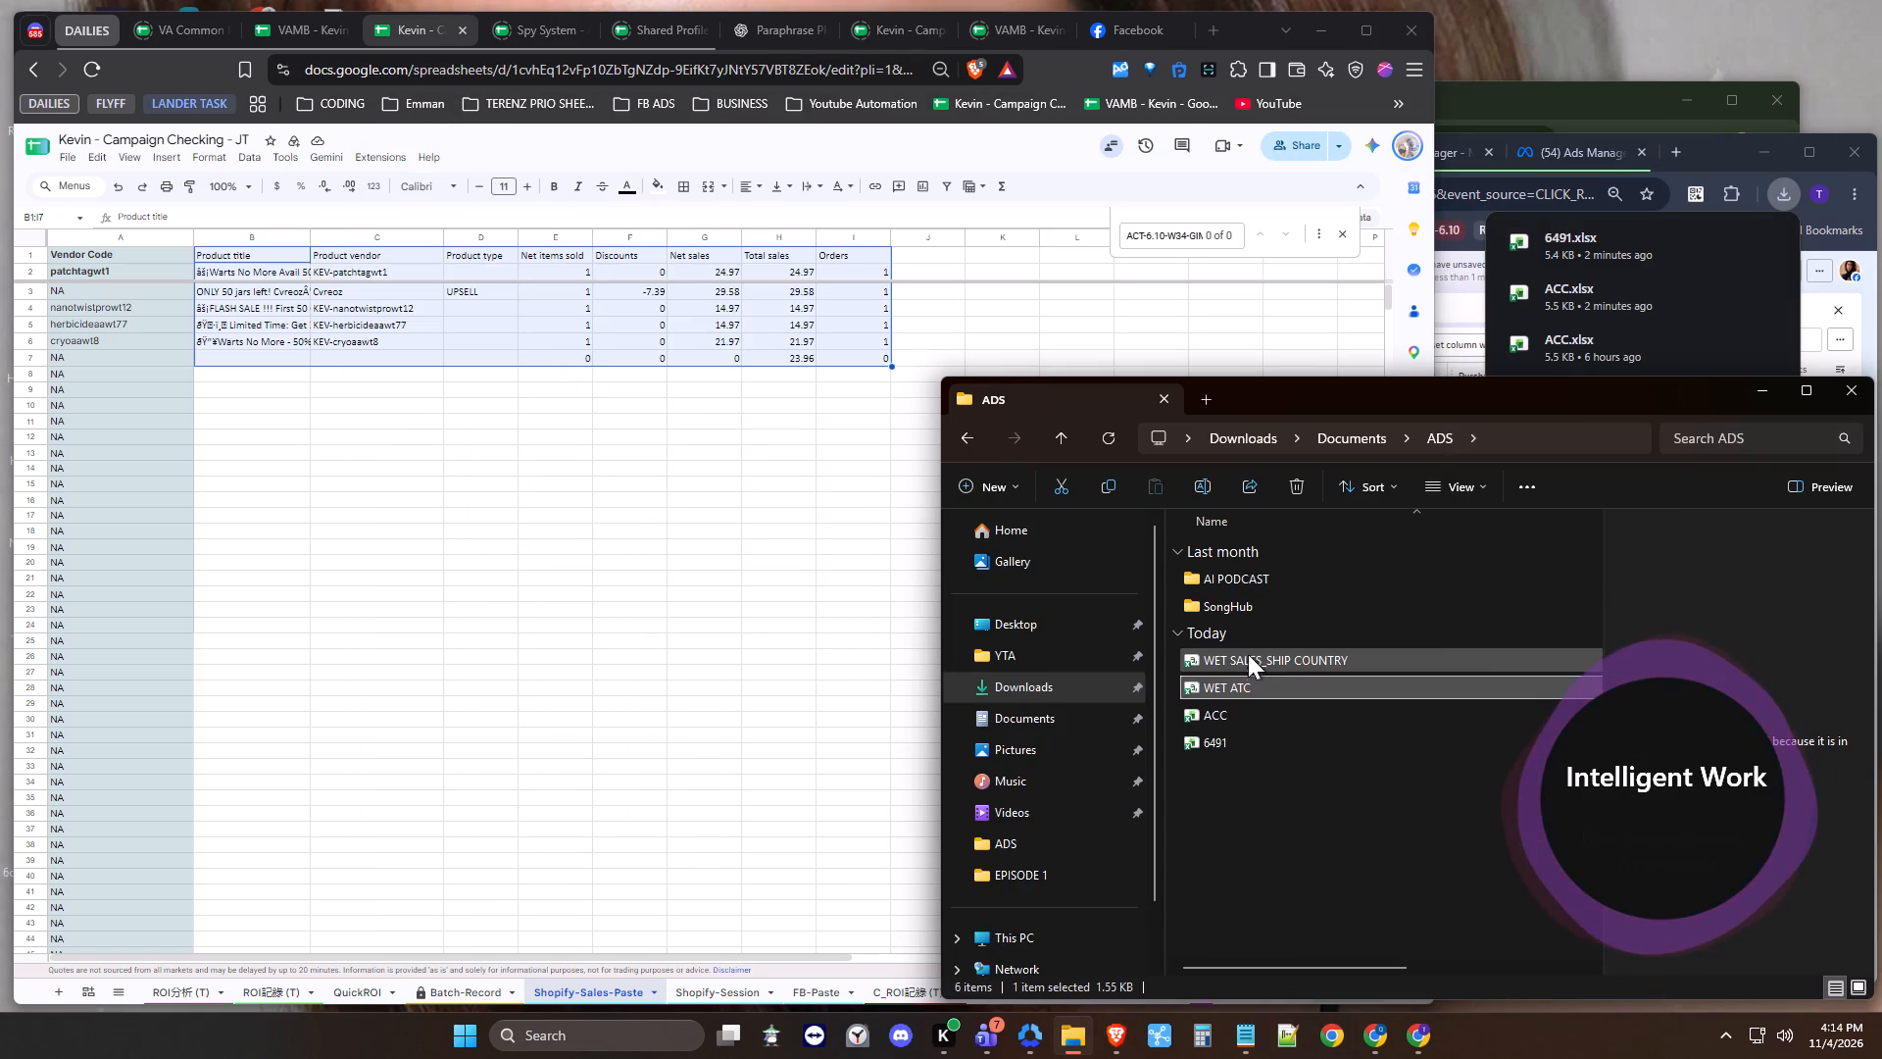
{"action": "double_click", "coordinate": [1252, 660]}
{"action": "key", "text": "ctrl+a"}
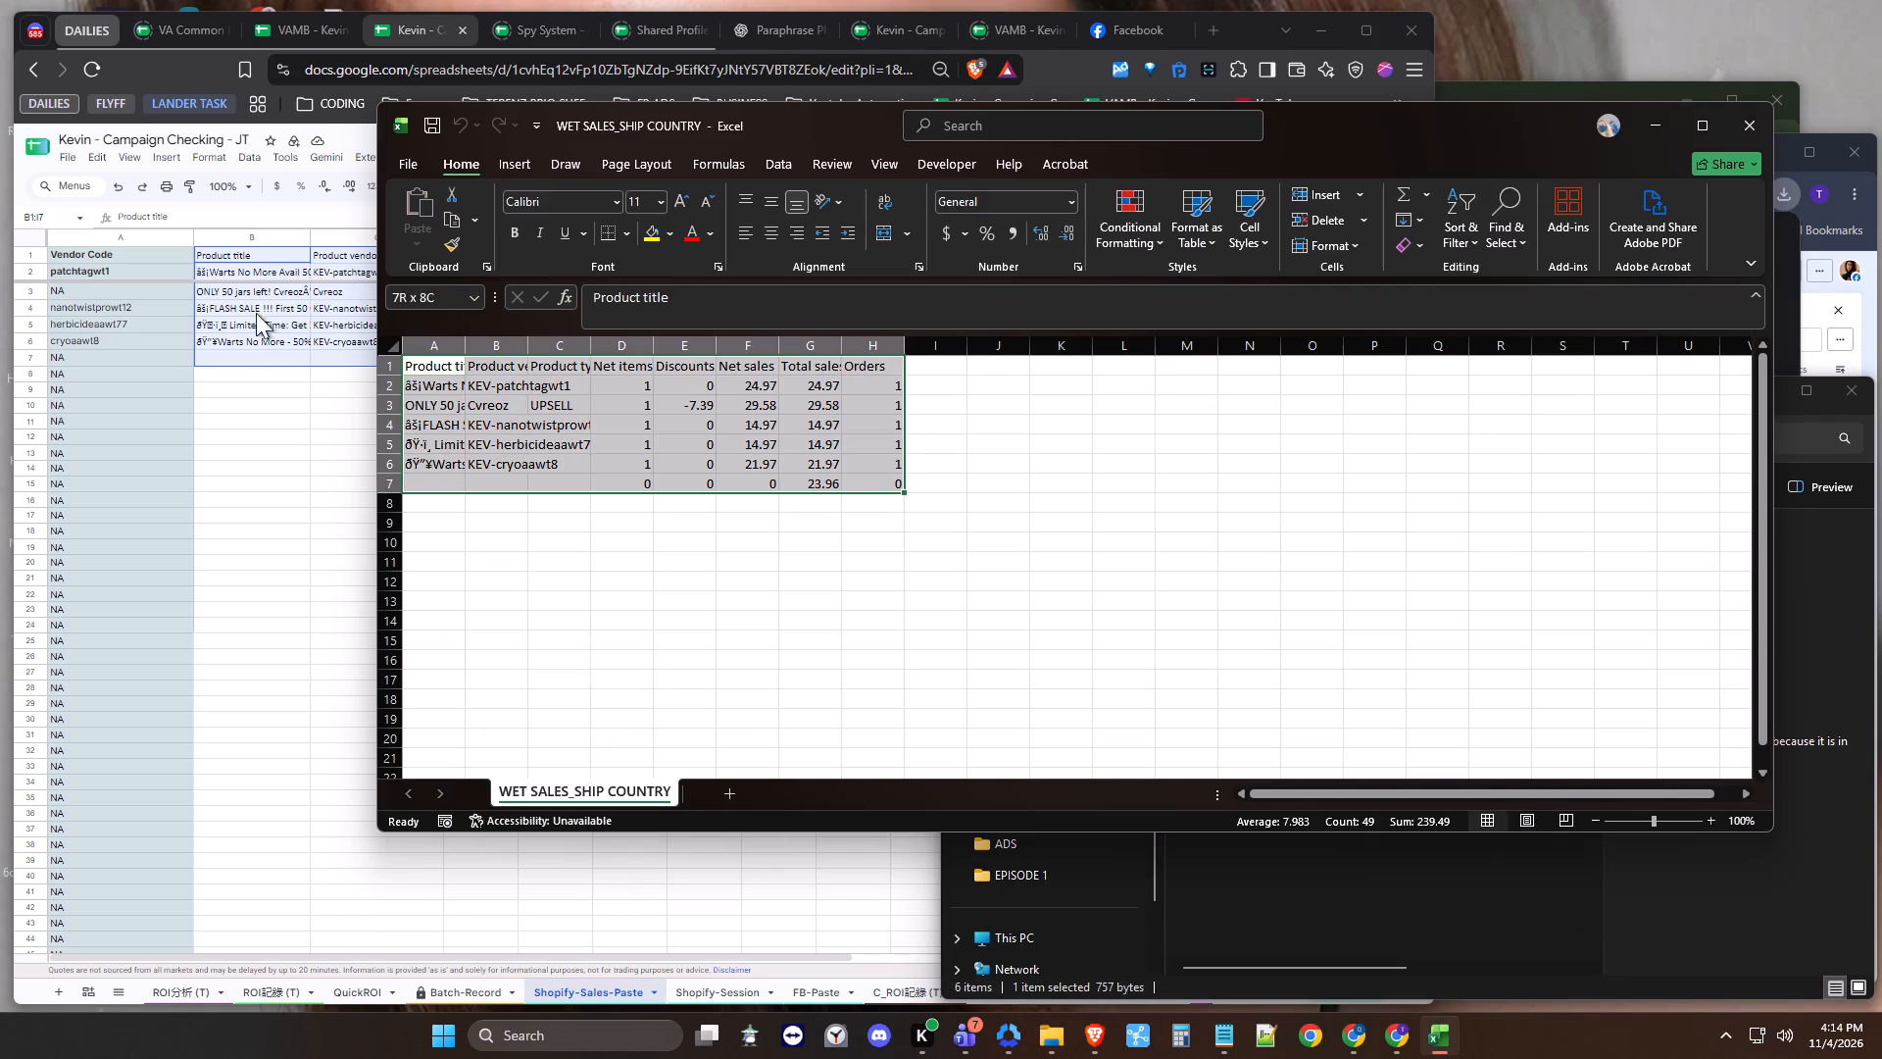
{"action": "key", "text": "ctrl+c"}
{"action": "left_click", "coordinate": [248, 255]}
{"action": "key", "text": "ctrl+shift+v"}
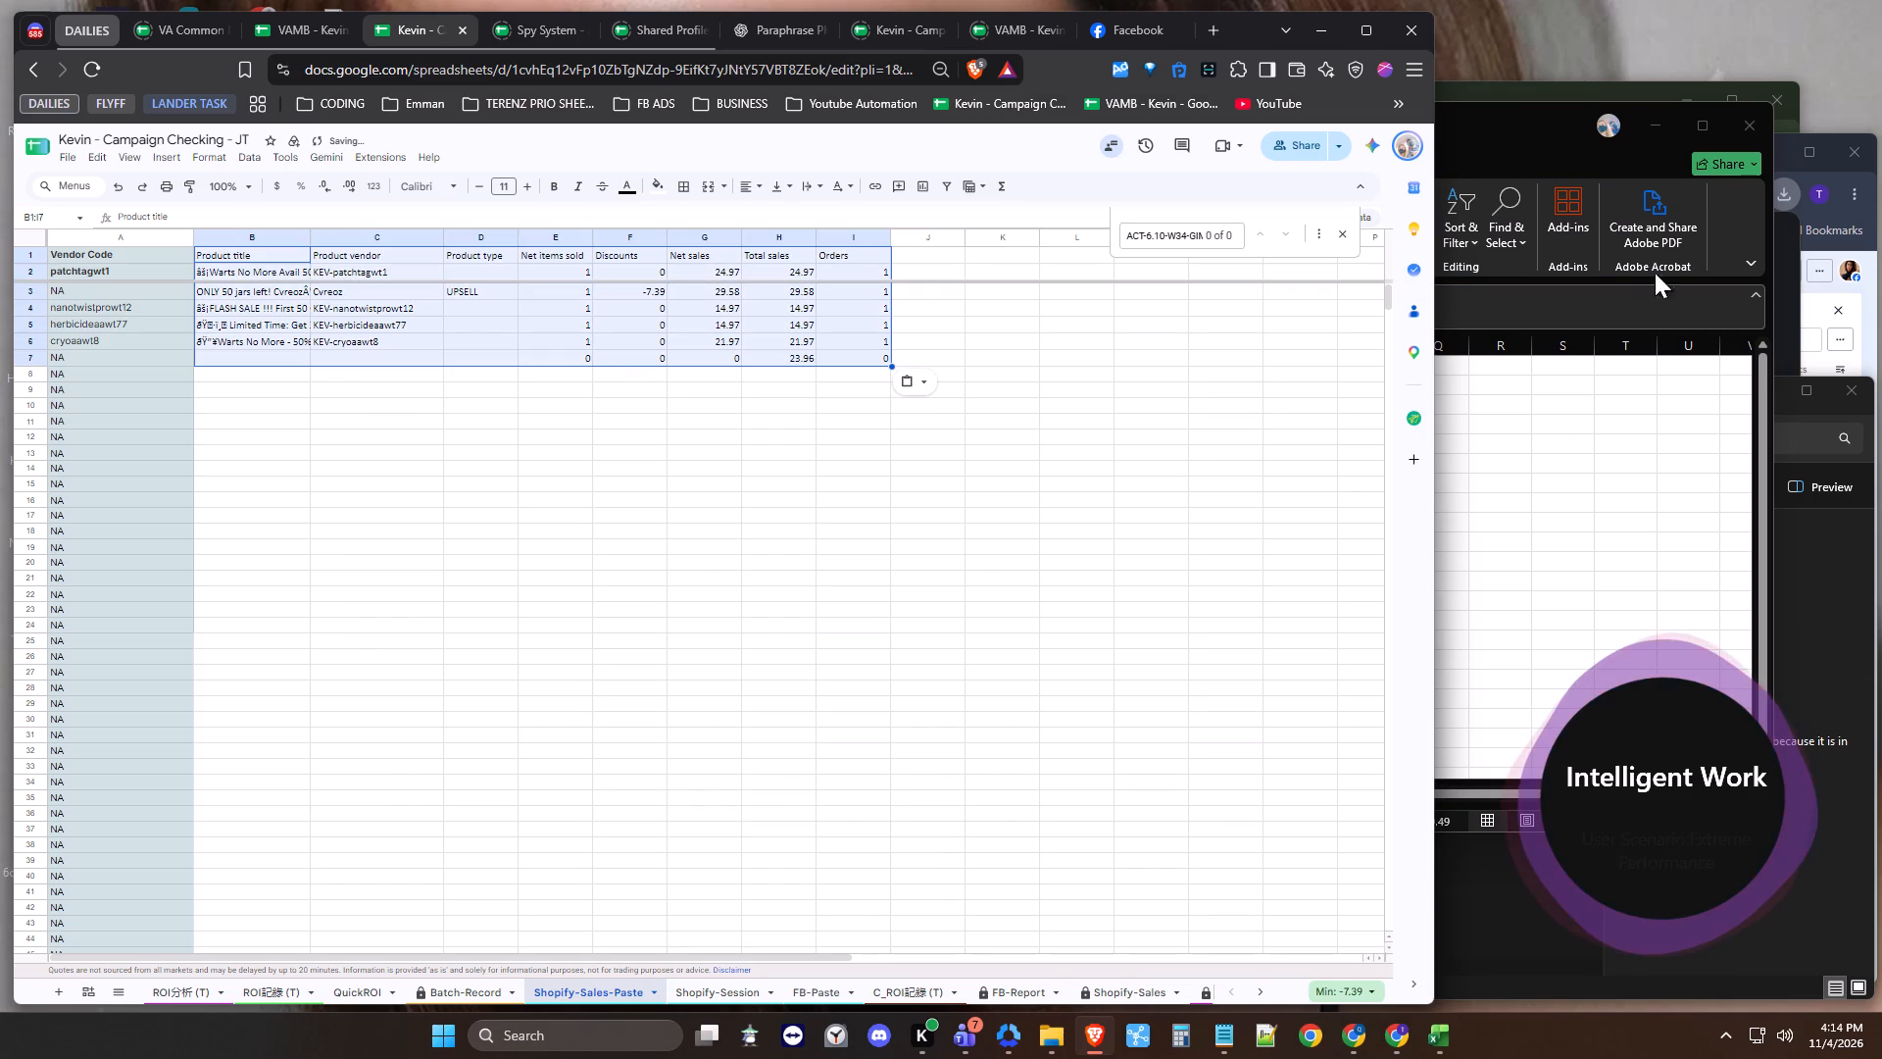
{"action": "left_click", "coordinate": [1740, 128]}
Delete the WET SALES_SHIP COUNTRY, WET ATC, ACC and 6491 files from the ADS folder.
{"action": "left_click", "coordinate": [1536, 753]}
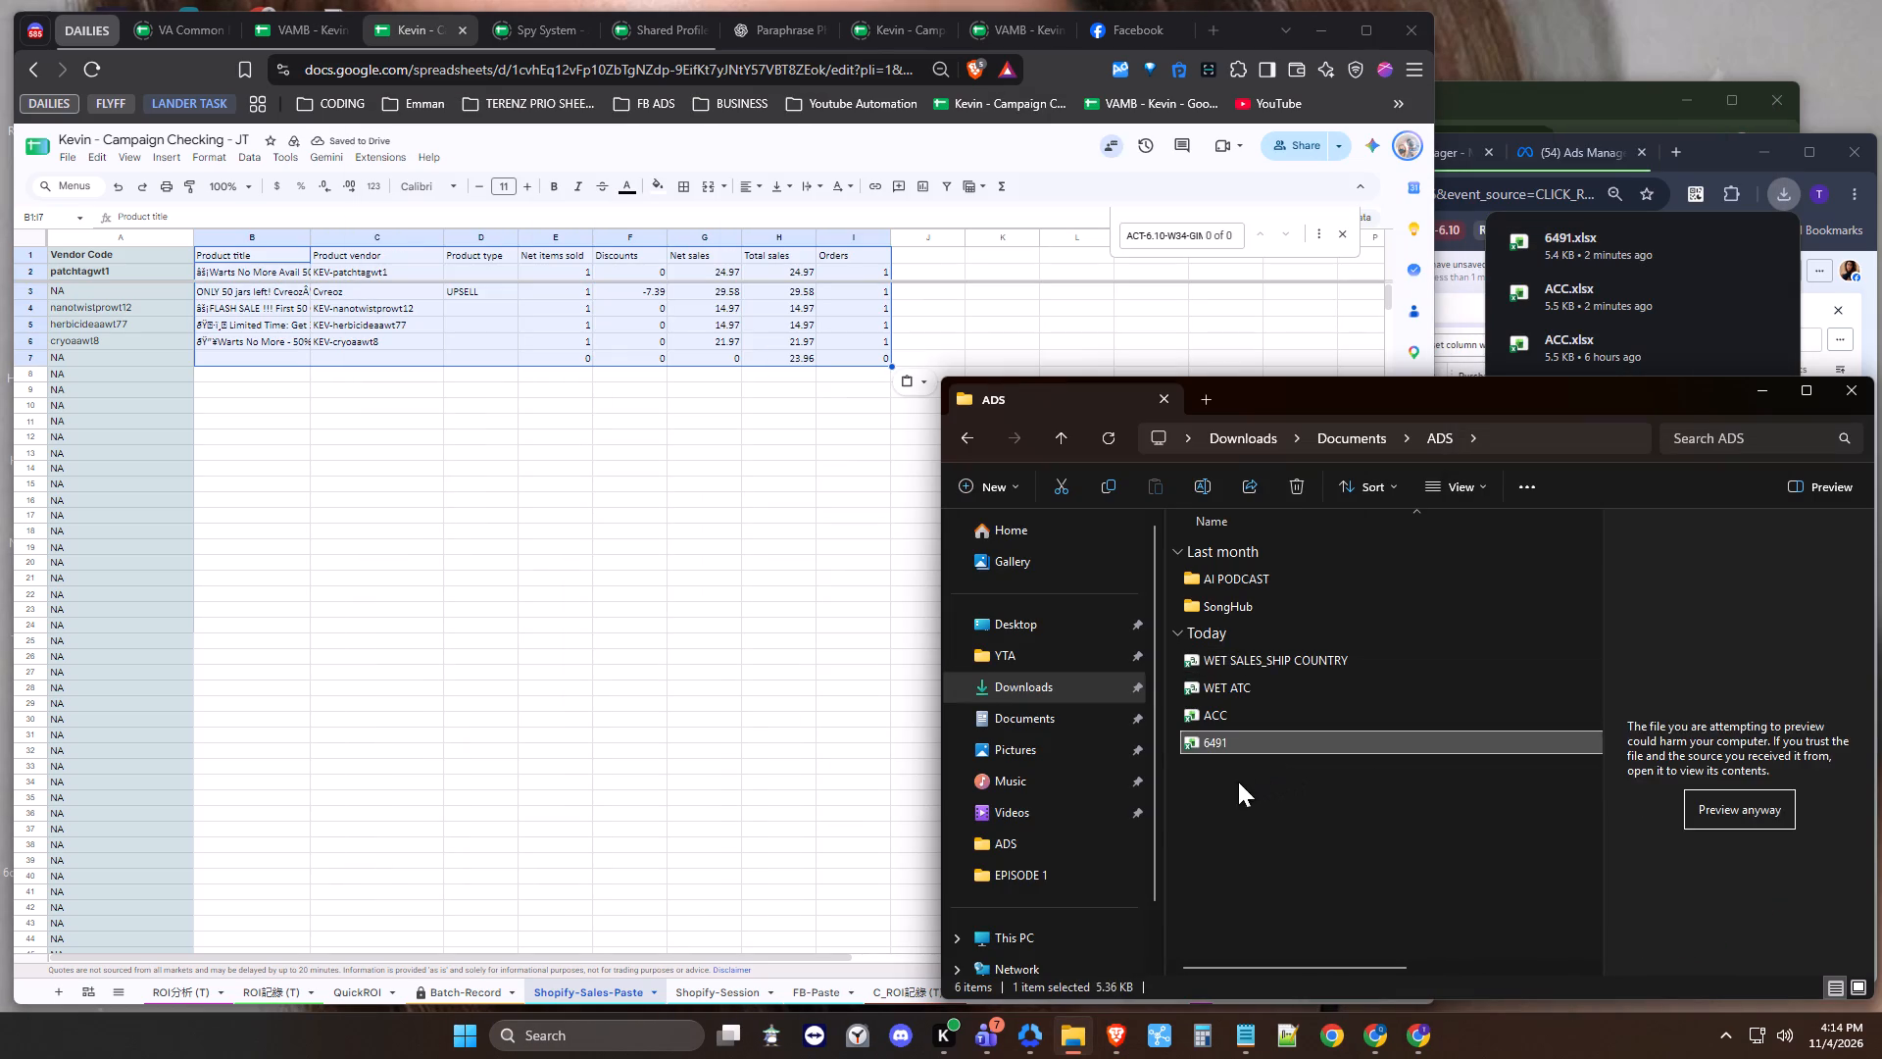
{"action": "left_click_drag", "start_coordinate": [1237, 782], "coordinate": [1225, 663]}
{"action": "key", "text": "ctrl+d"}
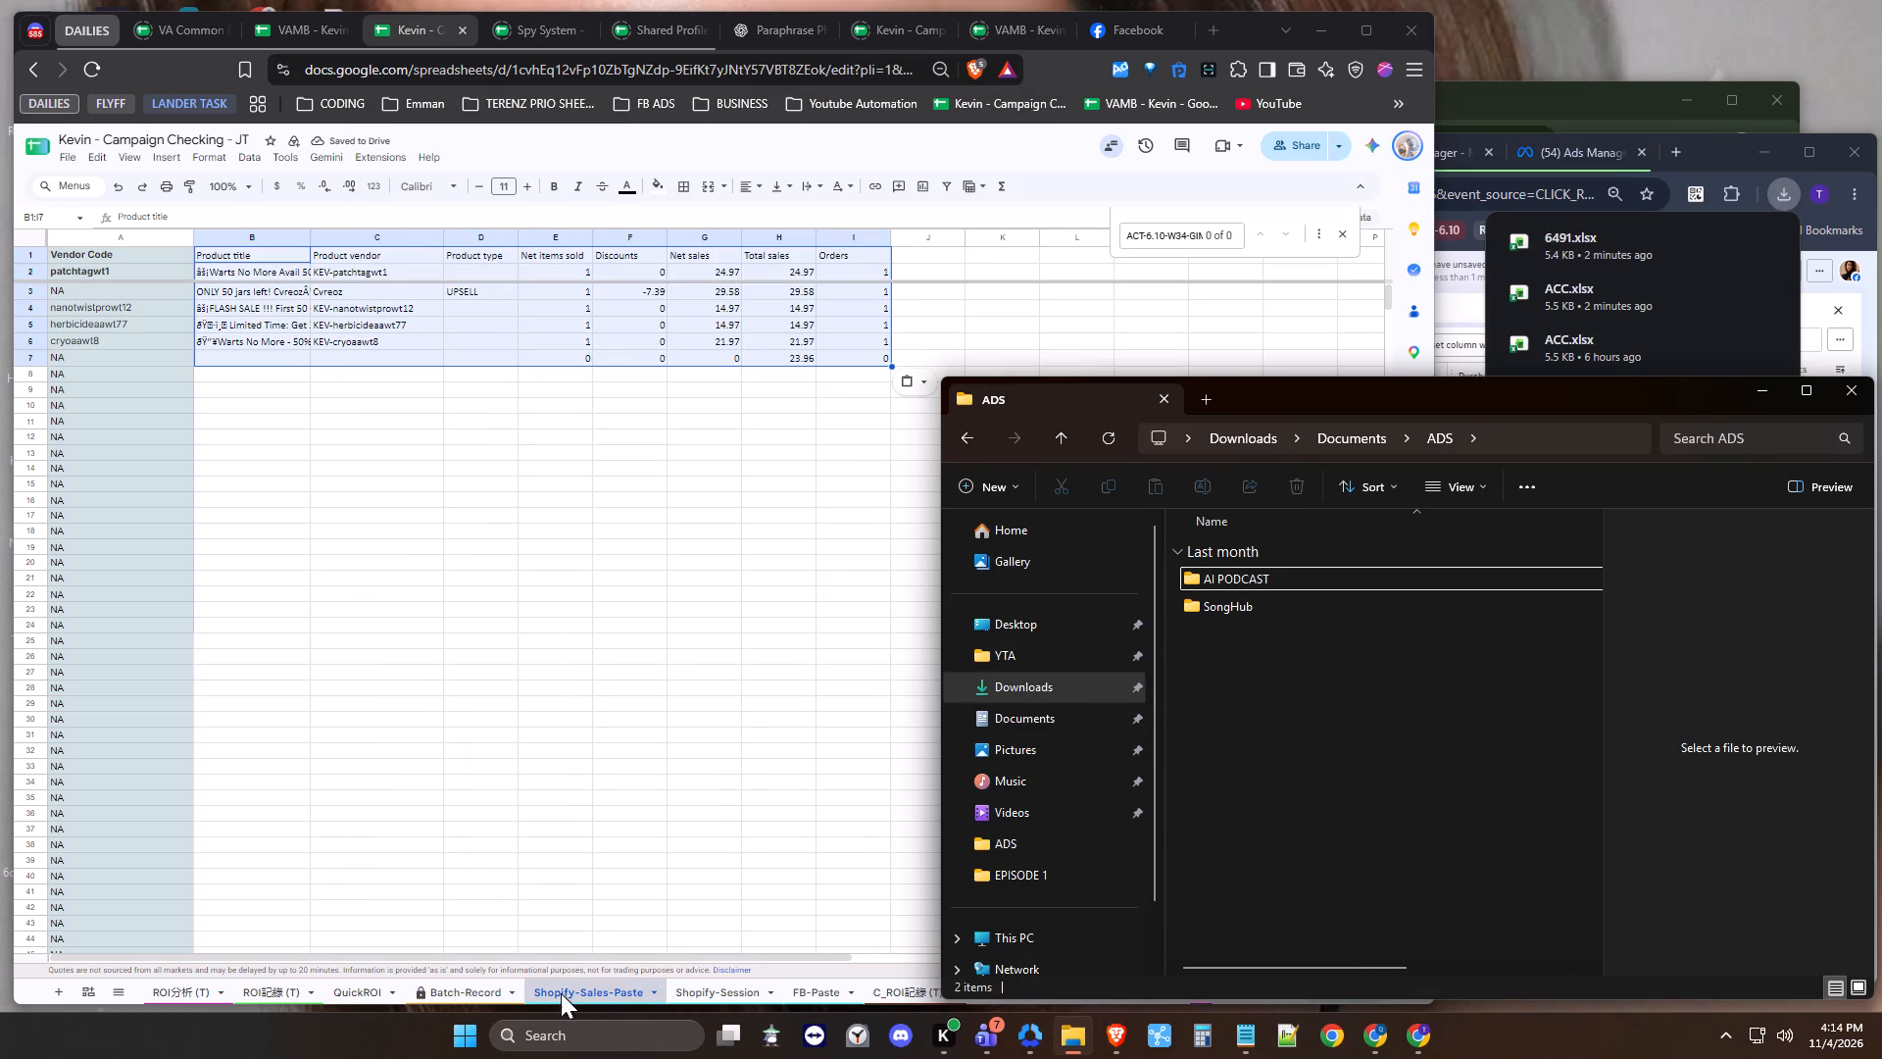
Open the Batch-Record sheet of the Kevin - Campaign Checking - JT spreadsheet.
{"action": "left_click", "coordinate": [492, 986]}
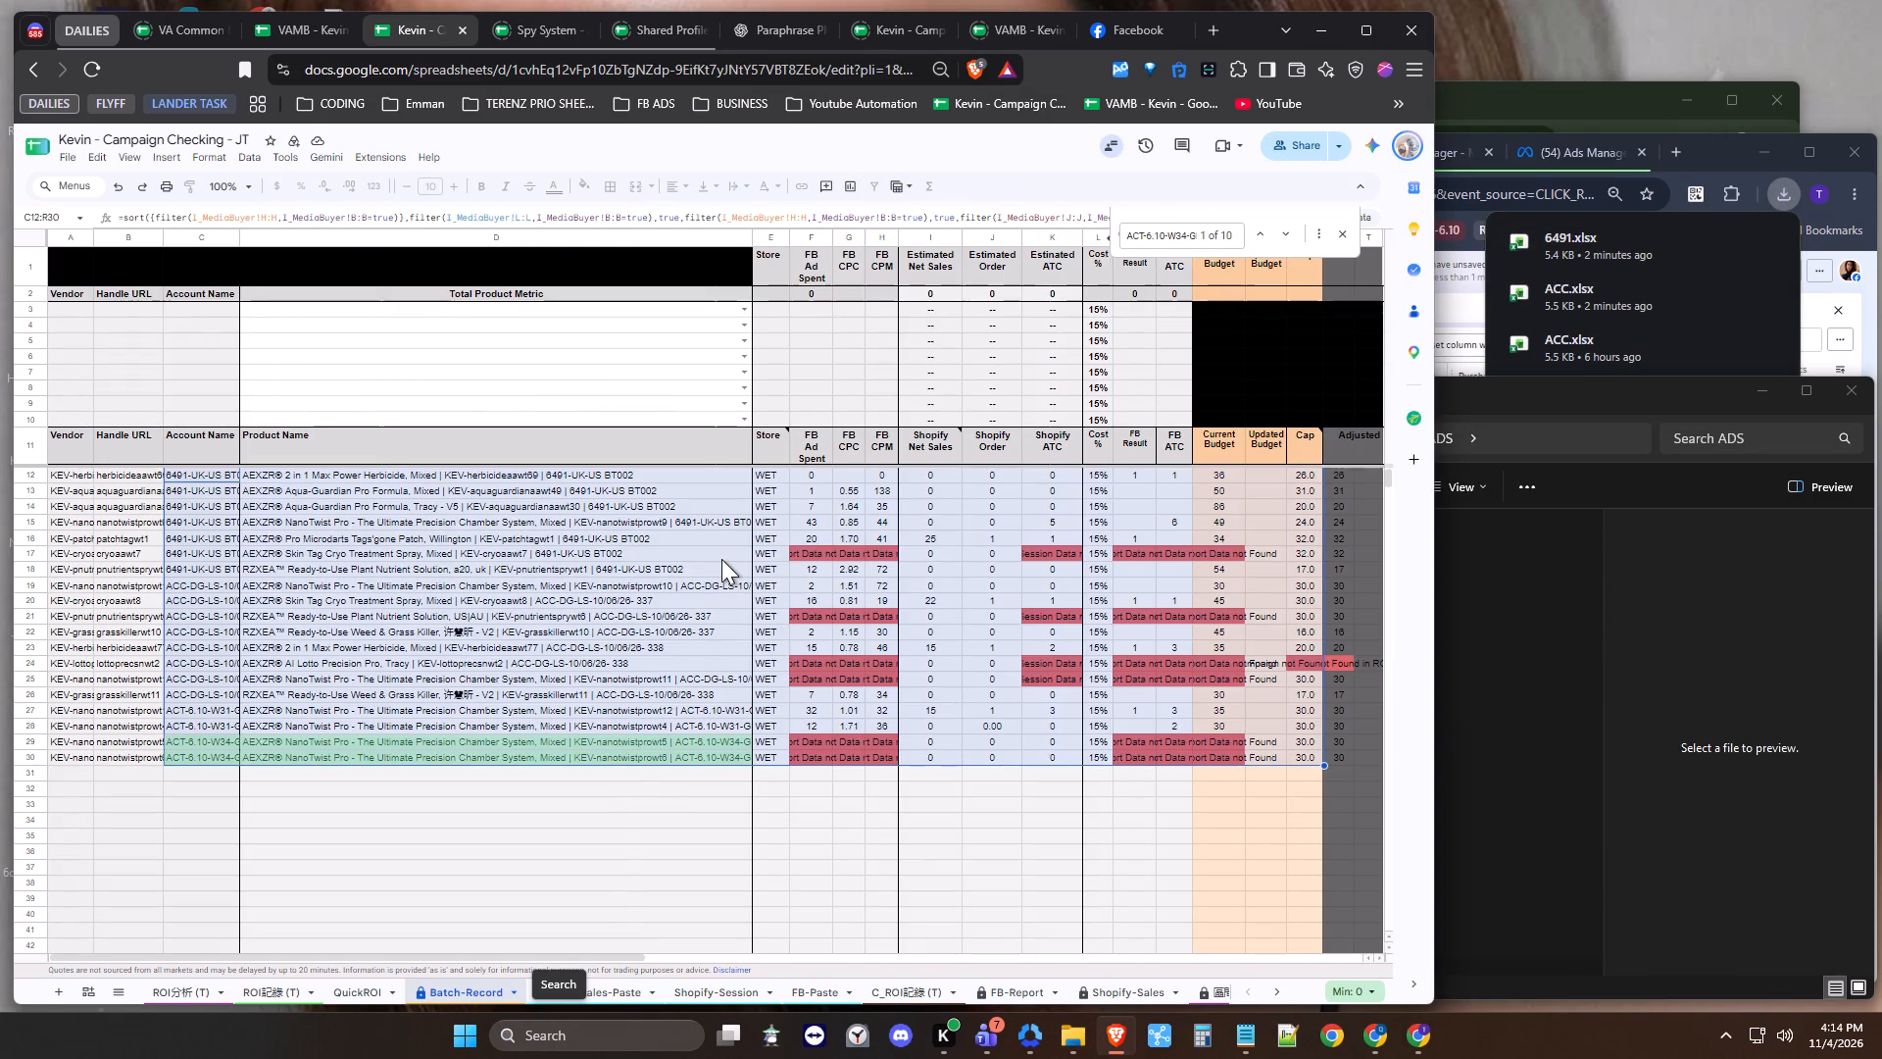
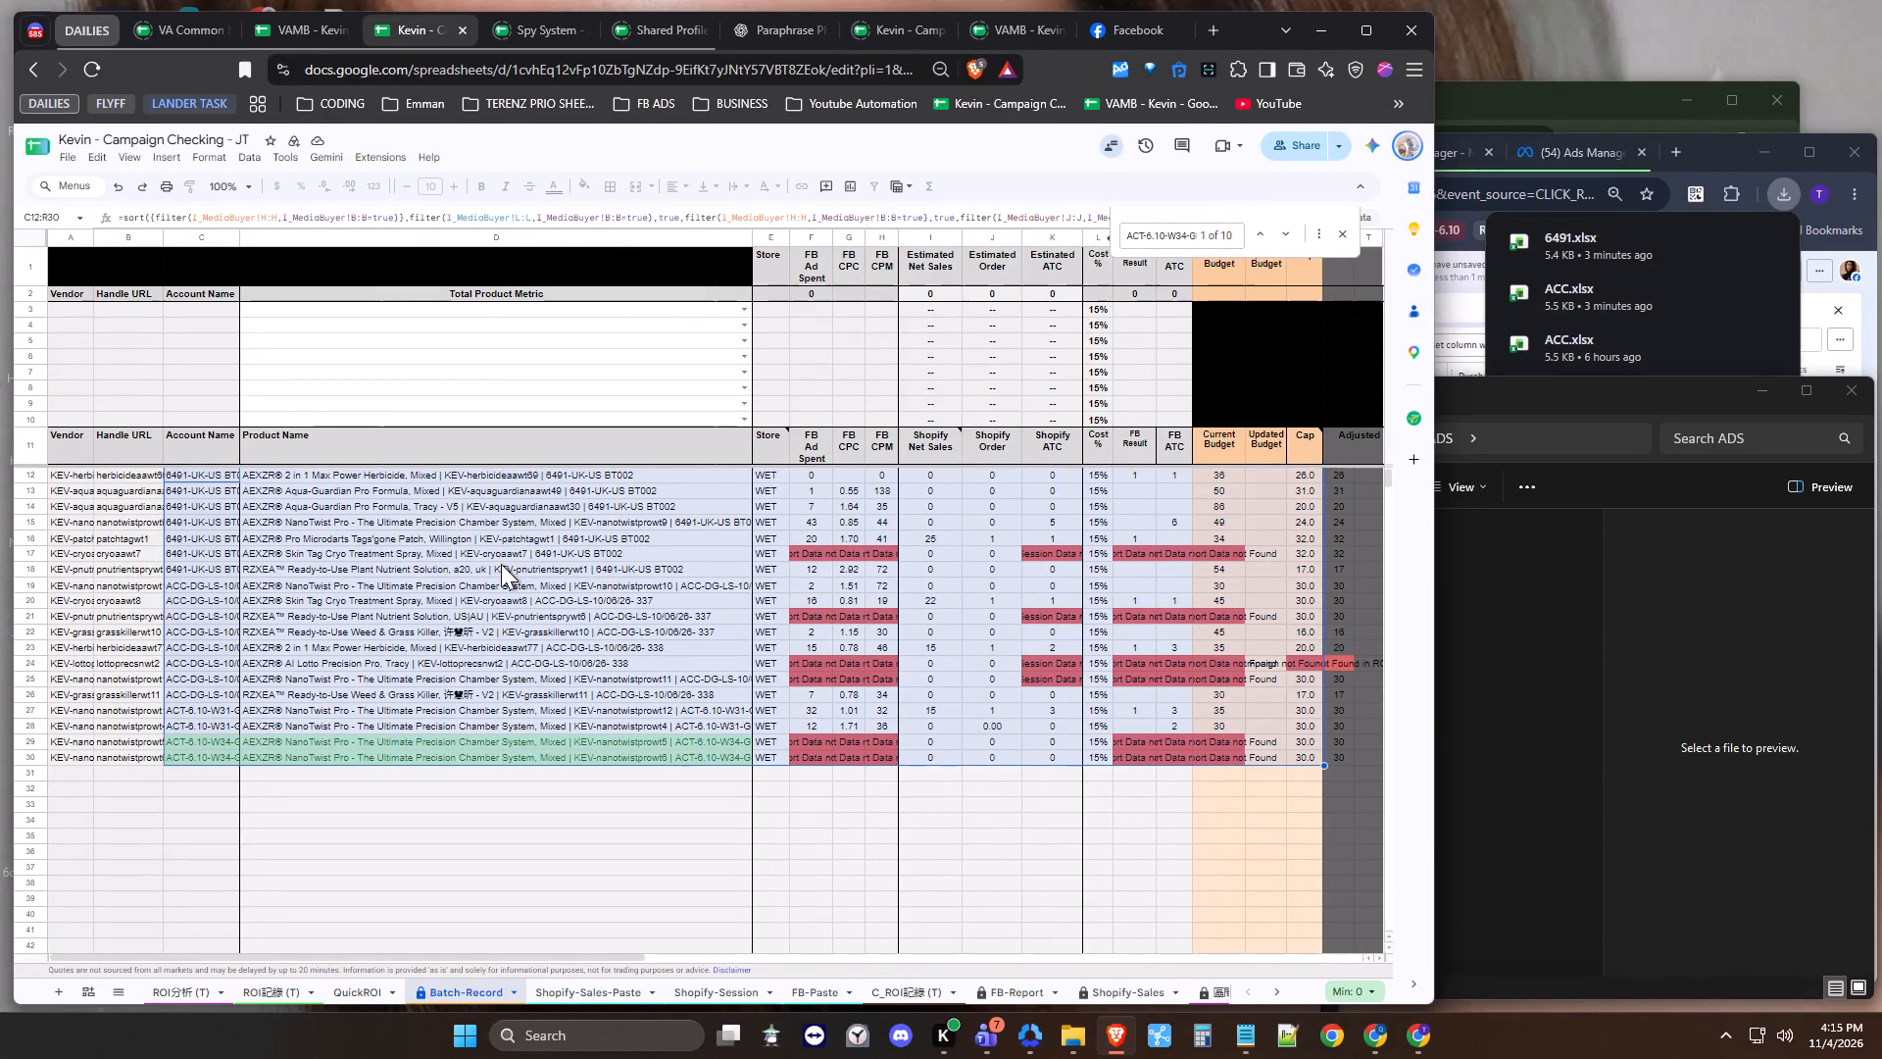
Copy the campaign rows C12:R30 from Batch-Record and paste them as values into ROI記錄 (T) from cell P7535.
{"action": "left_click", "coordinate": [517, 815]}
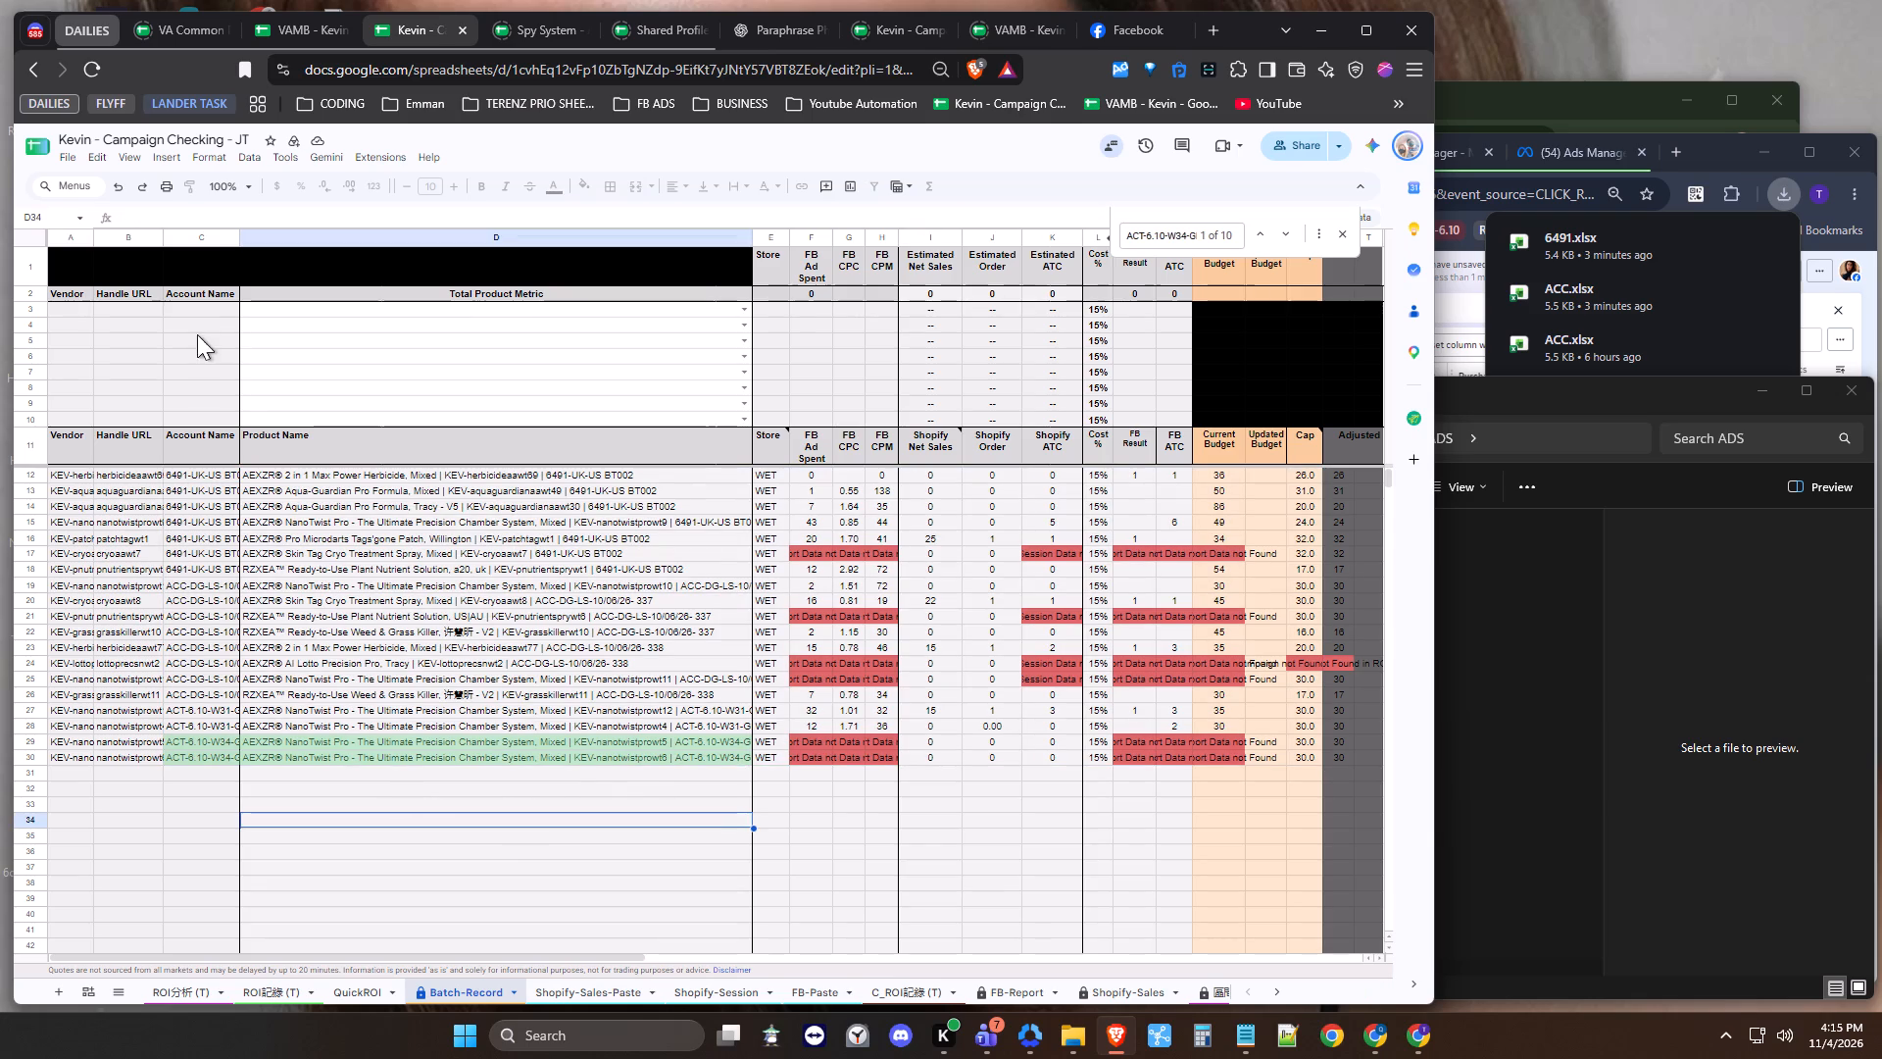
{"action": "left_click_drag", "start_coordinate": [198, 479], "coordinate": [1306, 755]}
{"action": "key", "text": "ctrl+c"}
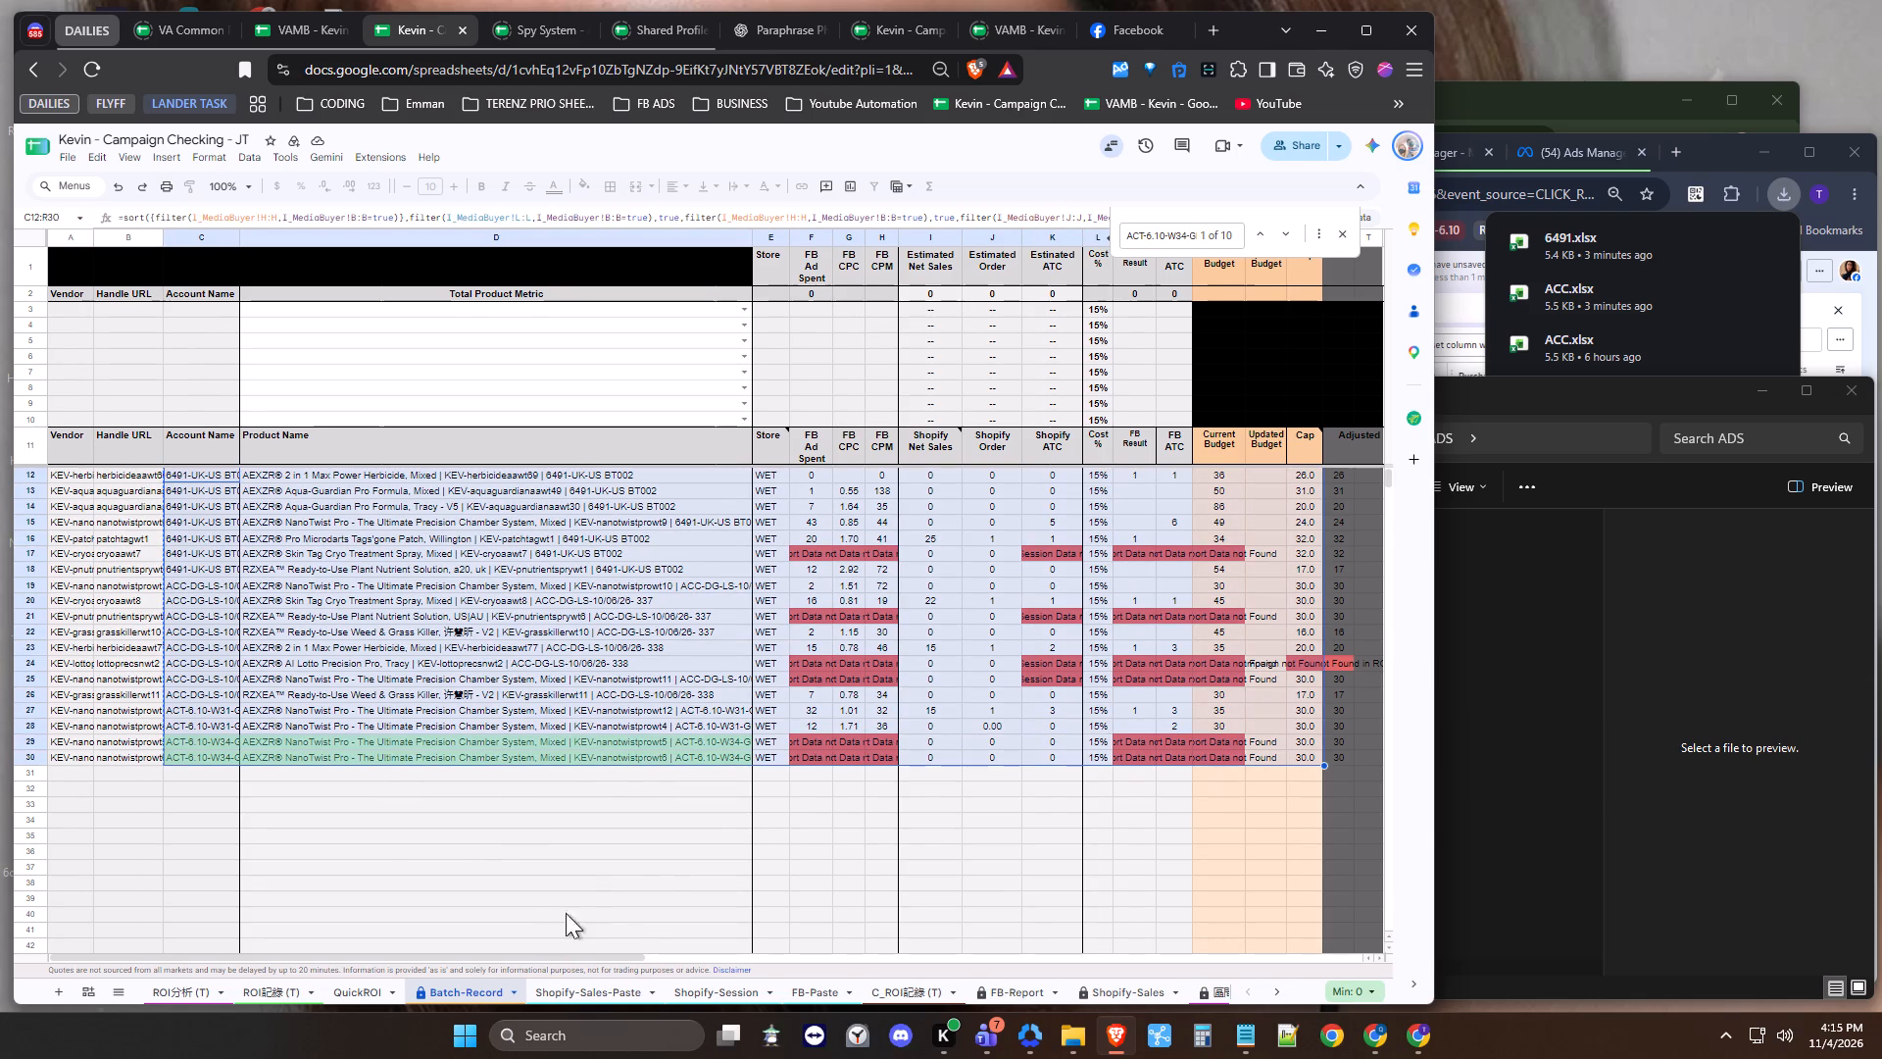
{"action": "left_click", "coordinate": [284, 981]}
{"action": "left_click", "coordinate": [337, 689]}
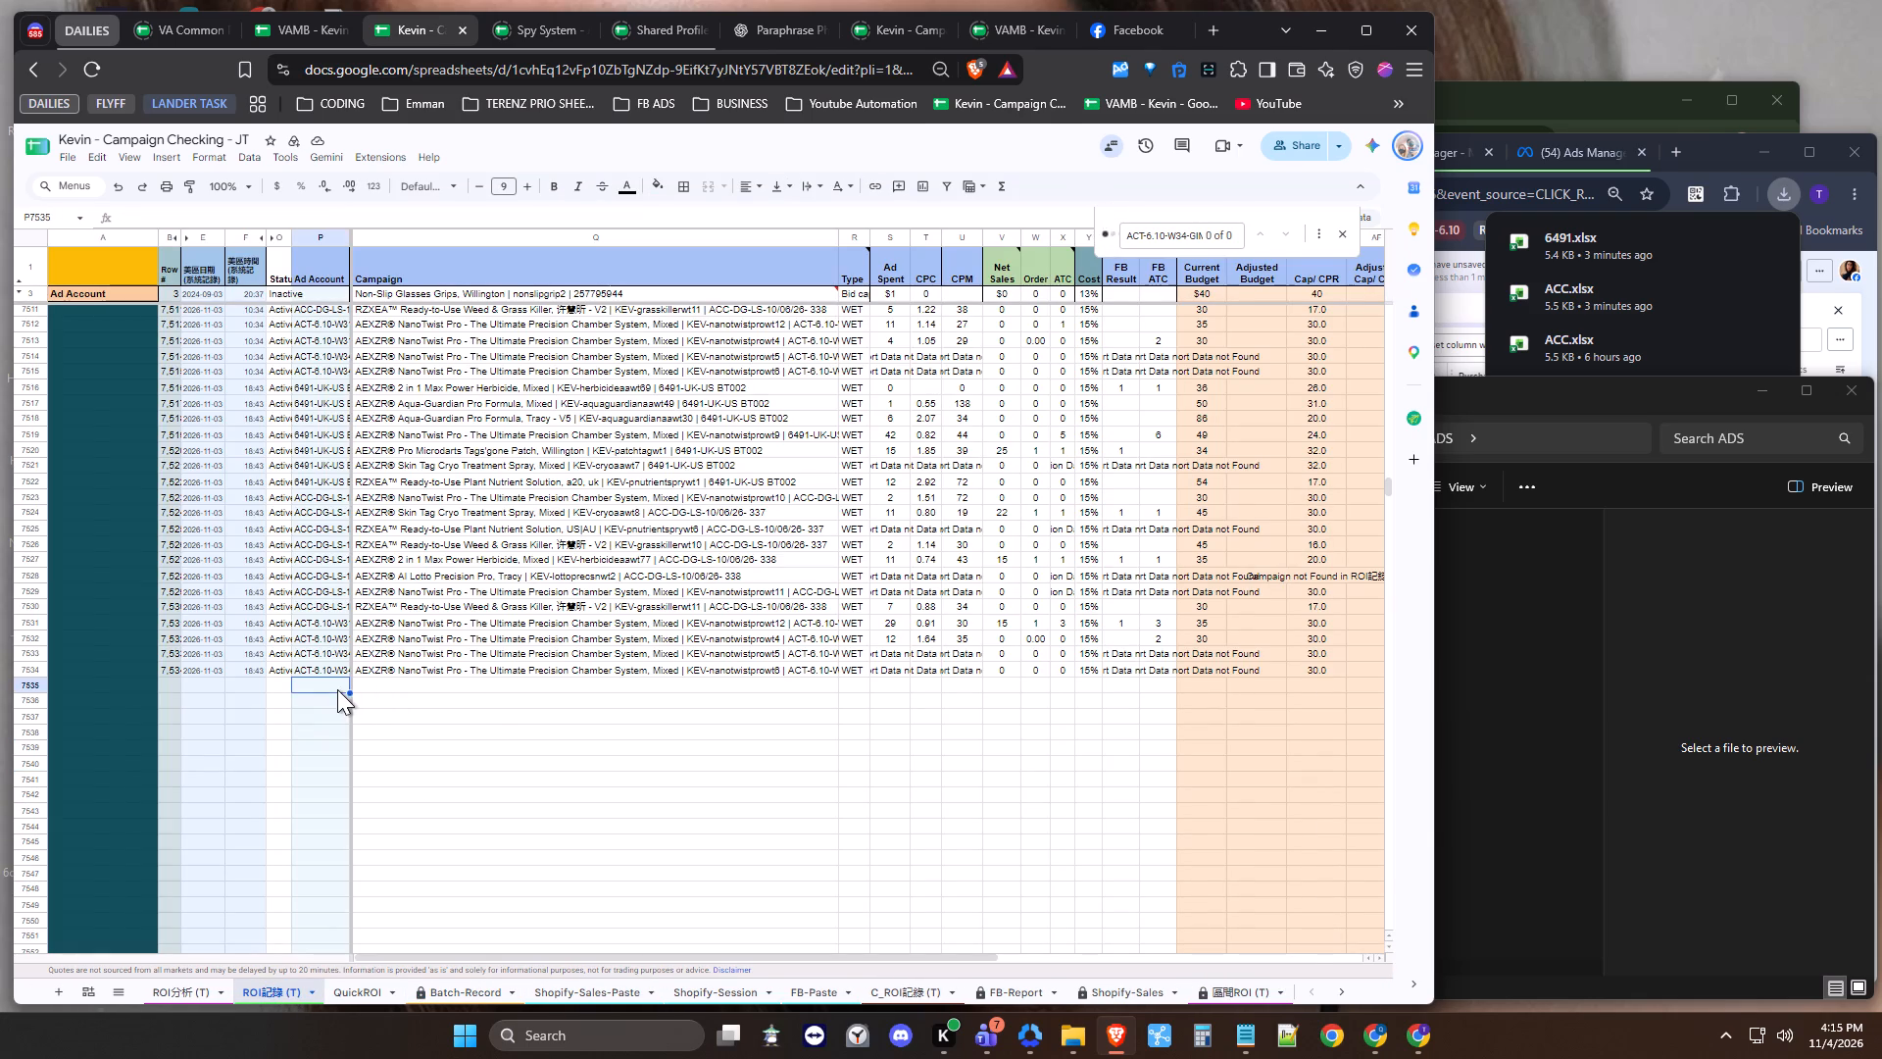
{"action": "key", "text": "ctrl+shift+v"}
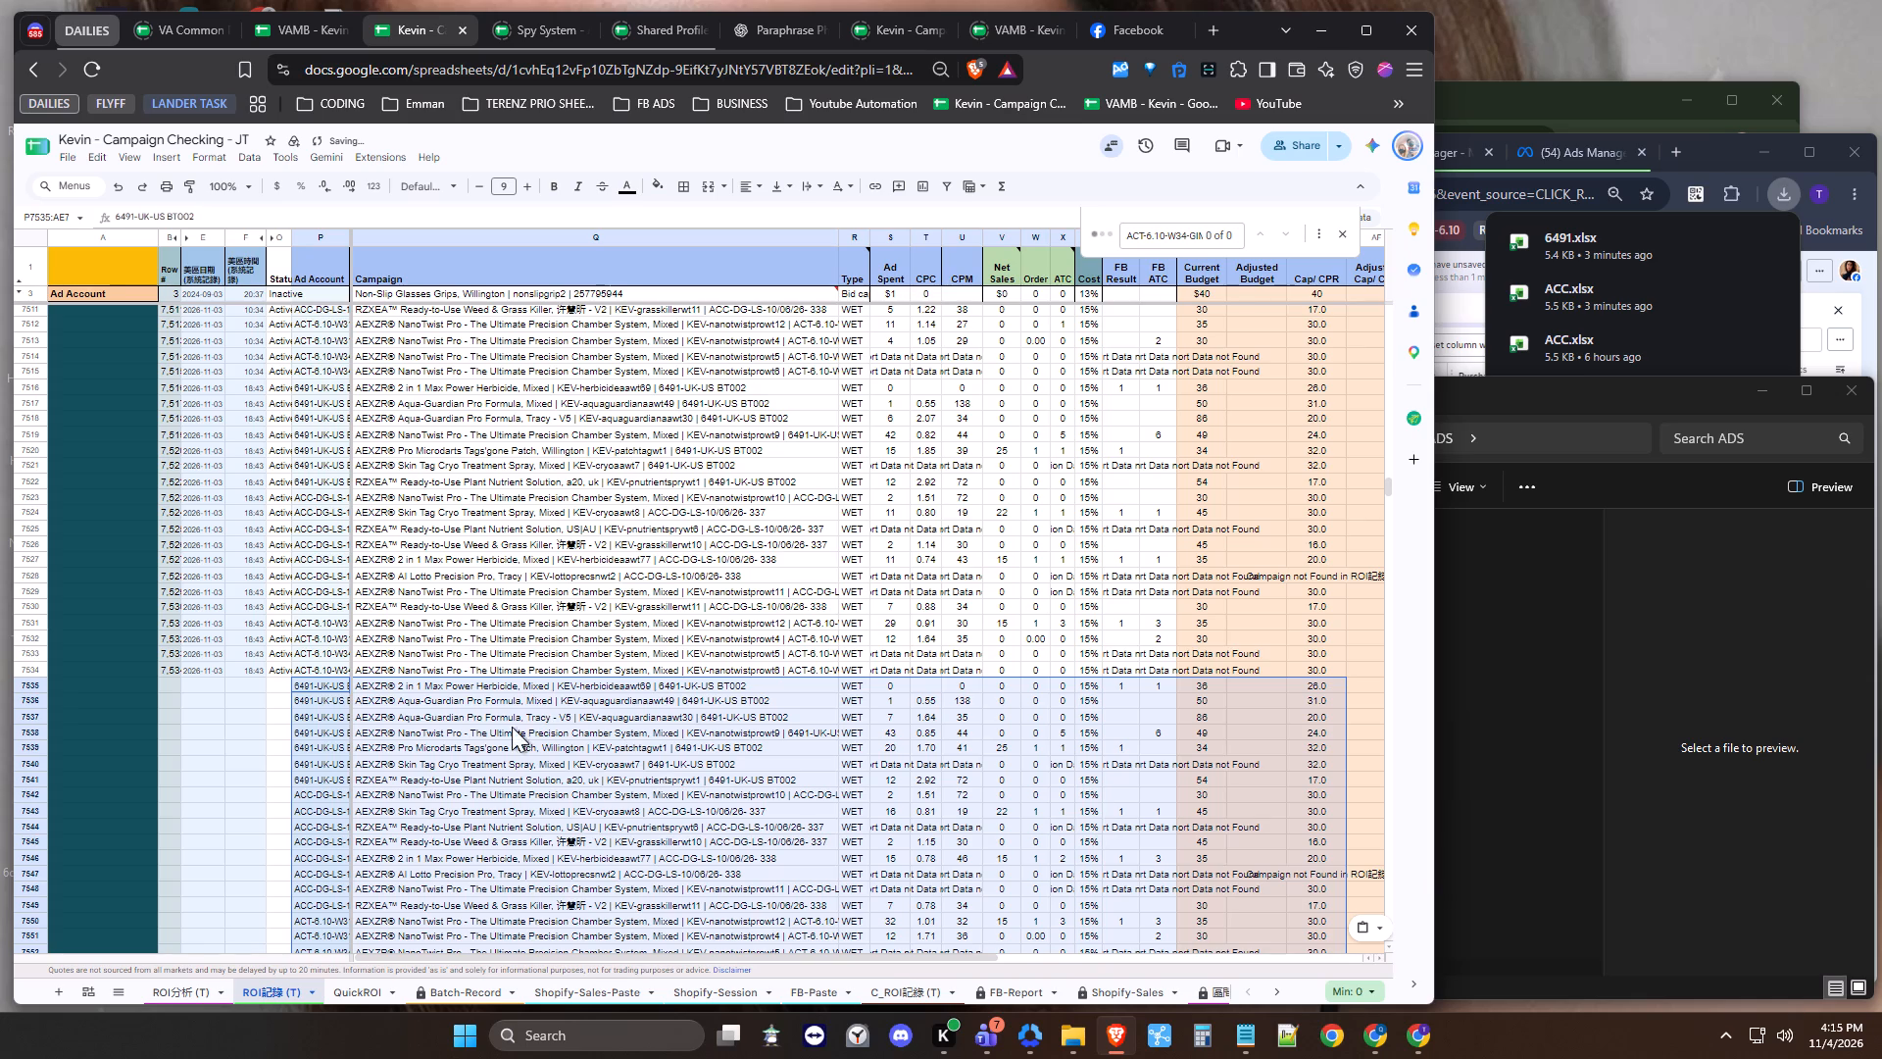
Extend the hourly time series from F7534 into the new rows and paste 8:43 PM as a value into F7535.
{"action": "left_click", "coordinate": [253, 666]}
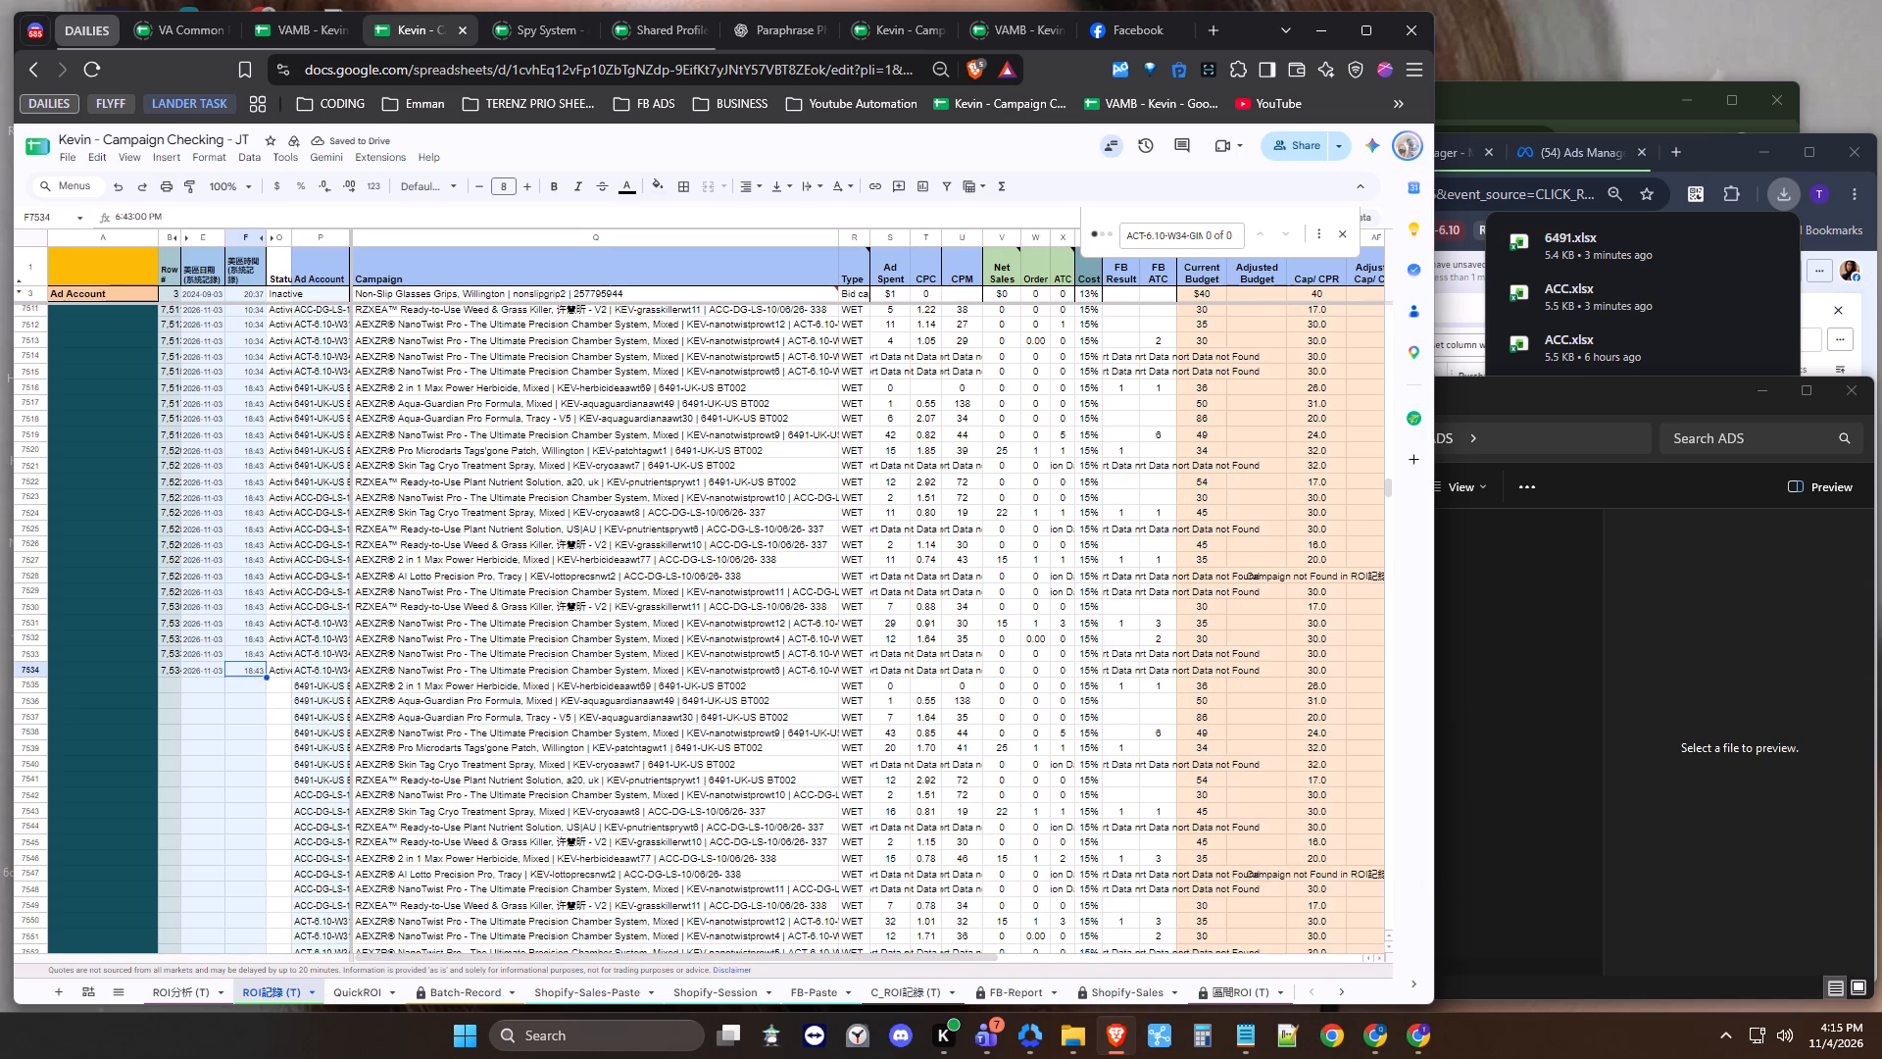
{"action": "left_click_drag", "start_coordinate": [264, 678], "coordinate": [238, 711], "text": "ctrl"}
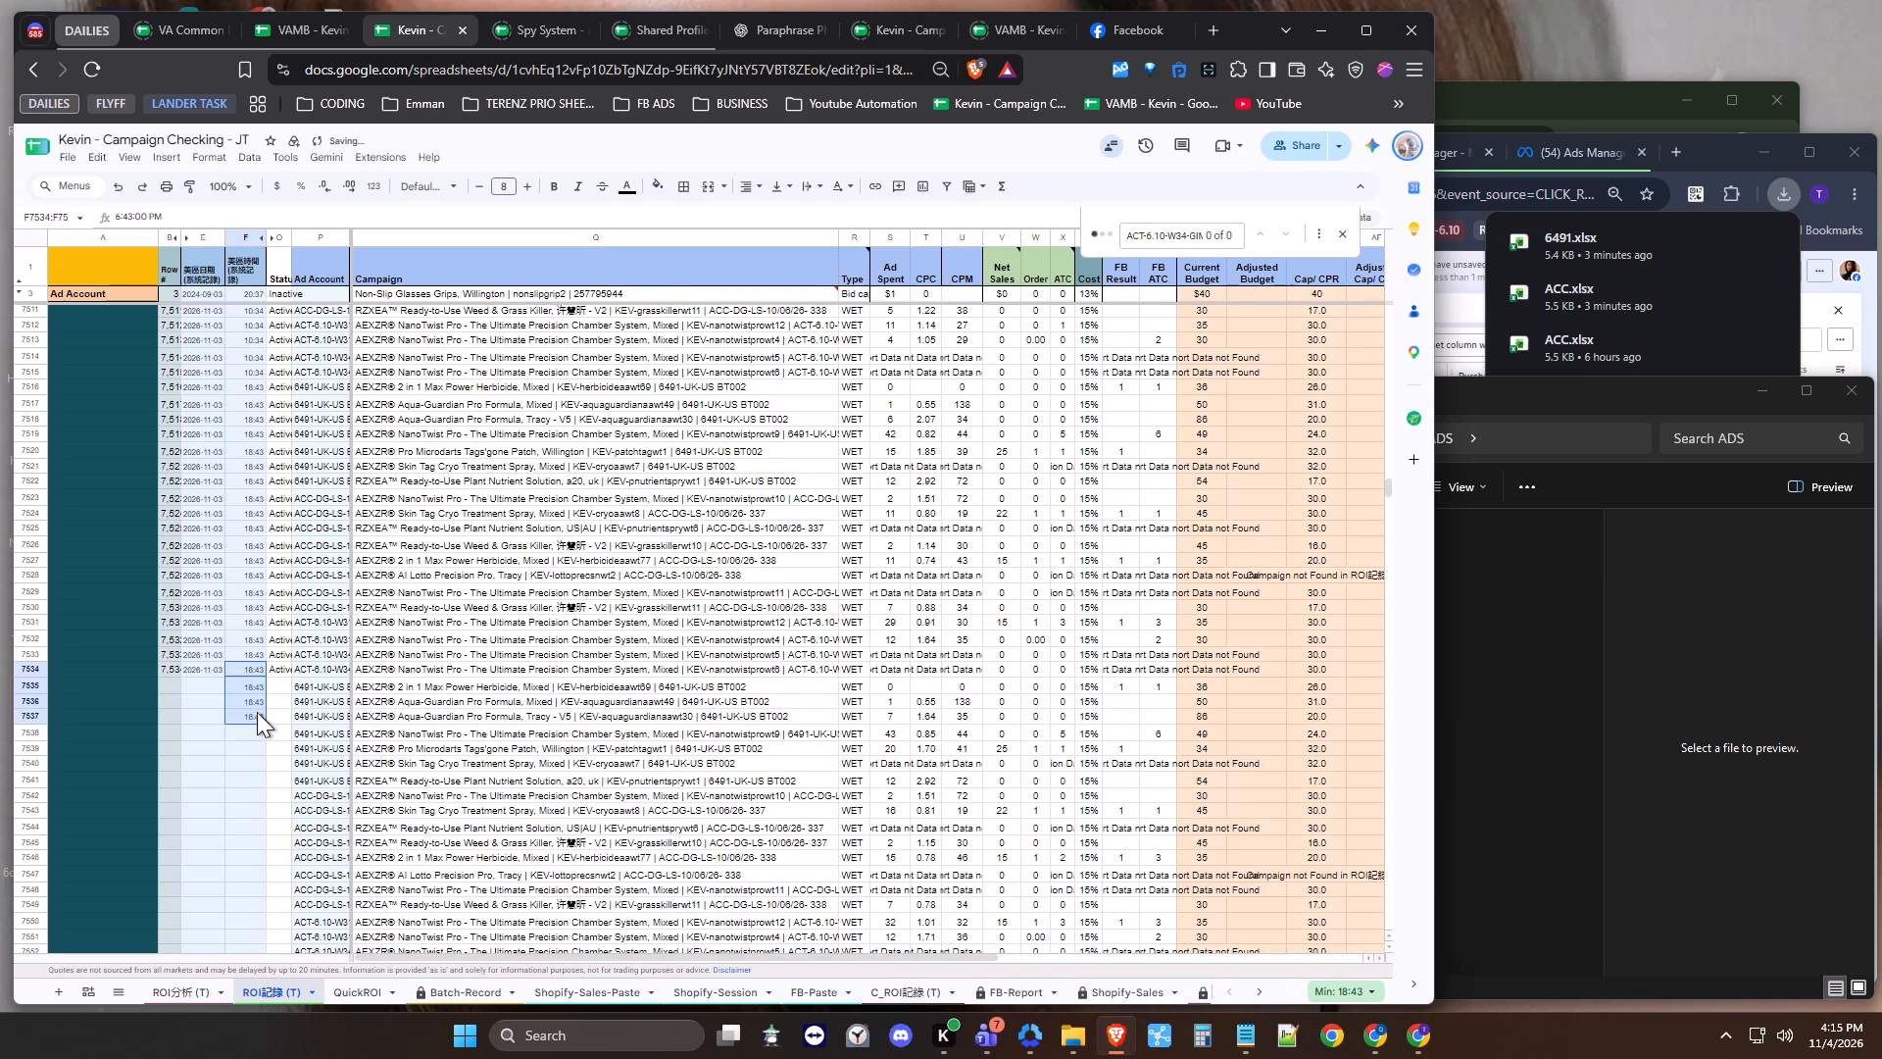
{"action": "left_click", "coordinate": [259, 665]}
{"action": "left_click_drag", "start_coordinate": [267, 677], "coordinate": [253, 700]}
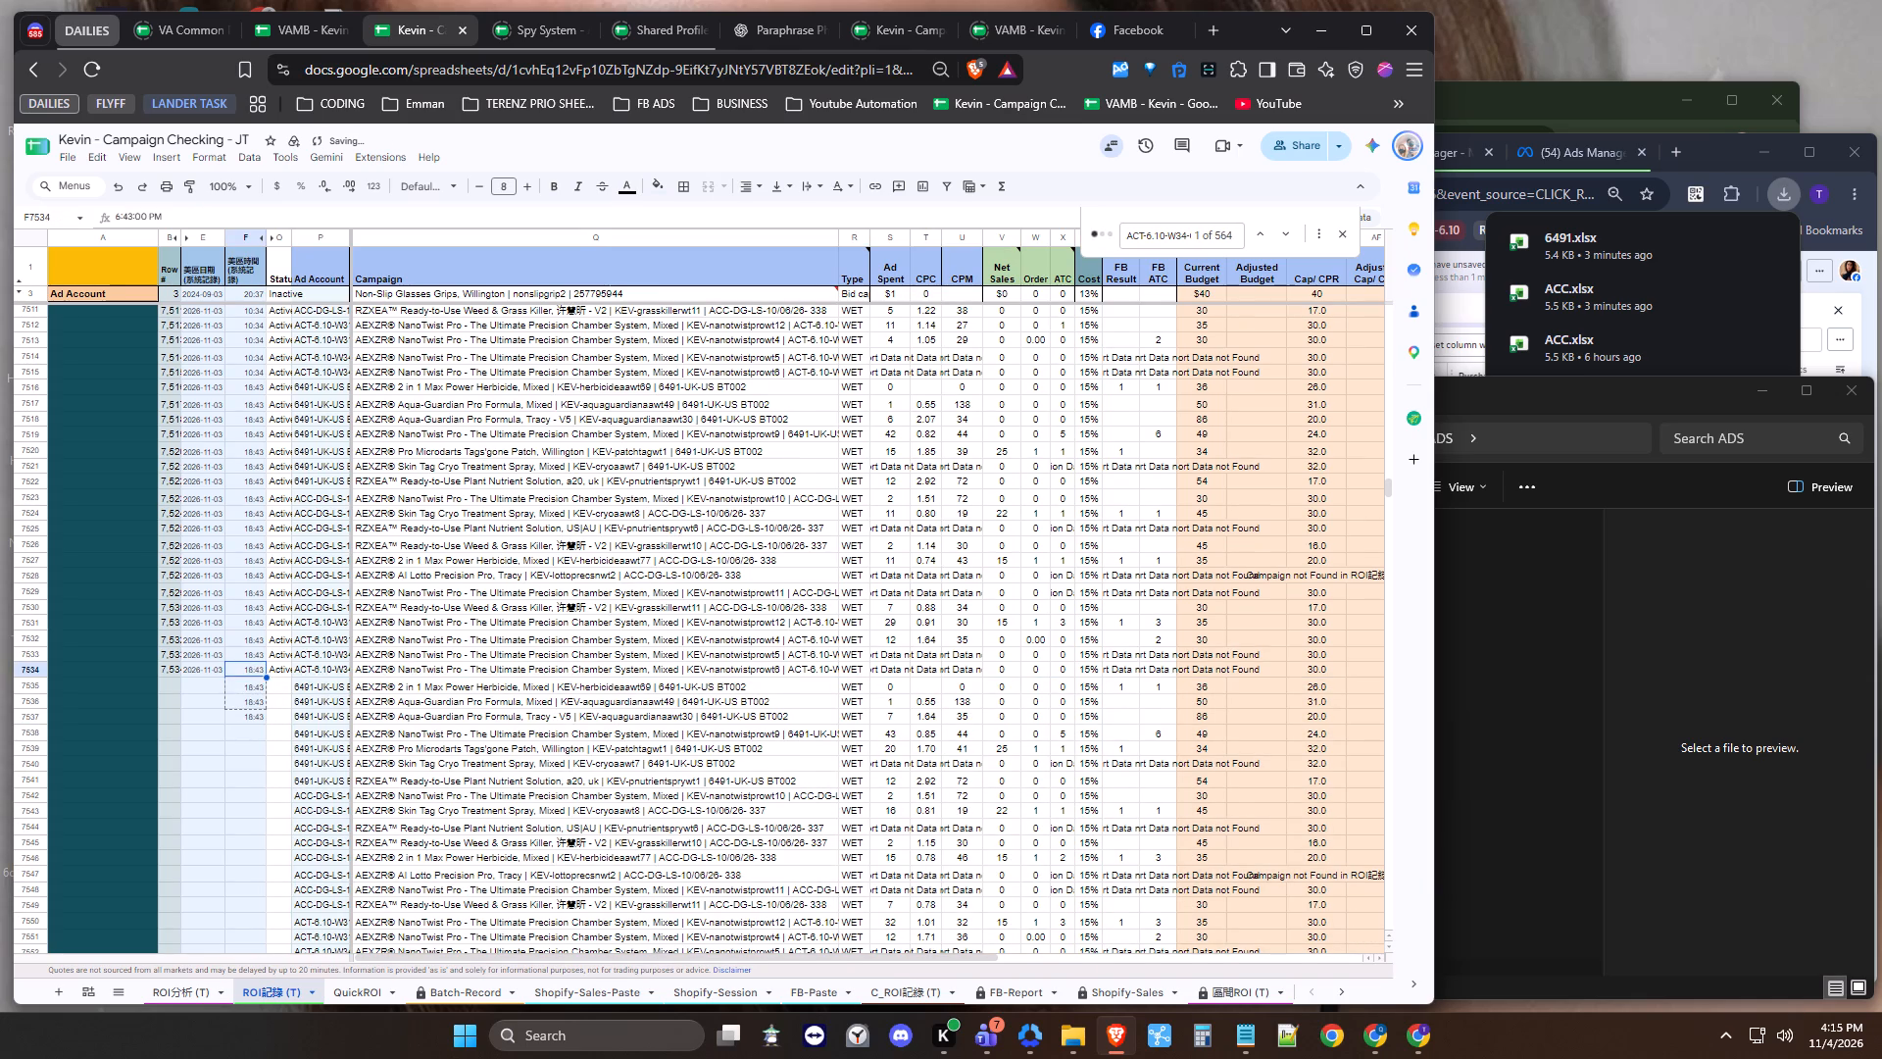
{"action": "left_click_drag", "start_coordinate": [253, 700], "coordinate": [250, 707]}
{"action": "left_click", "coordinate": [250, 706]}
{"action": "key", "text": "ctrl+c"}
{"action": "left_click", "coordinate": [255, 677]}
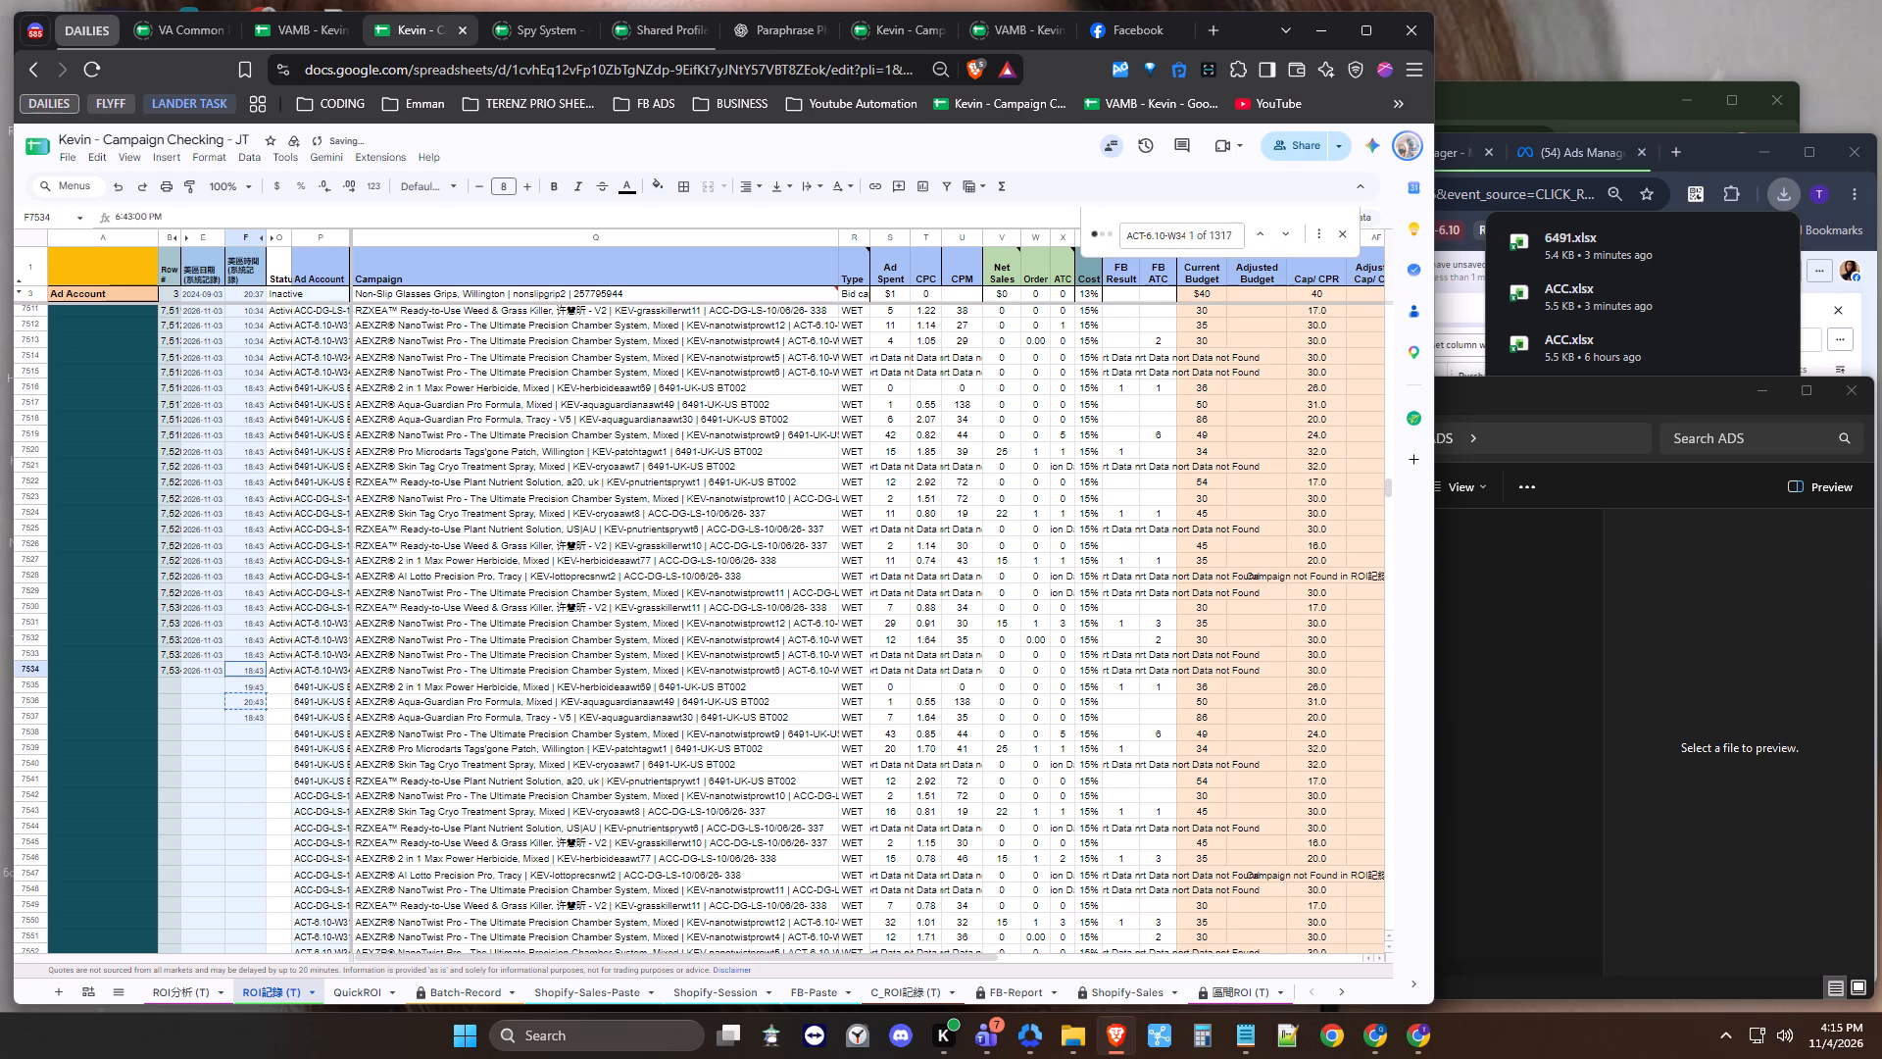
{"action": "left_click", "coordinate": [254, 684], "text": "ctrl"}
{"action": "left_click", "coordinate": [253, 685]}
{"action": "key", "text": "ctrl+shift+v"}
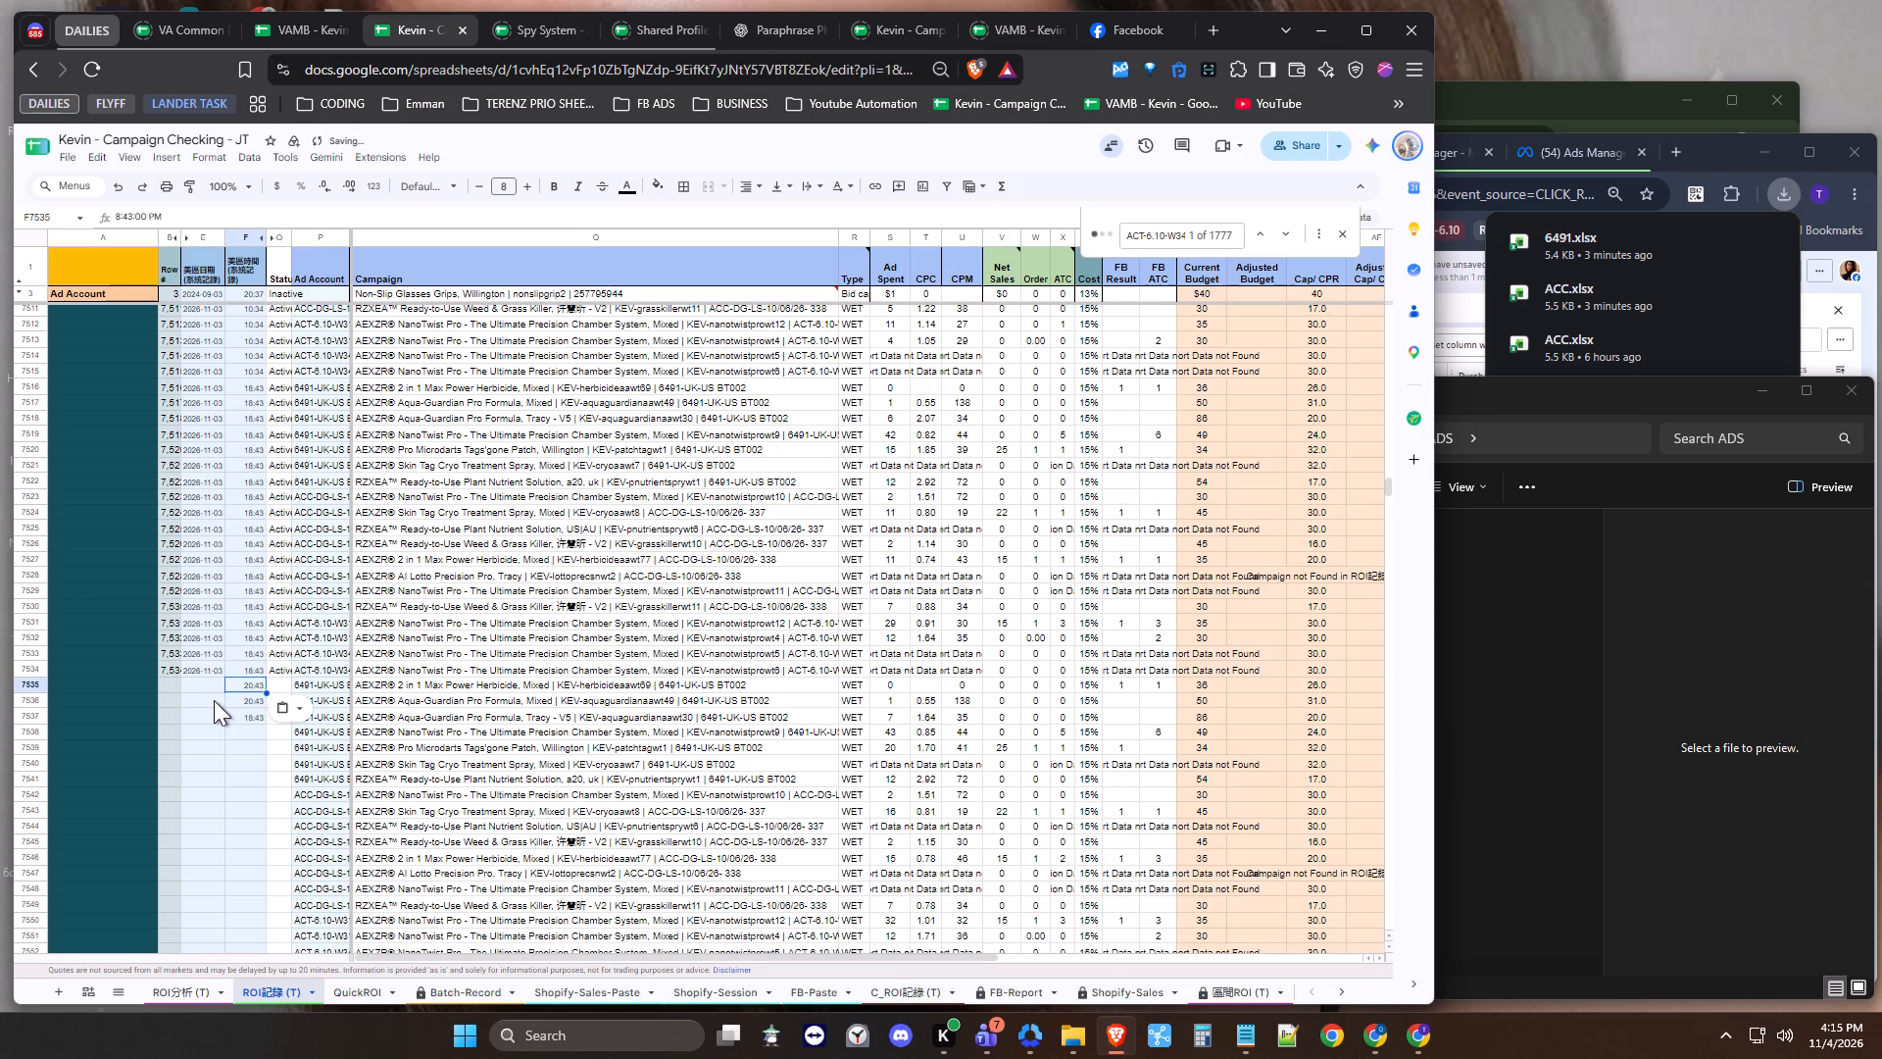
Change the time in F7535 to 8:13:00 PM.
{"action": "left_click", "coordinate": [127, 223]}
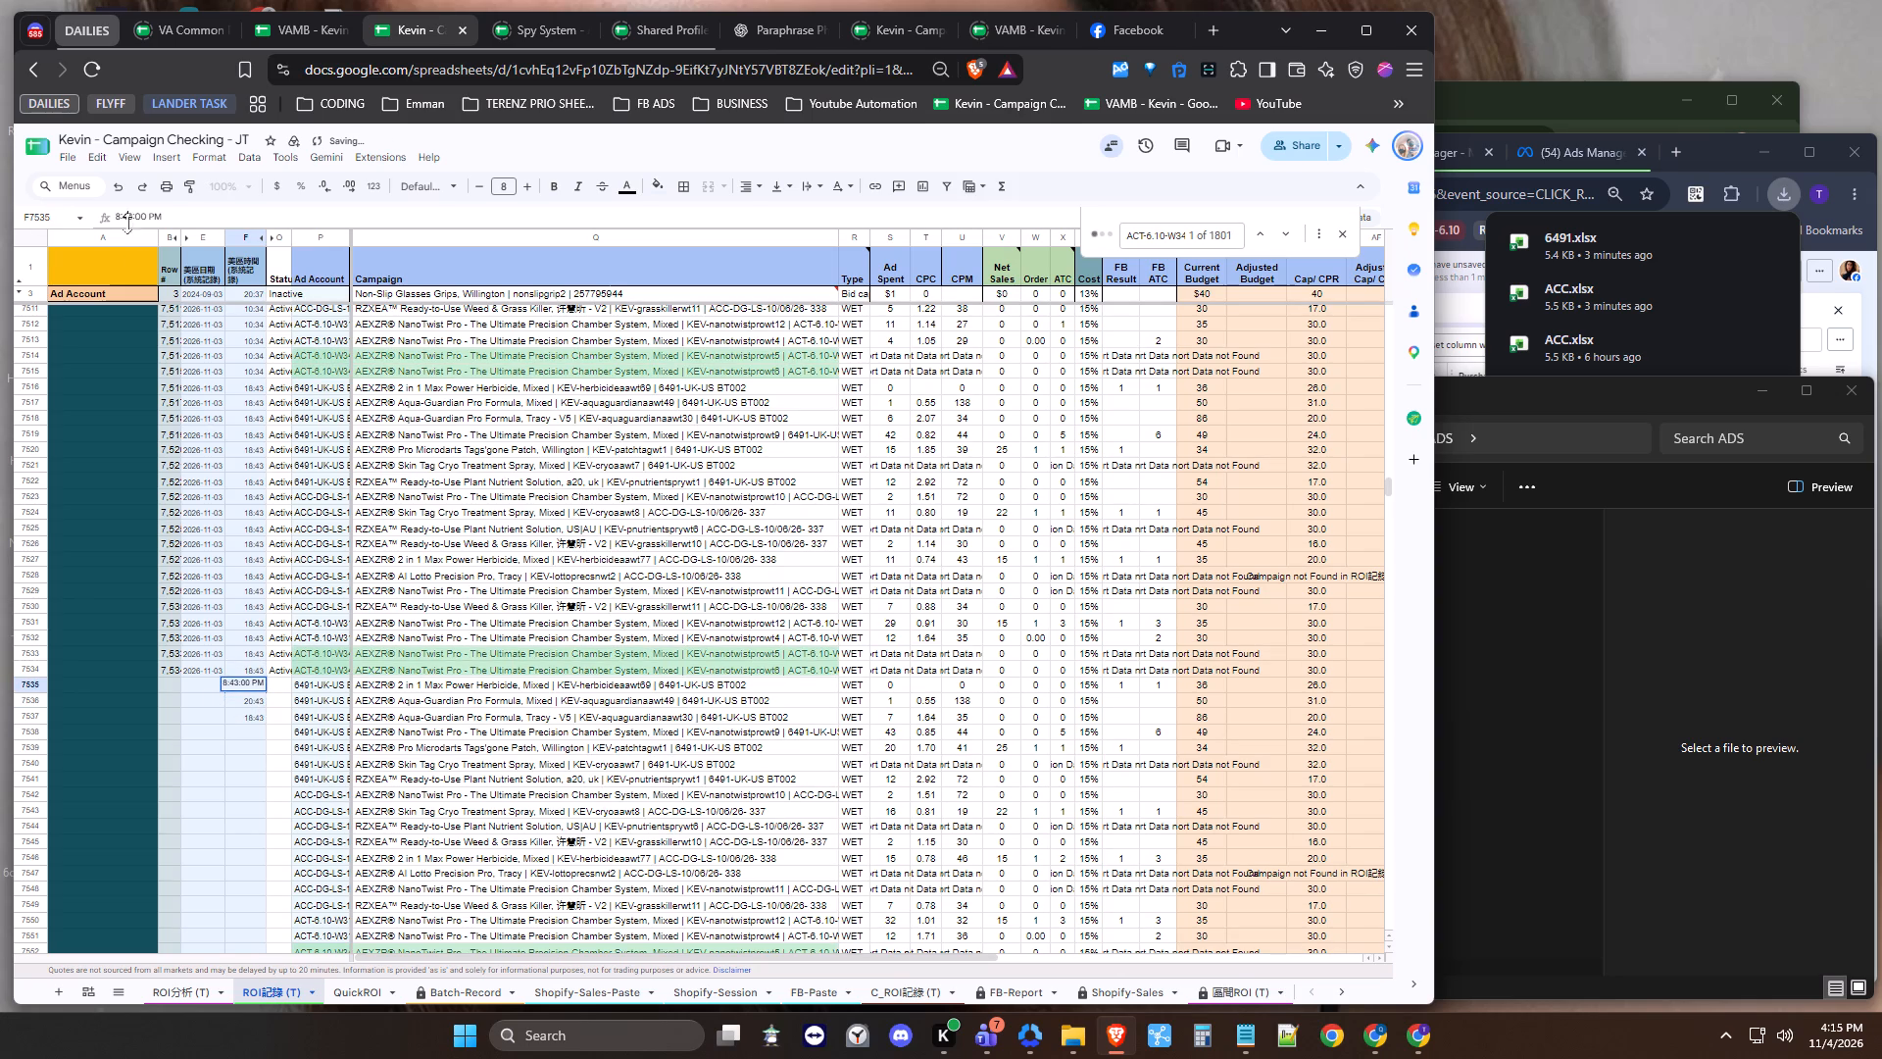
{"action": "key", "text": "BackSpace"}
{"action": "key", "text": "1"}
{"action": "key", "text": "Tab"}
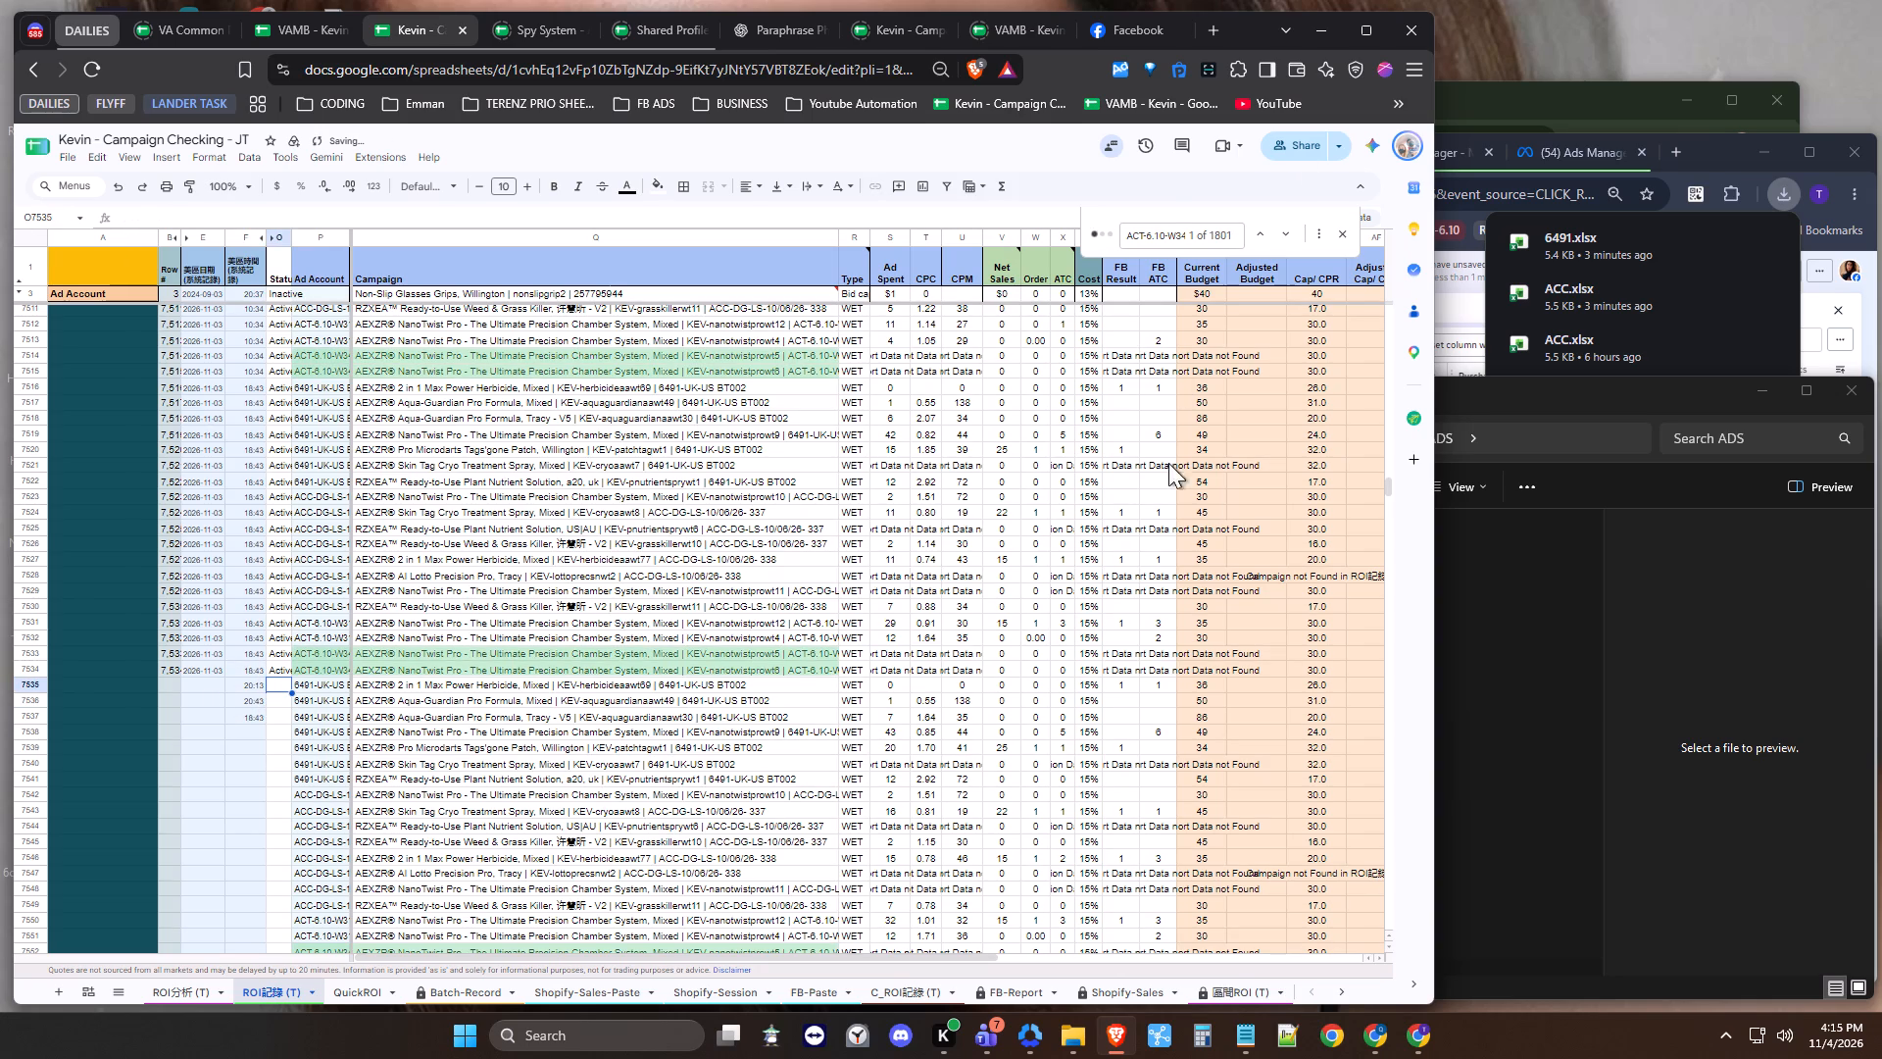
Enter the date 2026-11-03 in E7535 by copying the row above, and fill the date and 20:13 time down to row 7553.
{"action": "left_click", "coordinate": [221, 677]}
{"action": "key", "text": "ctrl+c"}
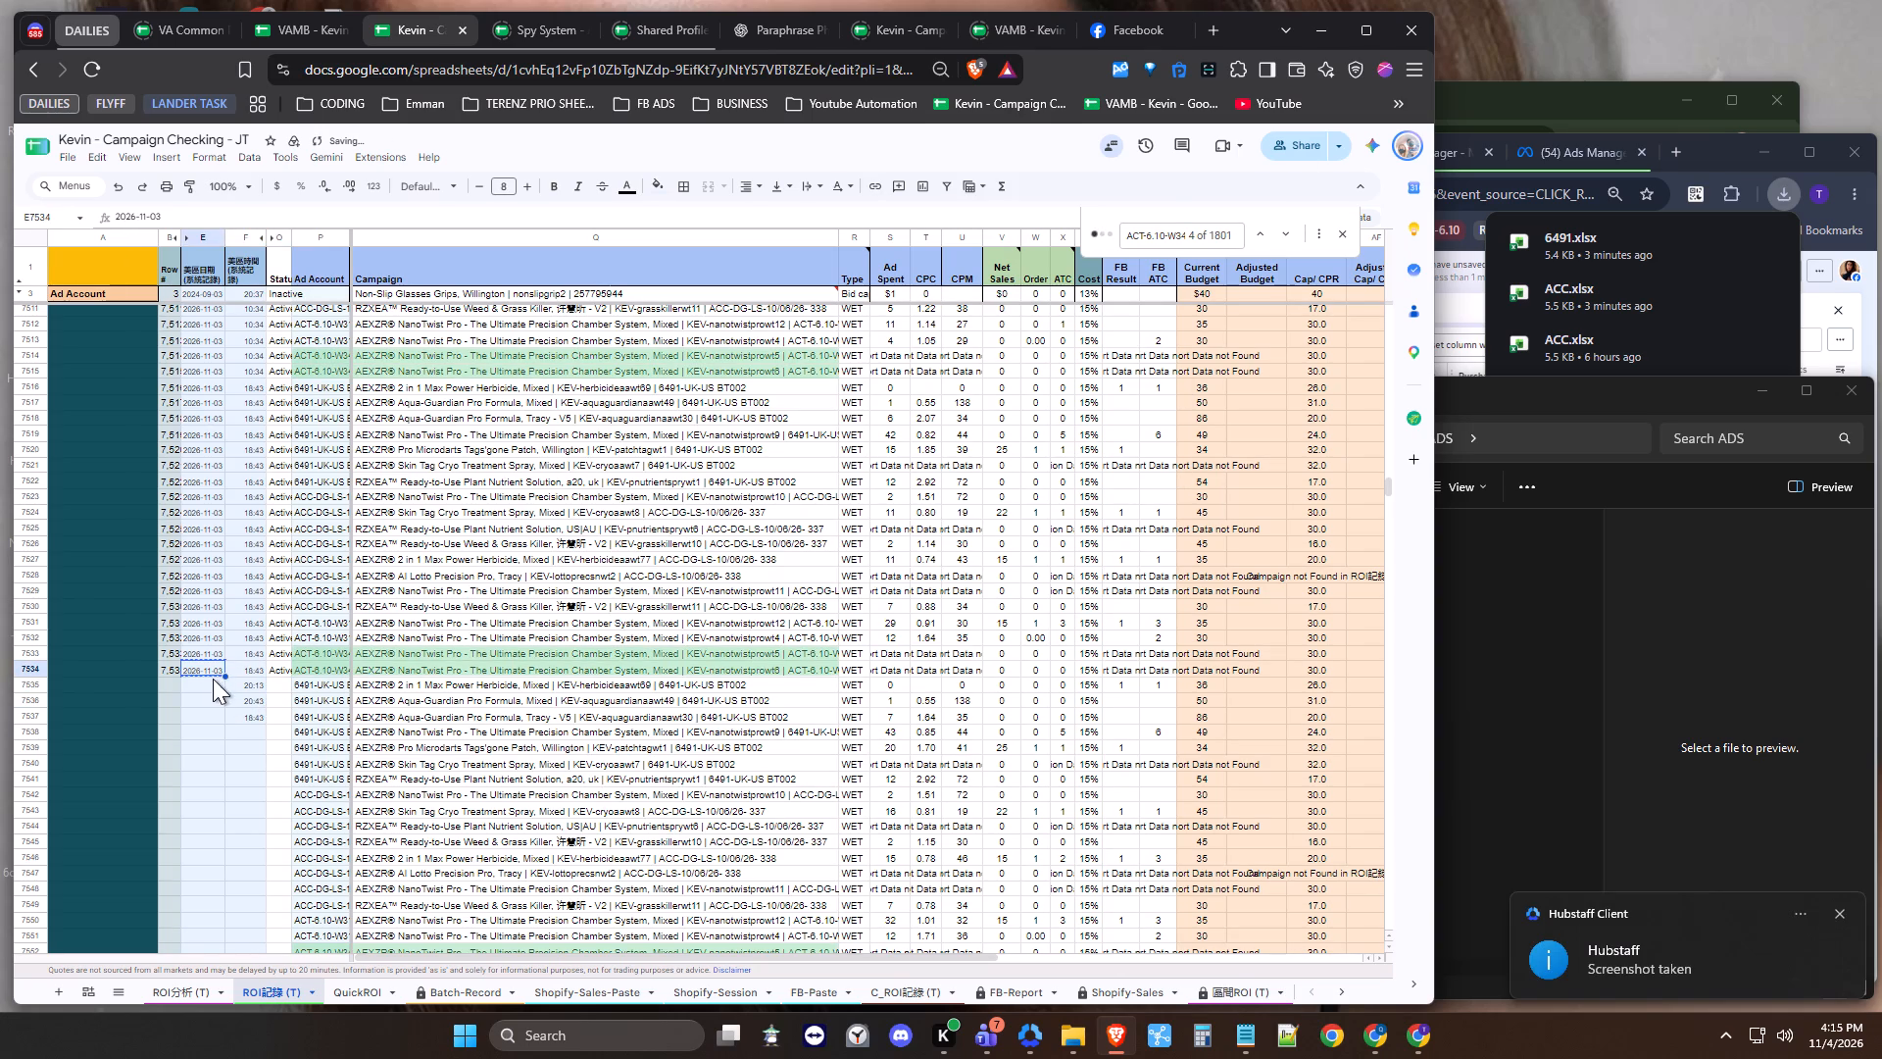
{"action": "left_click", "coordinate": [213, 679]}
{"action": "key", "text": "ctrl+shift+v"}
{"action": "left_click_drag", "start_coordinate": [209, 683], "coordinate": [248, 680]}
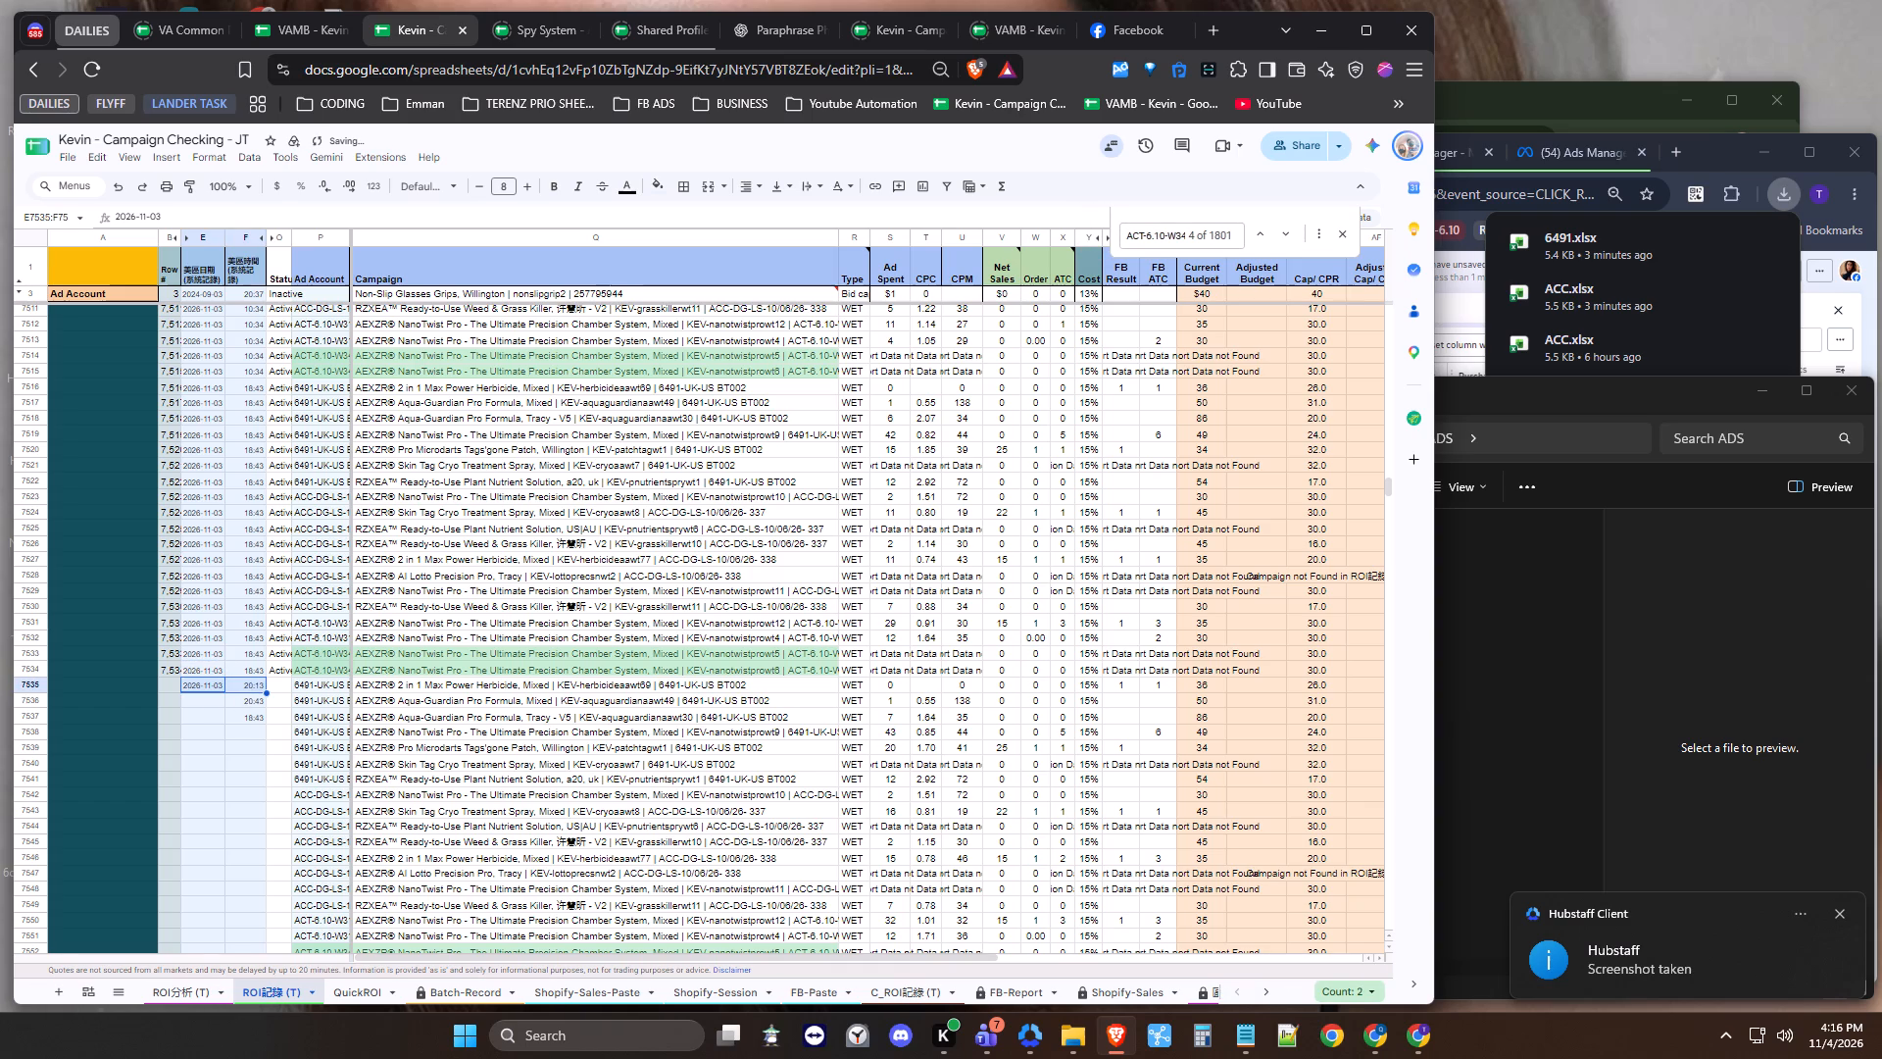
{"action": "left_click_drag", "start_coordinate": [265, 692], "coordinate": [230, 775], "text": "ctrl"}
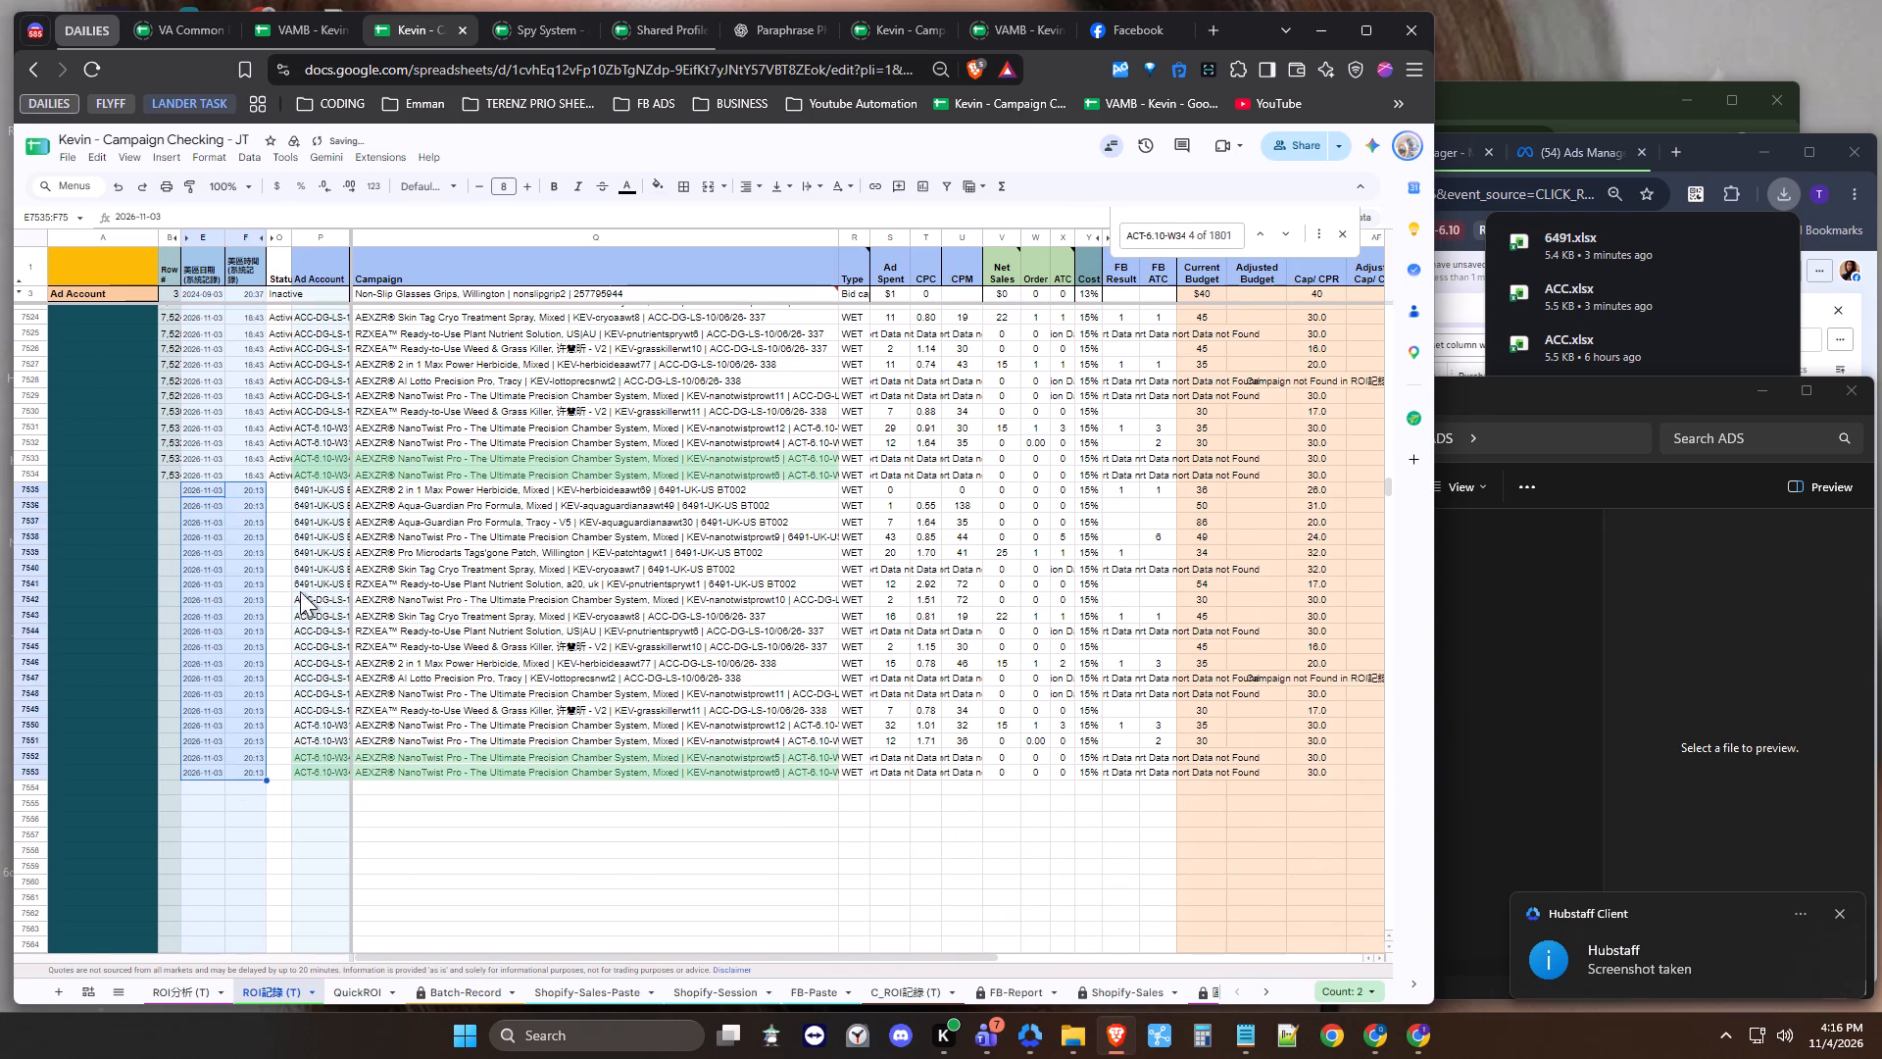
Duplicate the new campaign block P7535:AE7553 as values directly below it, starting at P7554.
{"action": "left_click_drag", "start_coordinate": [331, 493], "coordinate": [1325, 774]}
{"action": "key", "text": "ctrl+c"}
{"action": "left_click", "coordinate": [338, 788]}
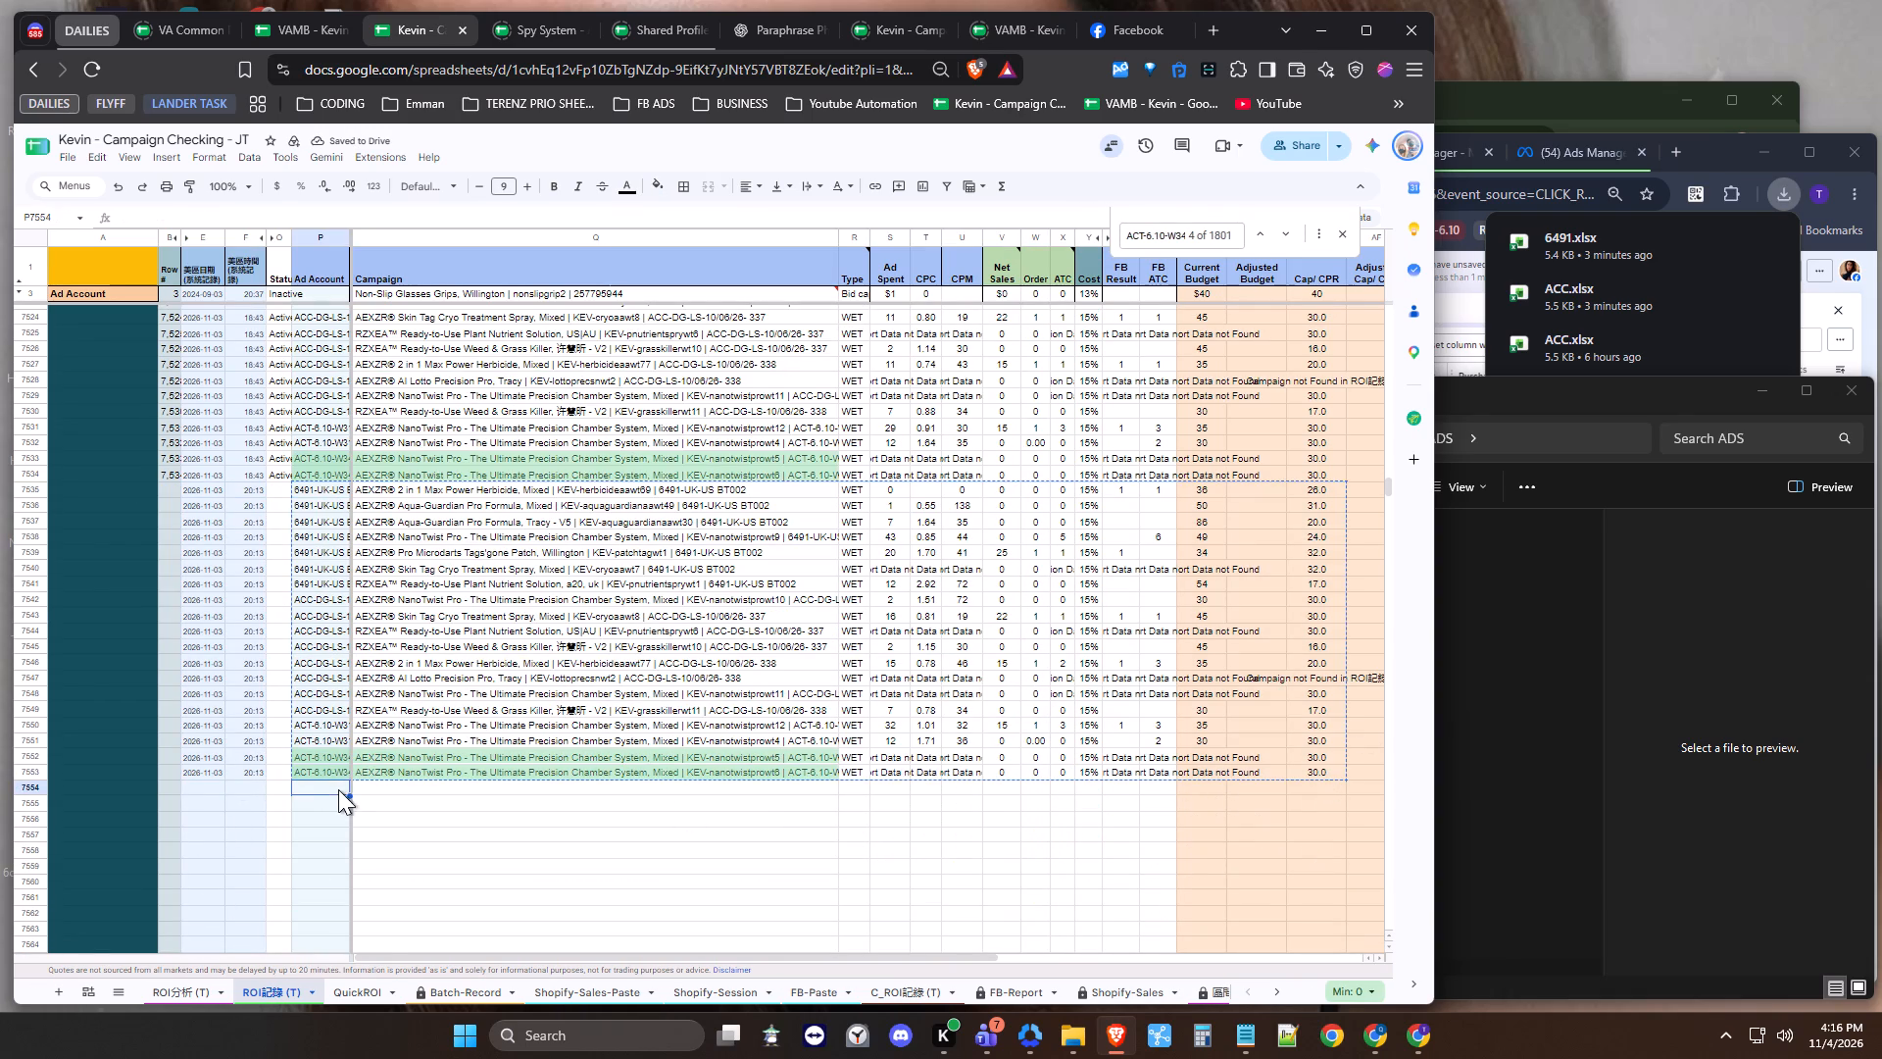
{"action": "key", "text": "ctrl+shift+v"}
Extend the hourly time series from F7553 down to F7557 and copy 10:13 PM from F7555 into F7554 as a value.
{"action": "scroll", "coordinate": [256, 785], "scroll_direction": "down", "scroll_amount": 1}
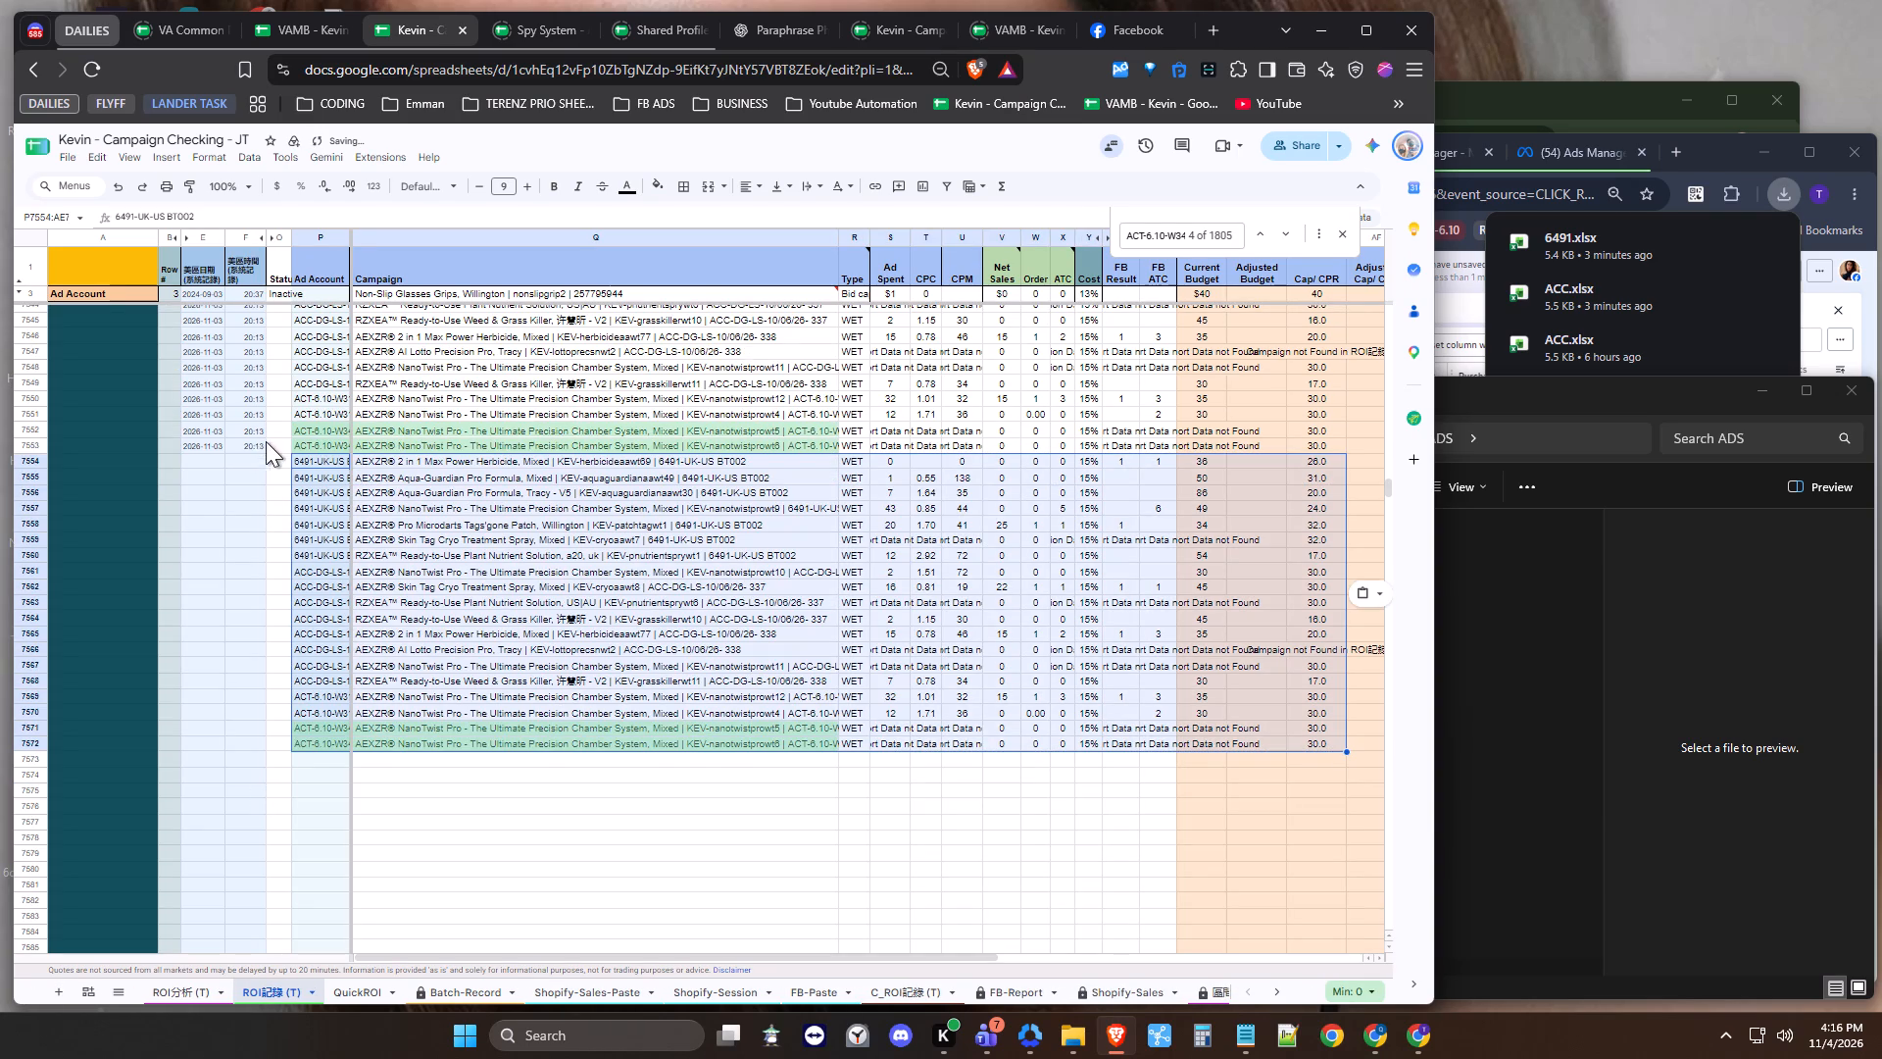
{"action": "left_click", "coordinate": [266, 446]}
{"action": "left_click_drag", "start_coordinate": [269, 451], "coordinate": [255, 506]}
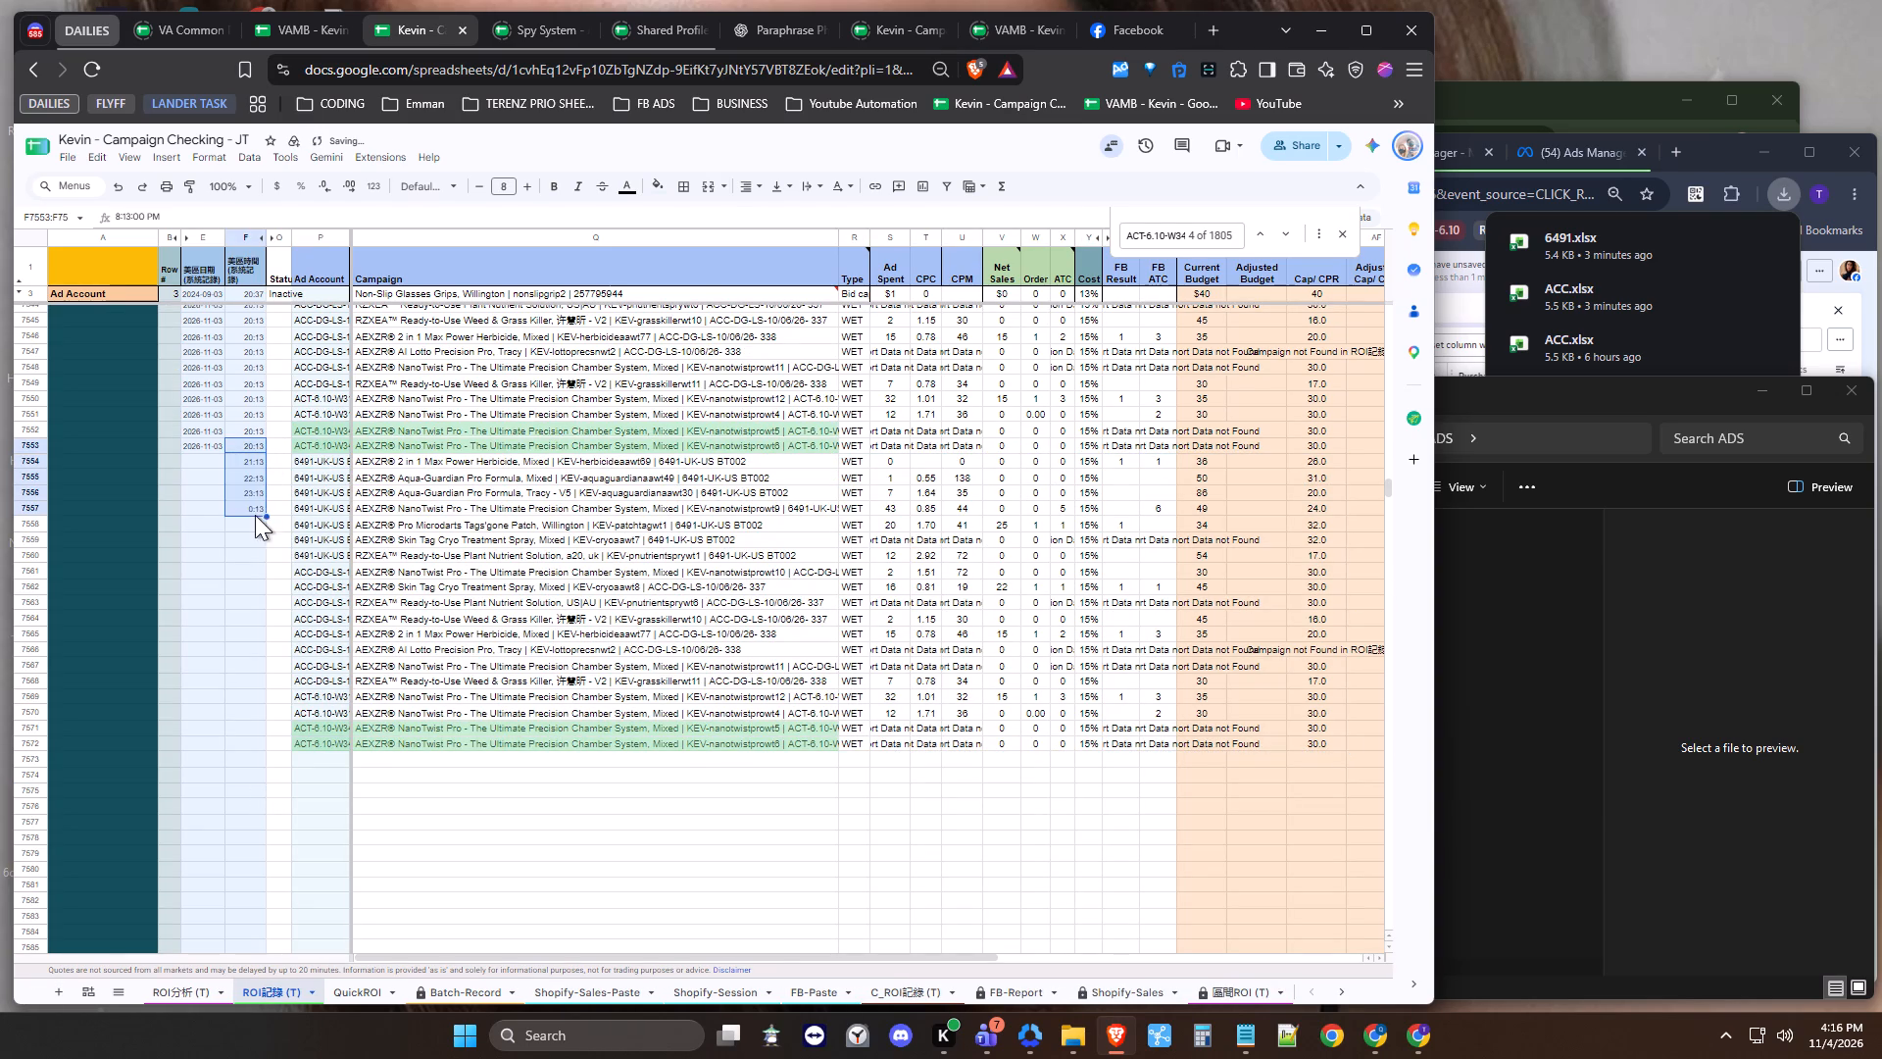
{"action": "left_click", "coordinate": [250, 494]}
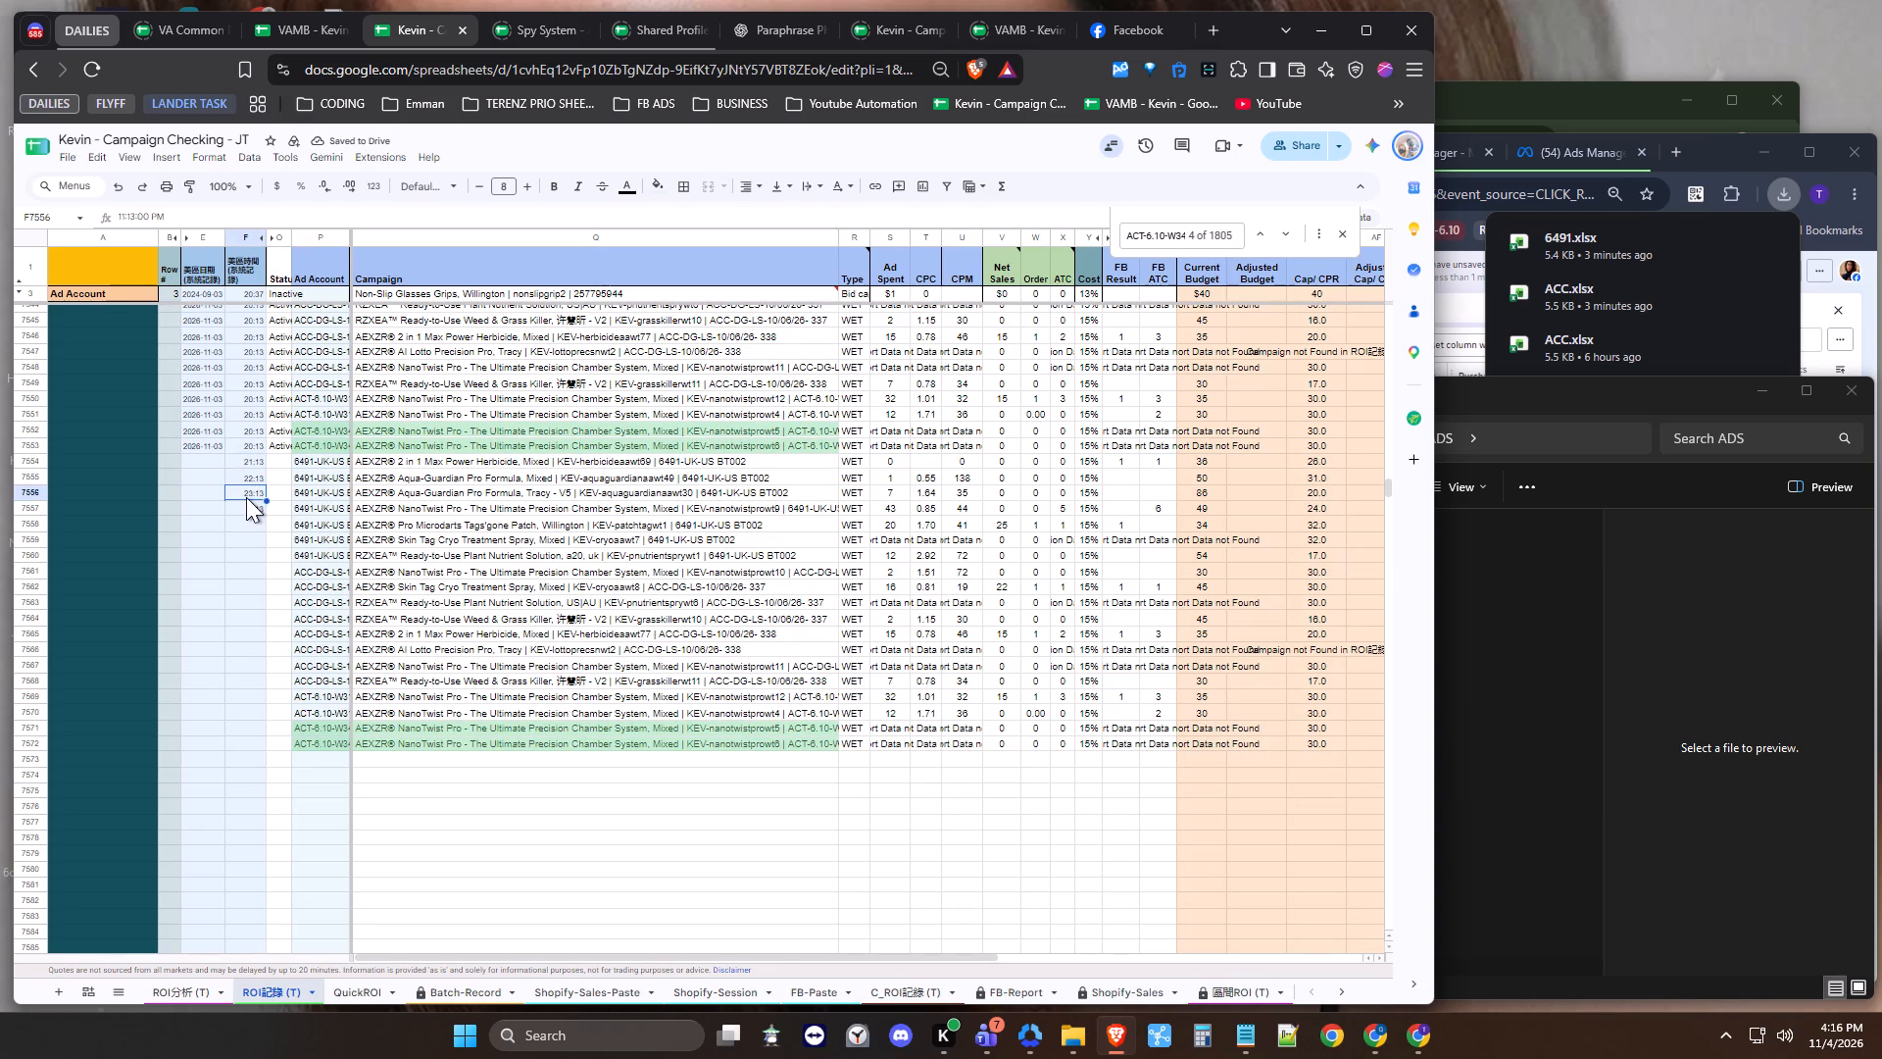
{"action": "left_click", "coordinate": [248, 477]}
{"action": "key", "text": "ctrl+c"}
{"action": "left_click", "coordinate": [248, 457]}
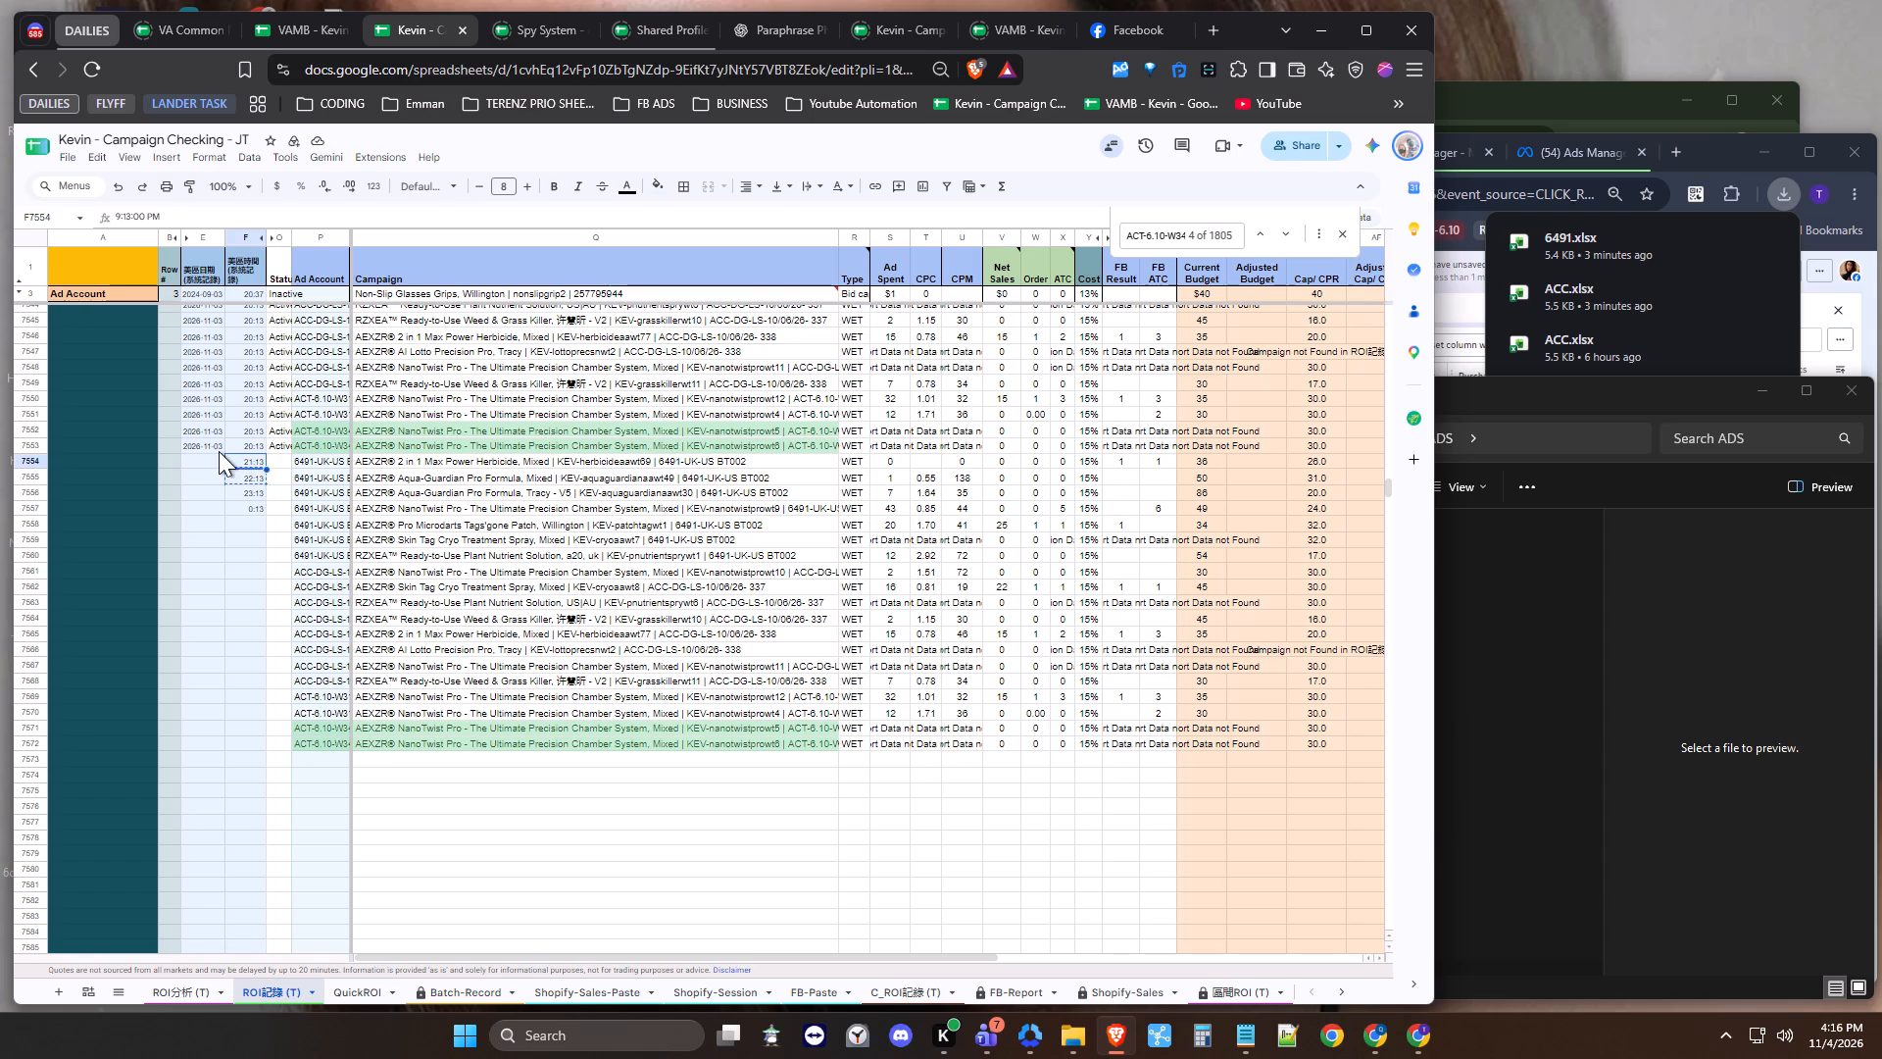
{"action": "key", "text": "ctrl+shift+v"}
Copy the date 2026-11-03 from E7553 into E7554 as a value.
{"action": "left_click", "coordinate": [216, 447]}
{"action": "key", "text": "ctrl+c"}
{"action": "left_click", "coordinate": [208, 465]}
{"action": "key", "text": "ctrl+shift+v"}
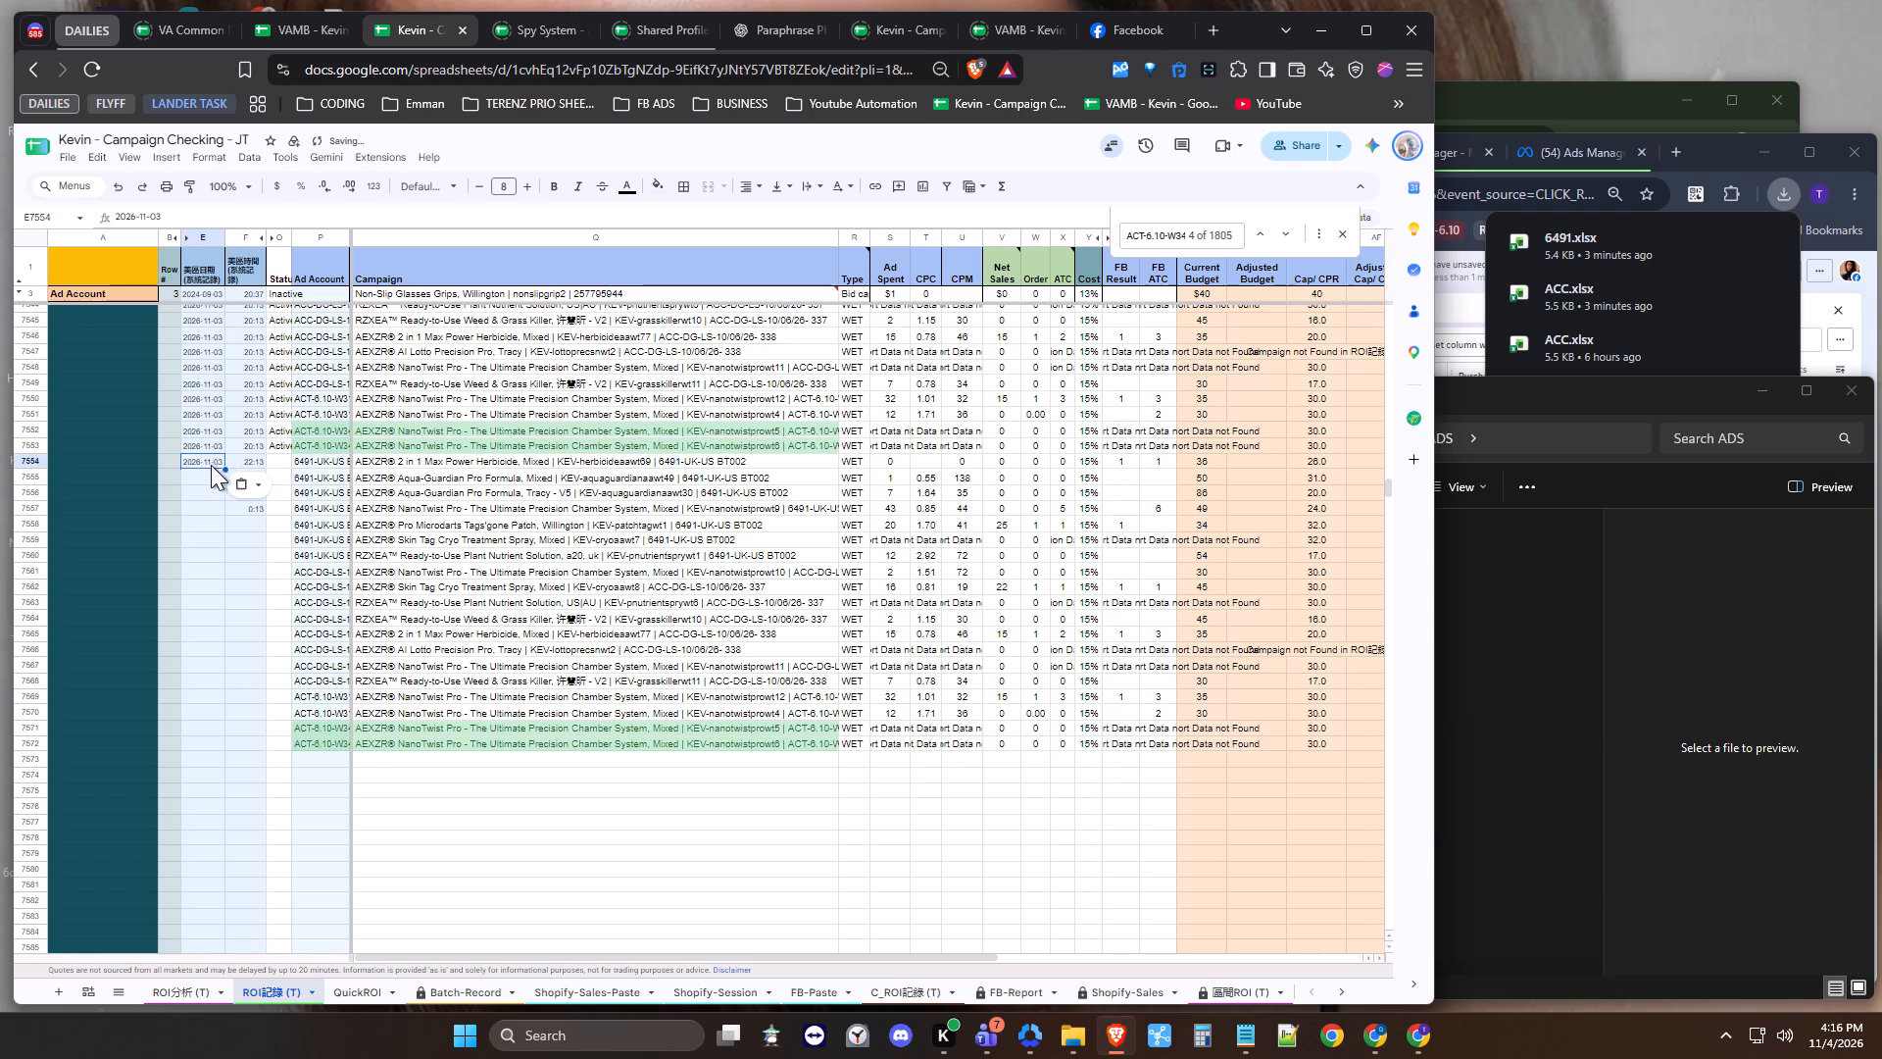
{"action": "left_click", "coordinate": [212, 465]}
Change the time in F7554 to 10:23:00 PM.
{"action": "left_click", "coordinate": [247, 460]}
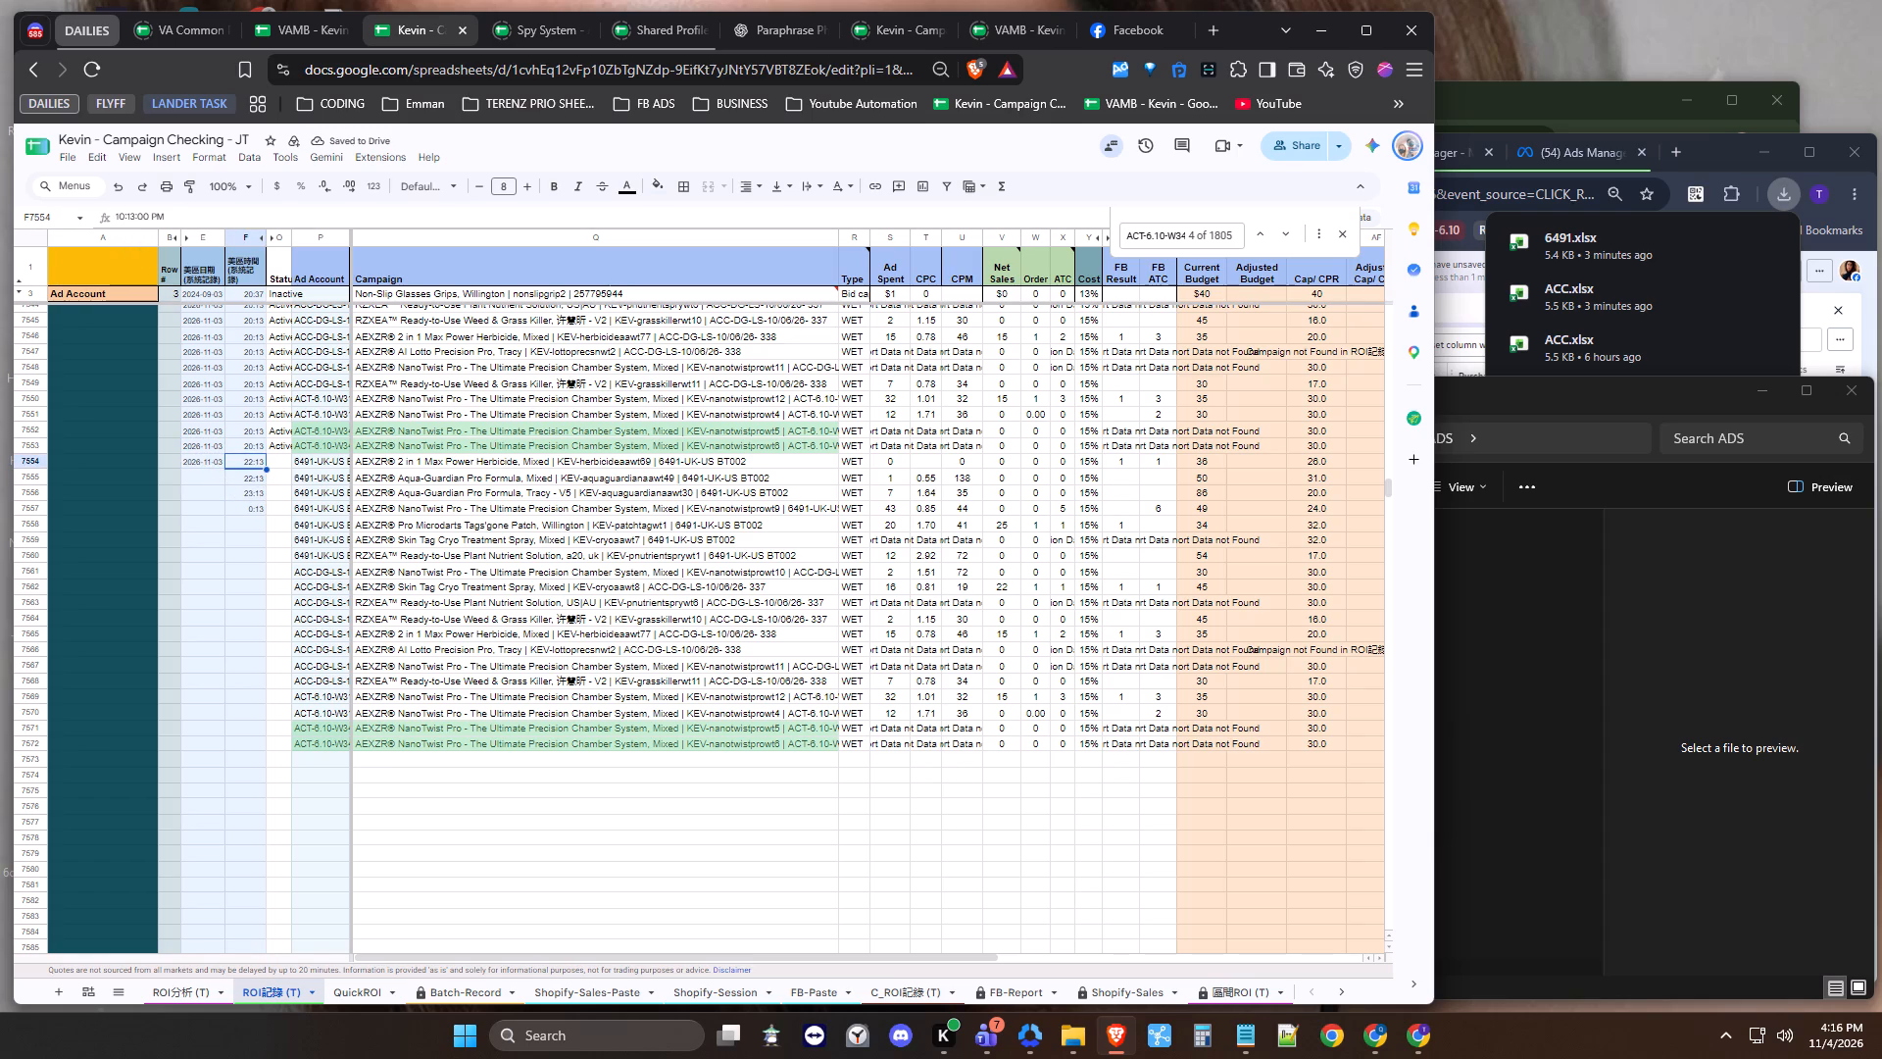
{"action": "left_click", "coordinate": [130, 214]}
{"action": "key", "text": "BackSpace"}
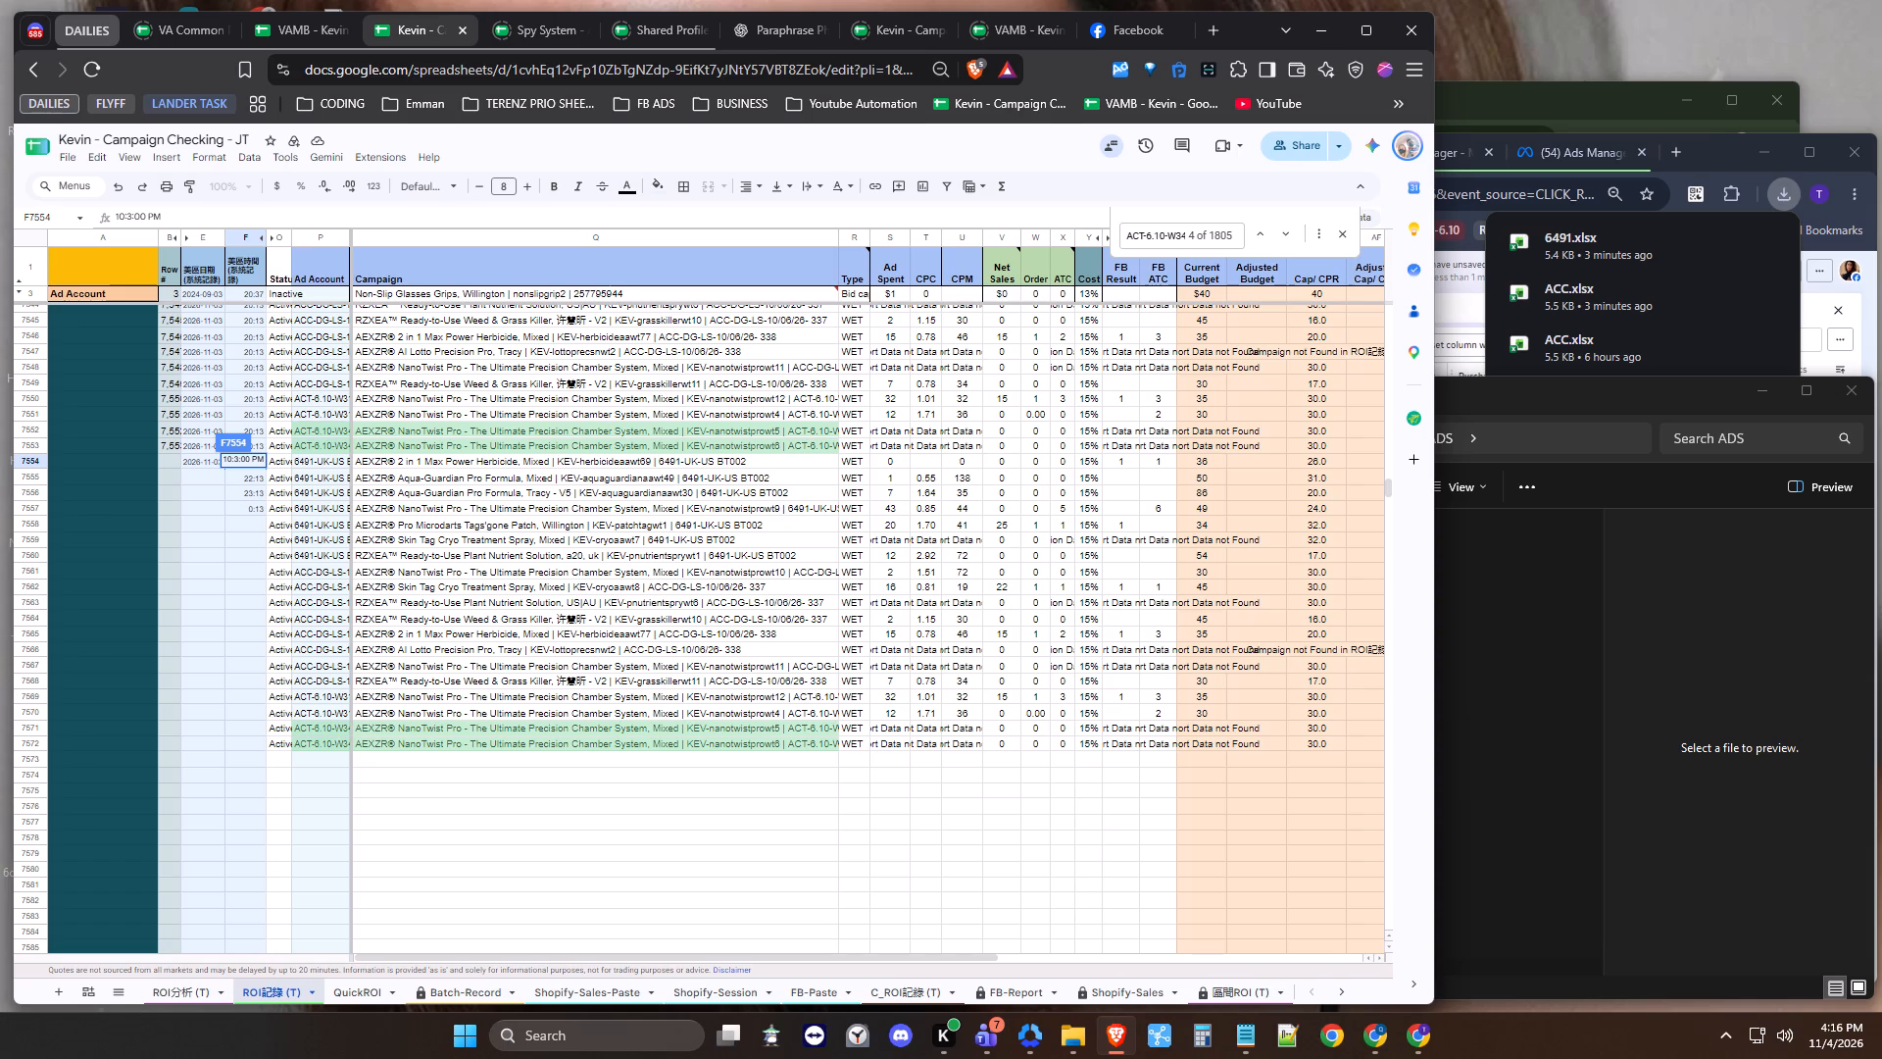
{"action": "key", "text": "2"}
{"action": "left_click", "coordinate": [444, 815]}
Copy the date 2026-11-03 into E7555 and fill that row's date and 22:13 time down to row 7572.
{"action": "left_click", "coordinate": [219, 468]}
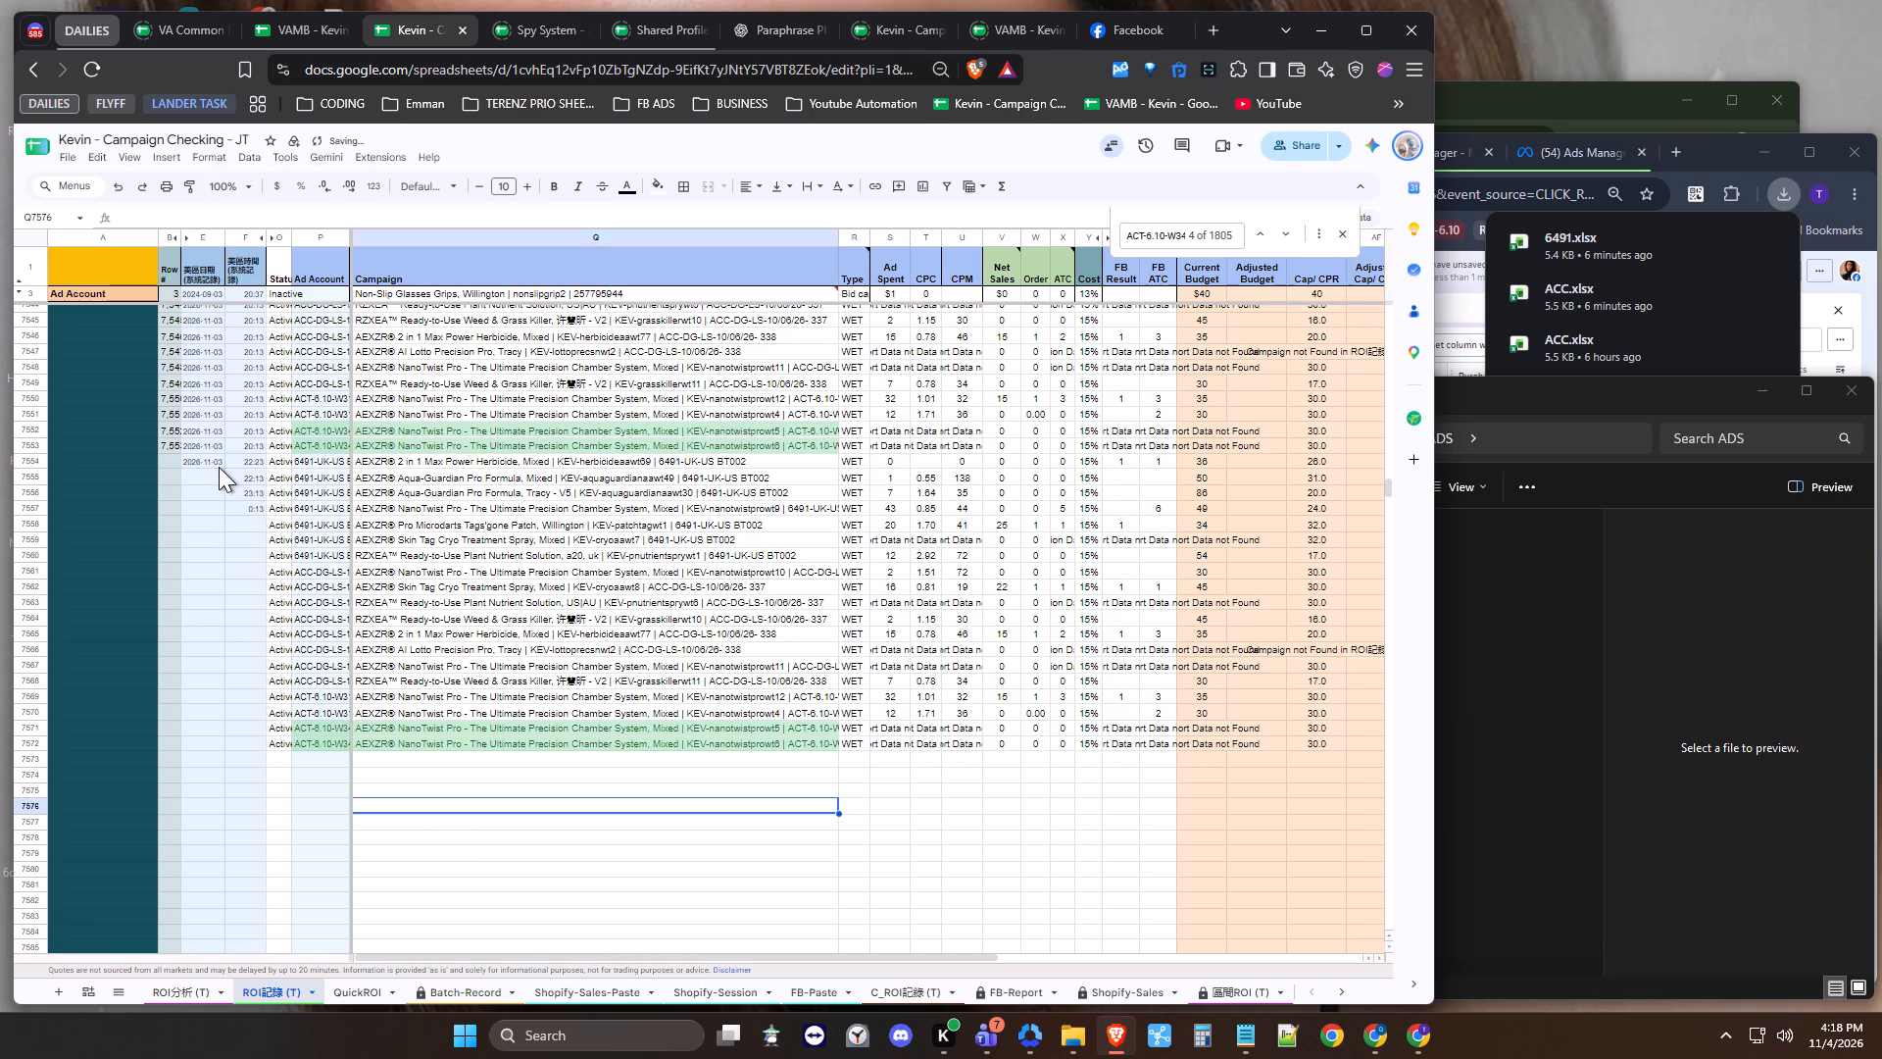
{"action": "key", "text": "ctrl+c"}
{"action": "left_click", "coordinate": [205, 479]}
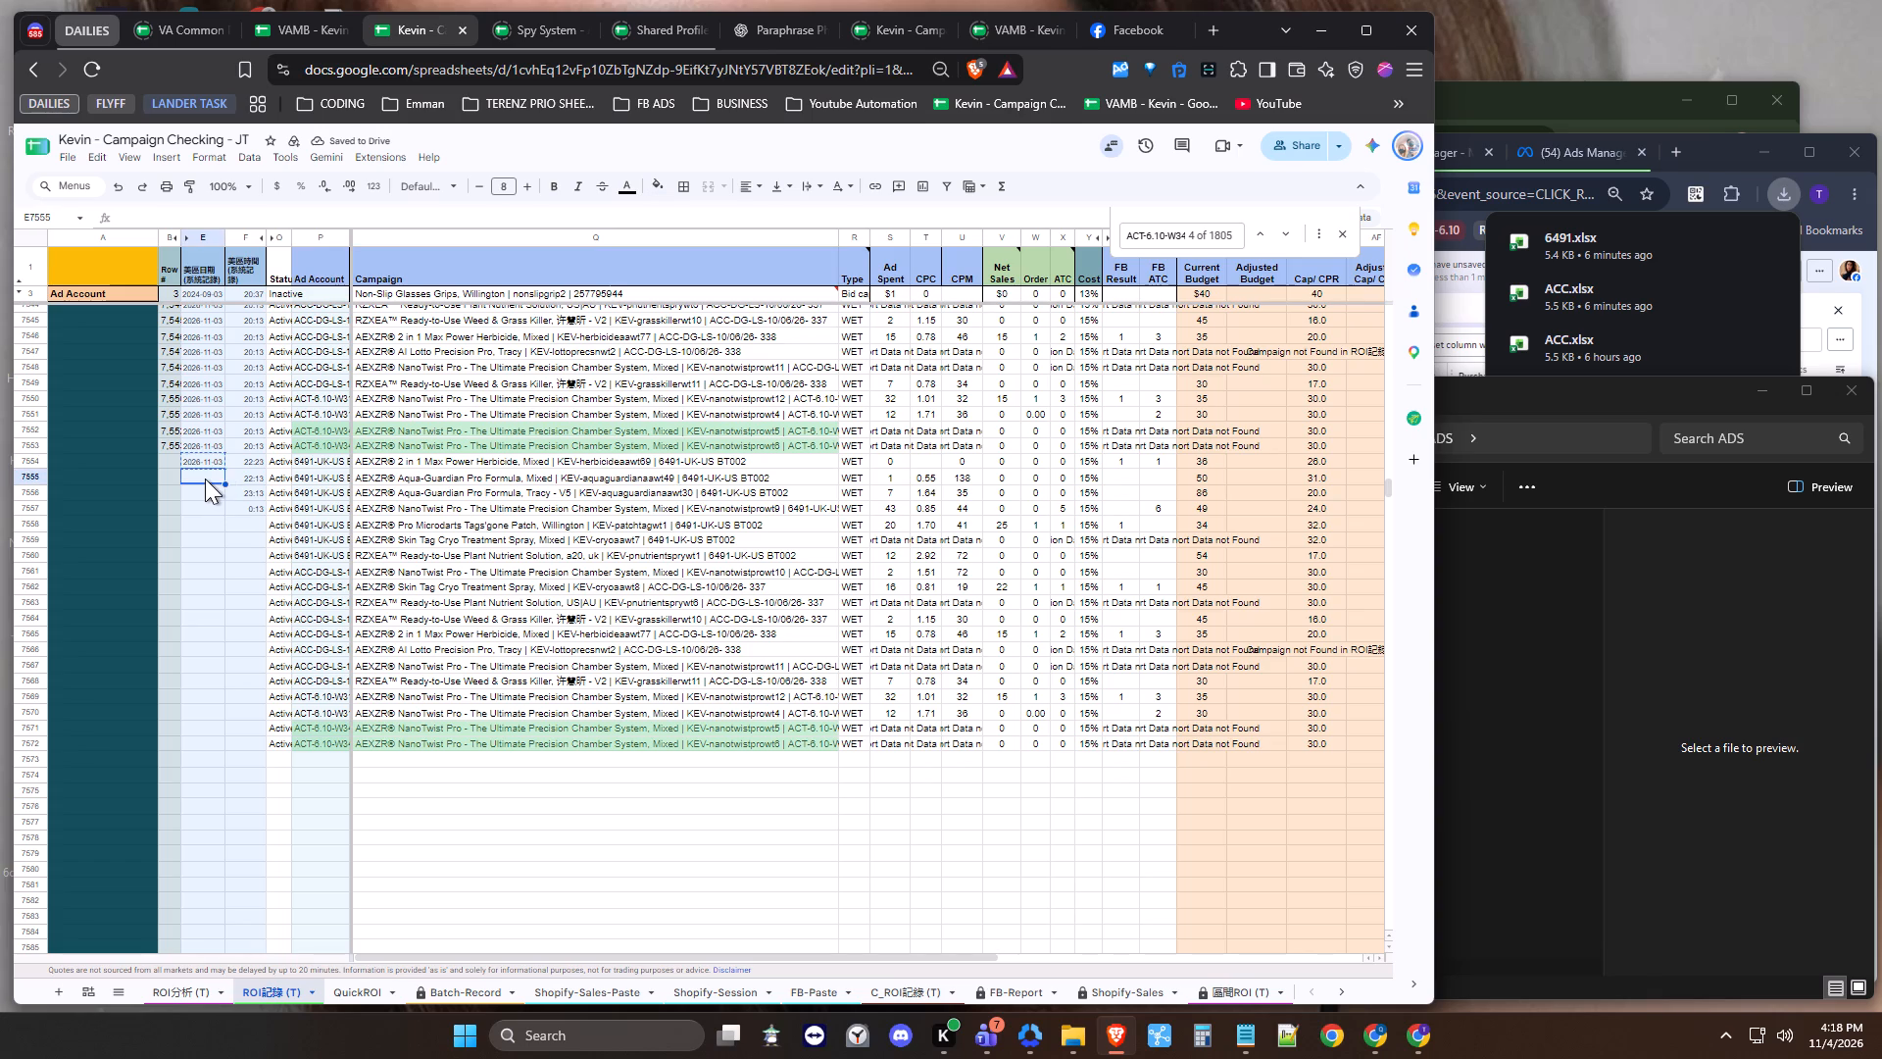
{"action": "key", "text": "ctrl+shift+v"}
{"action": "left_click_drag", "start_coordinate": [205, 479], "coordinate": [235, 478]}
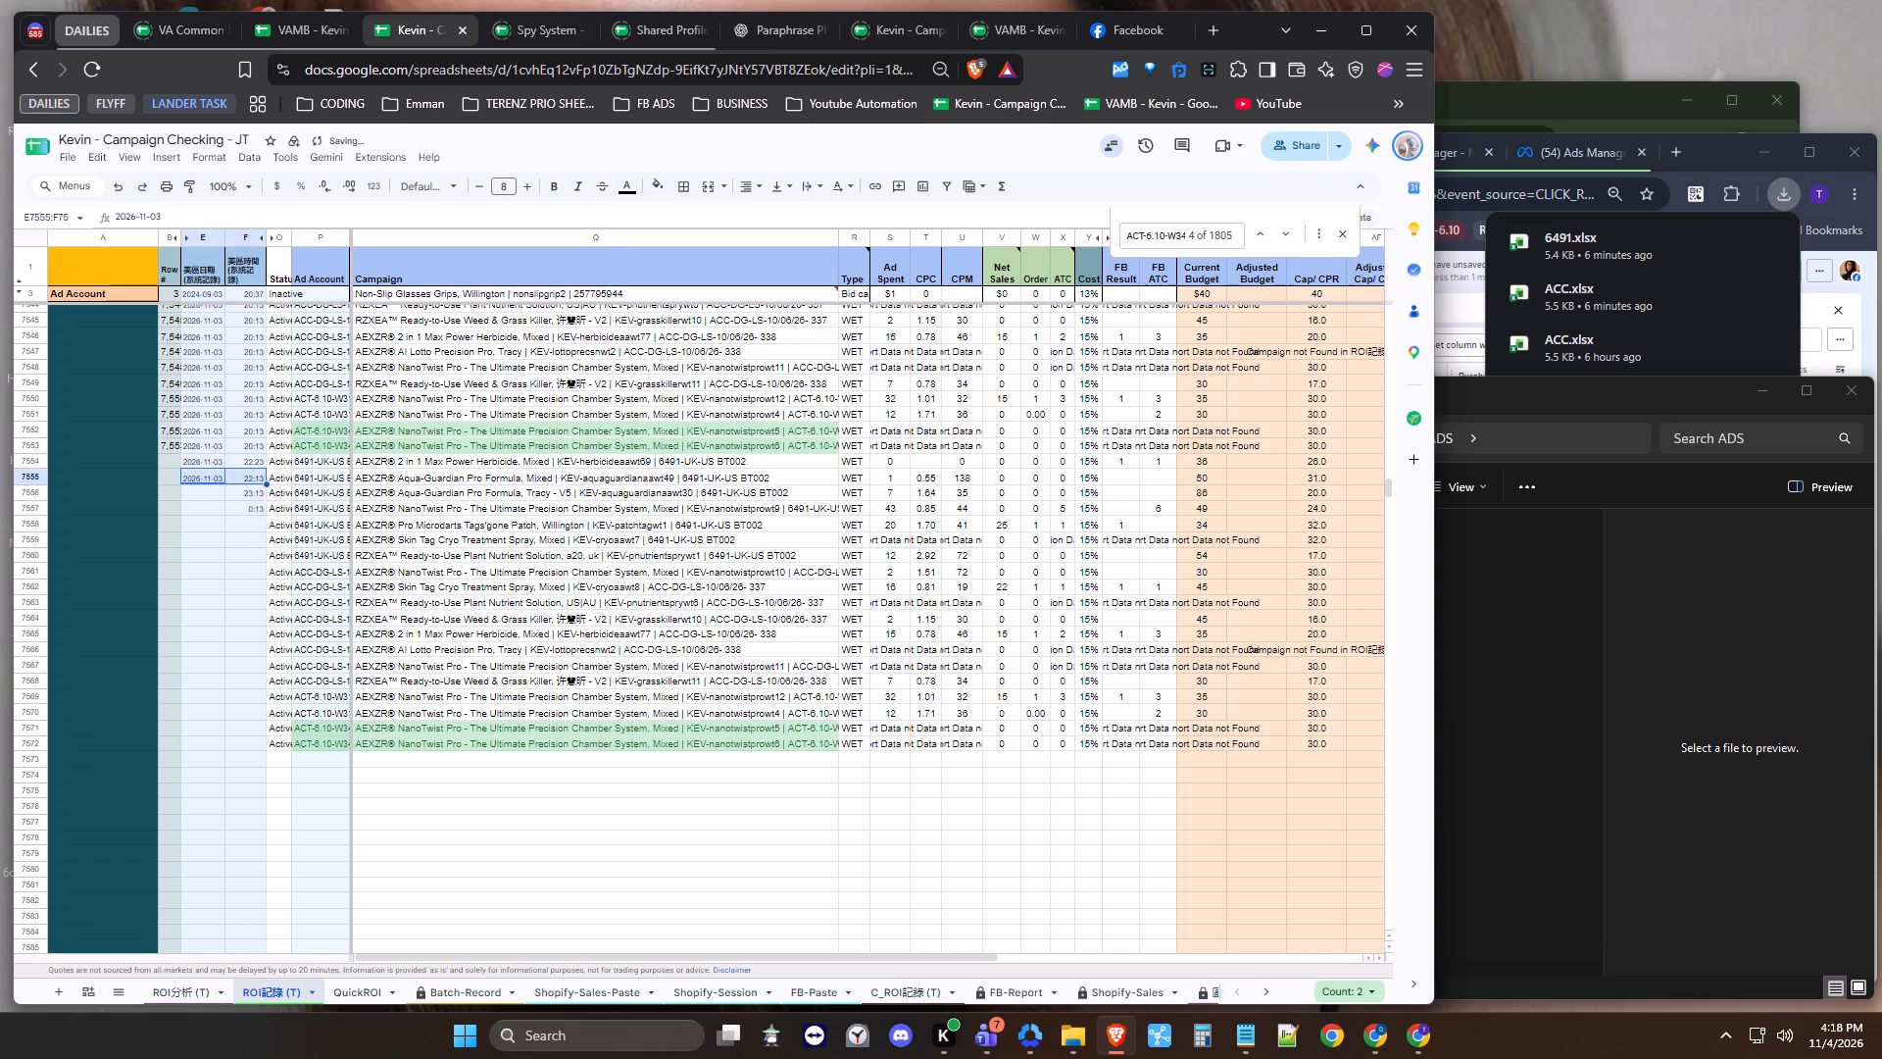
{"action": "left_click_drag", "start_coordinate": [266, 483], "coordinate": [211, 748], "text": "ctrl"}
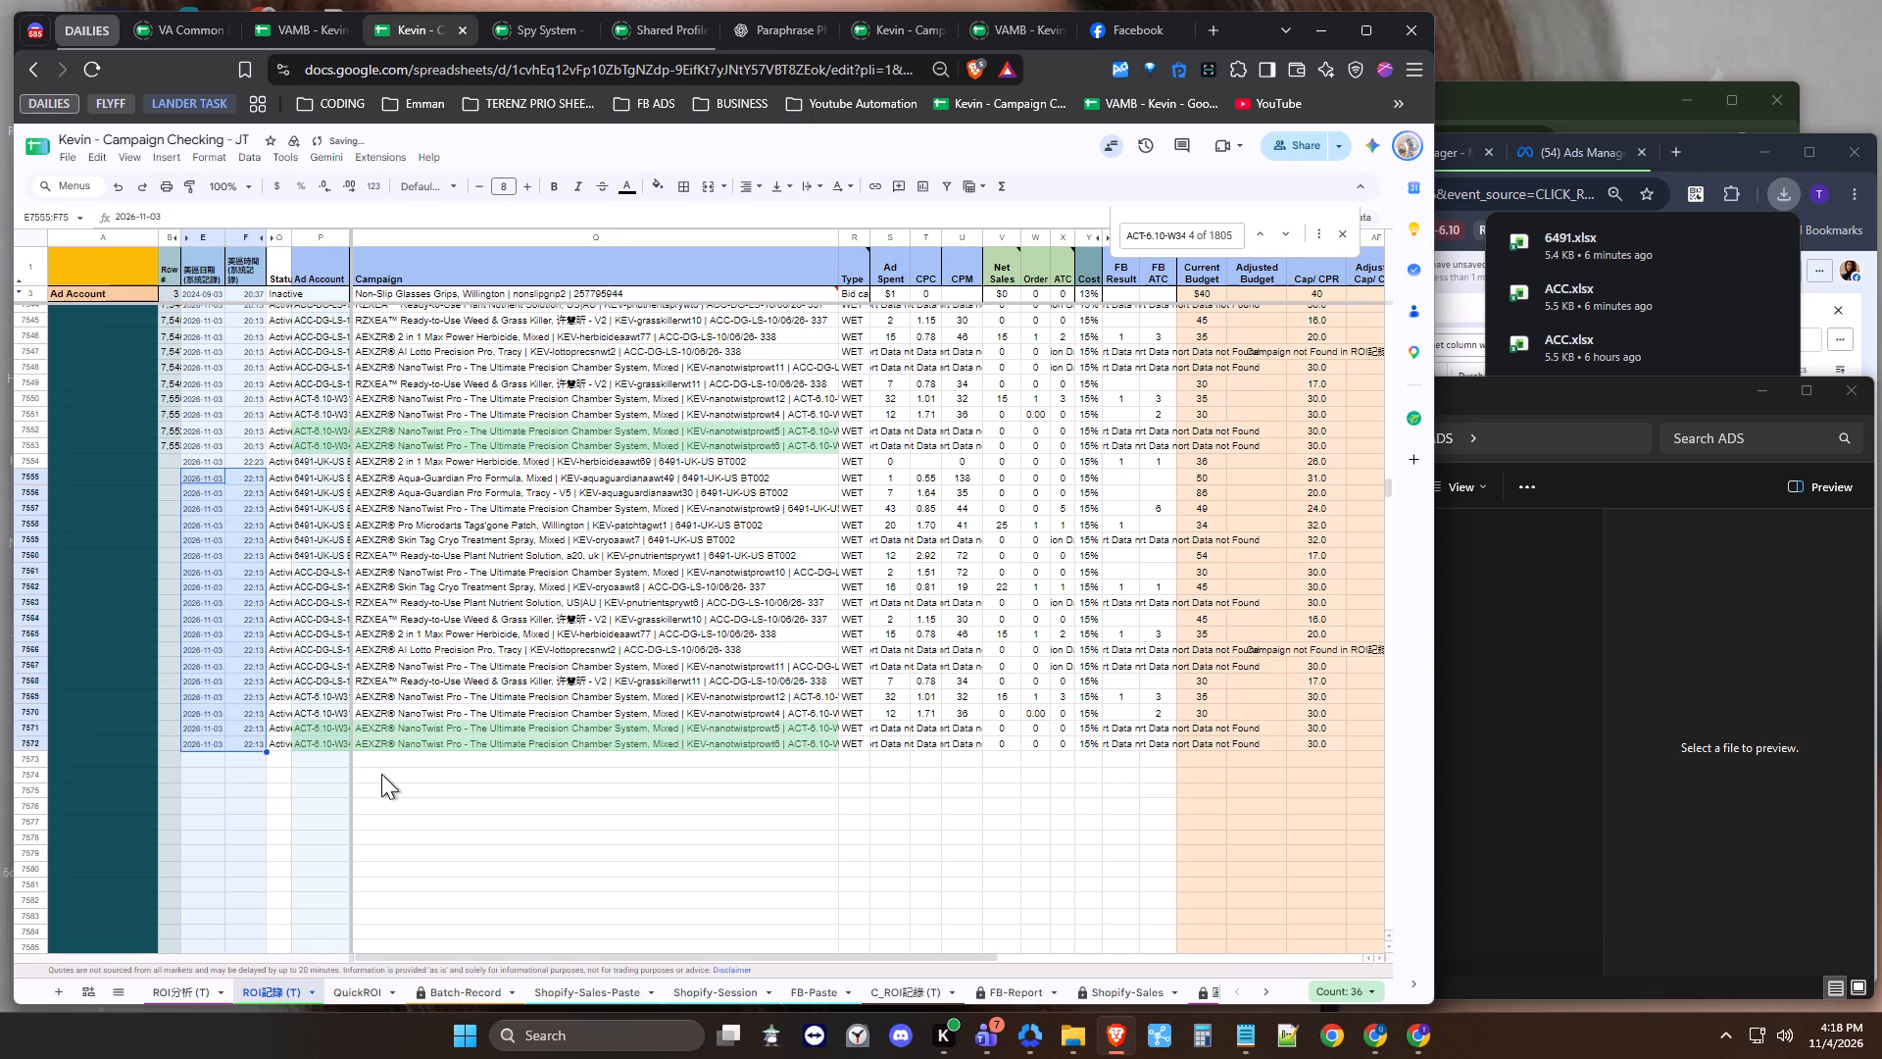
{"action": "left_click", "coordinate": [409, 820]}
{"action": "left_click", "coordinate": [242, 751]}
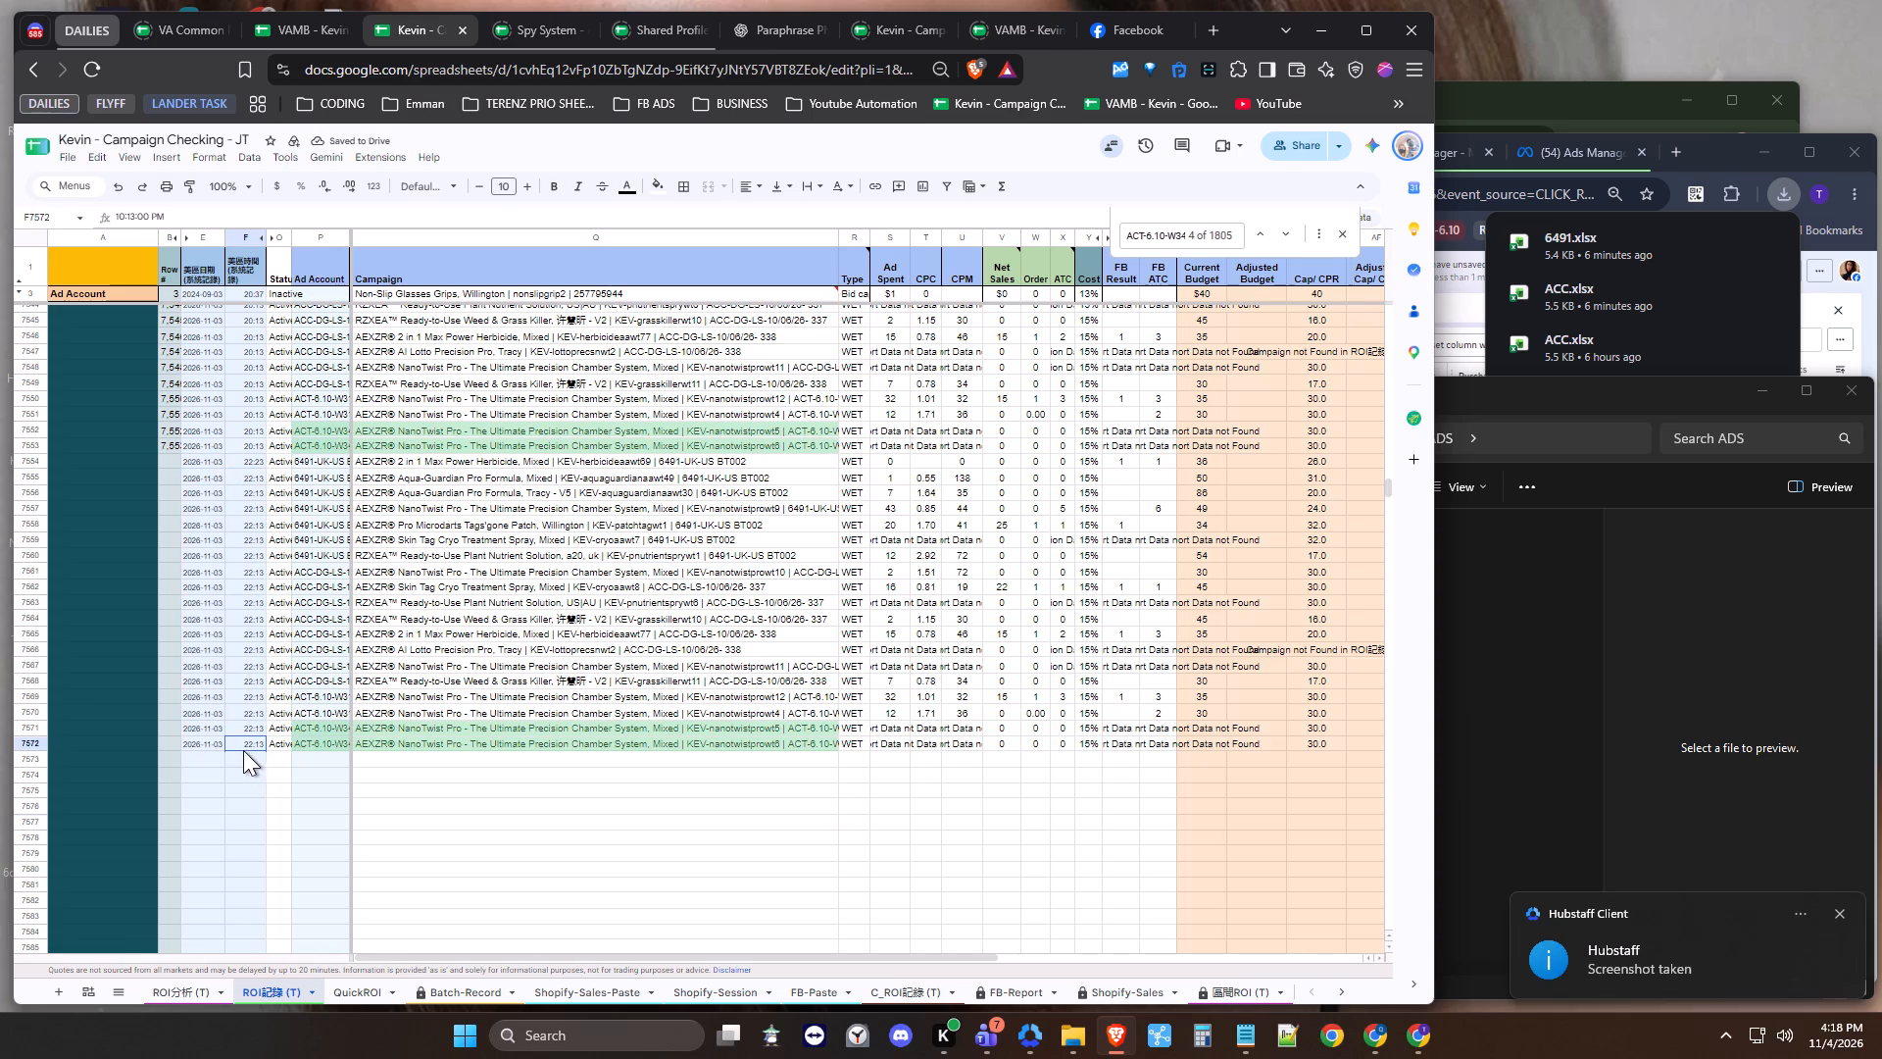
Copy Batch-Record rows C12:R30 again and paste them as values into ROI記錄 (T) from cell P7573.
{"action": "left_click", "coordinate": [434, 994]}
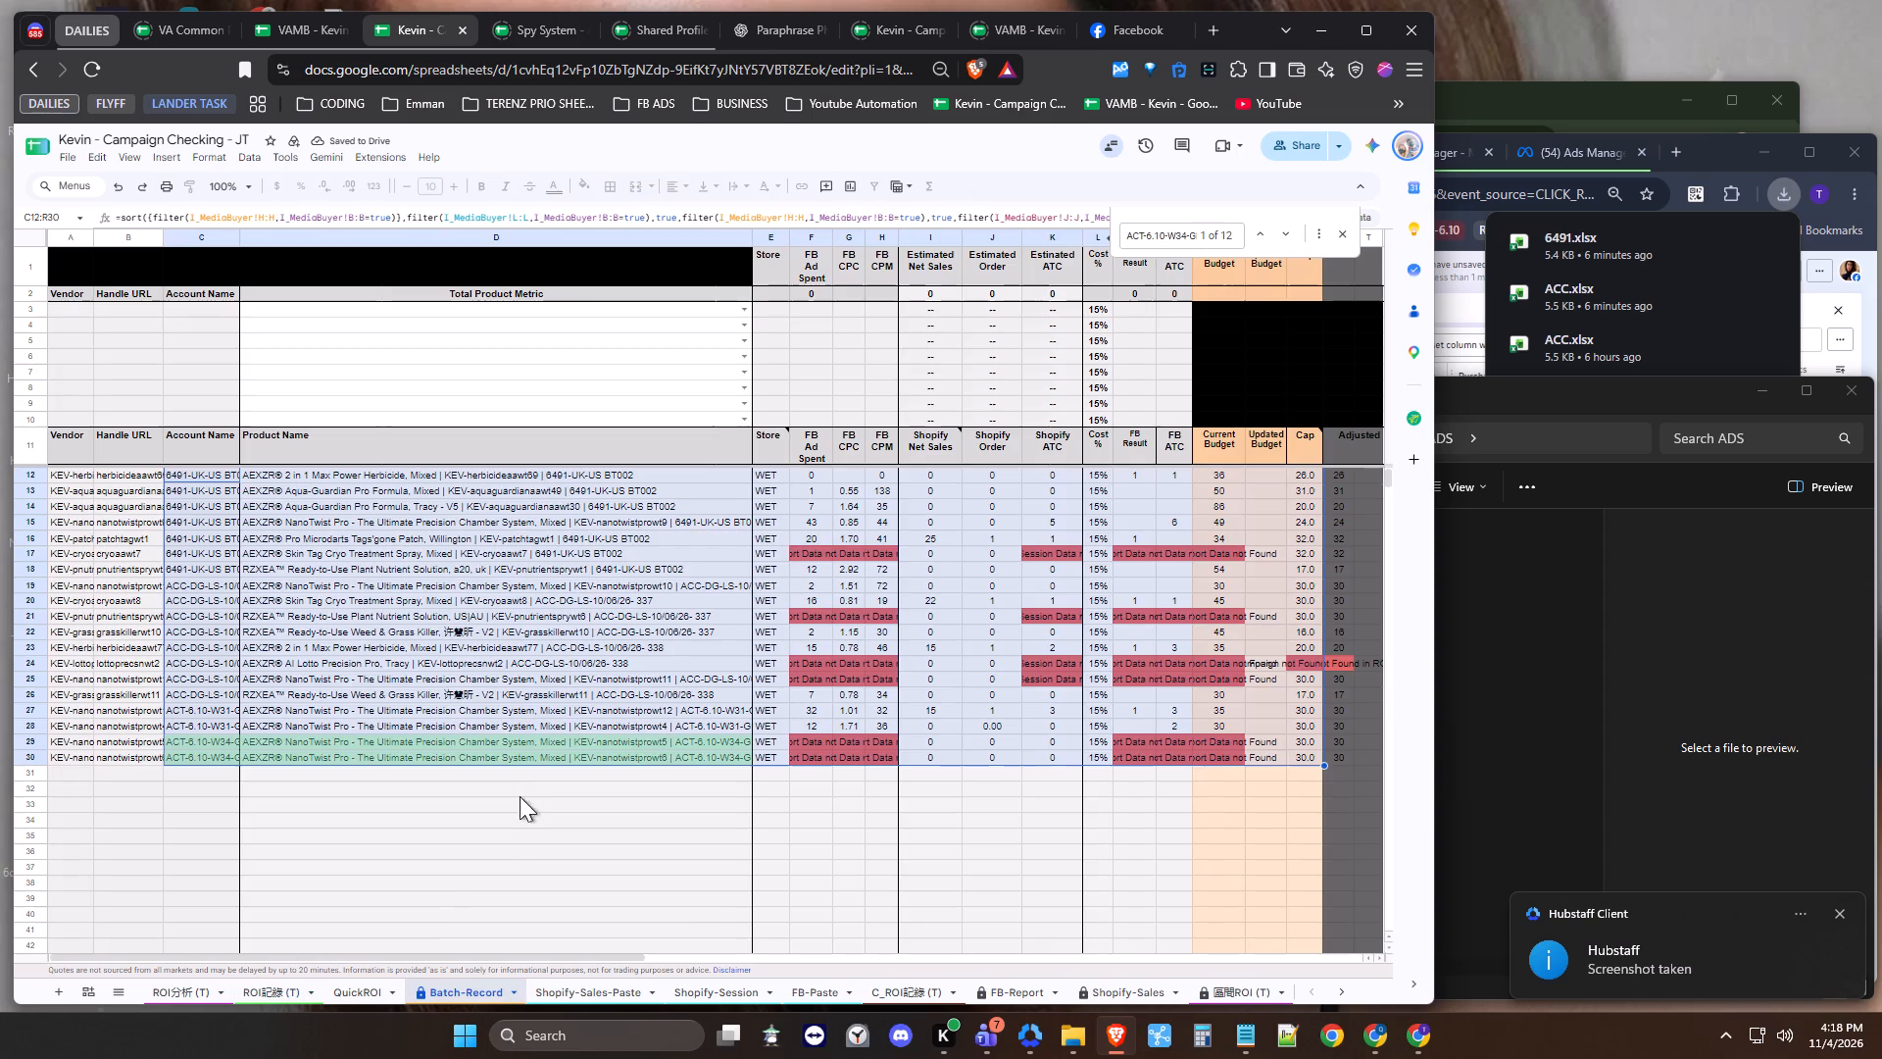
{"action": "key", "text": "ctrl+c"}
{"action": "left_click", "coordinate": [267, 992]}
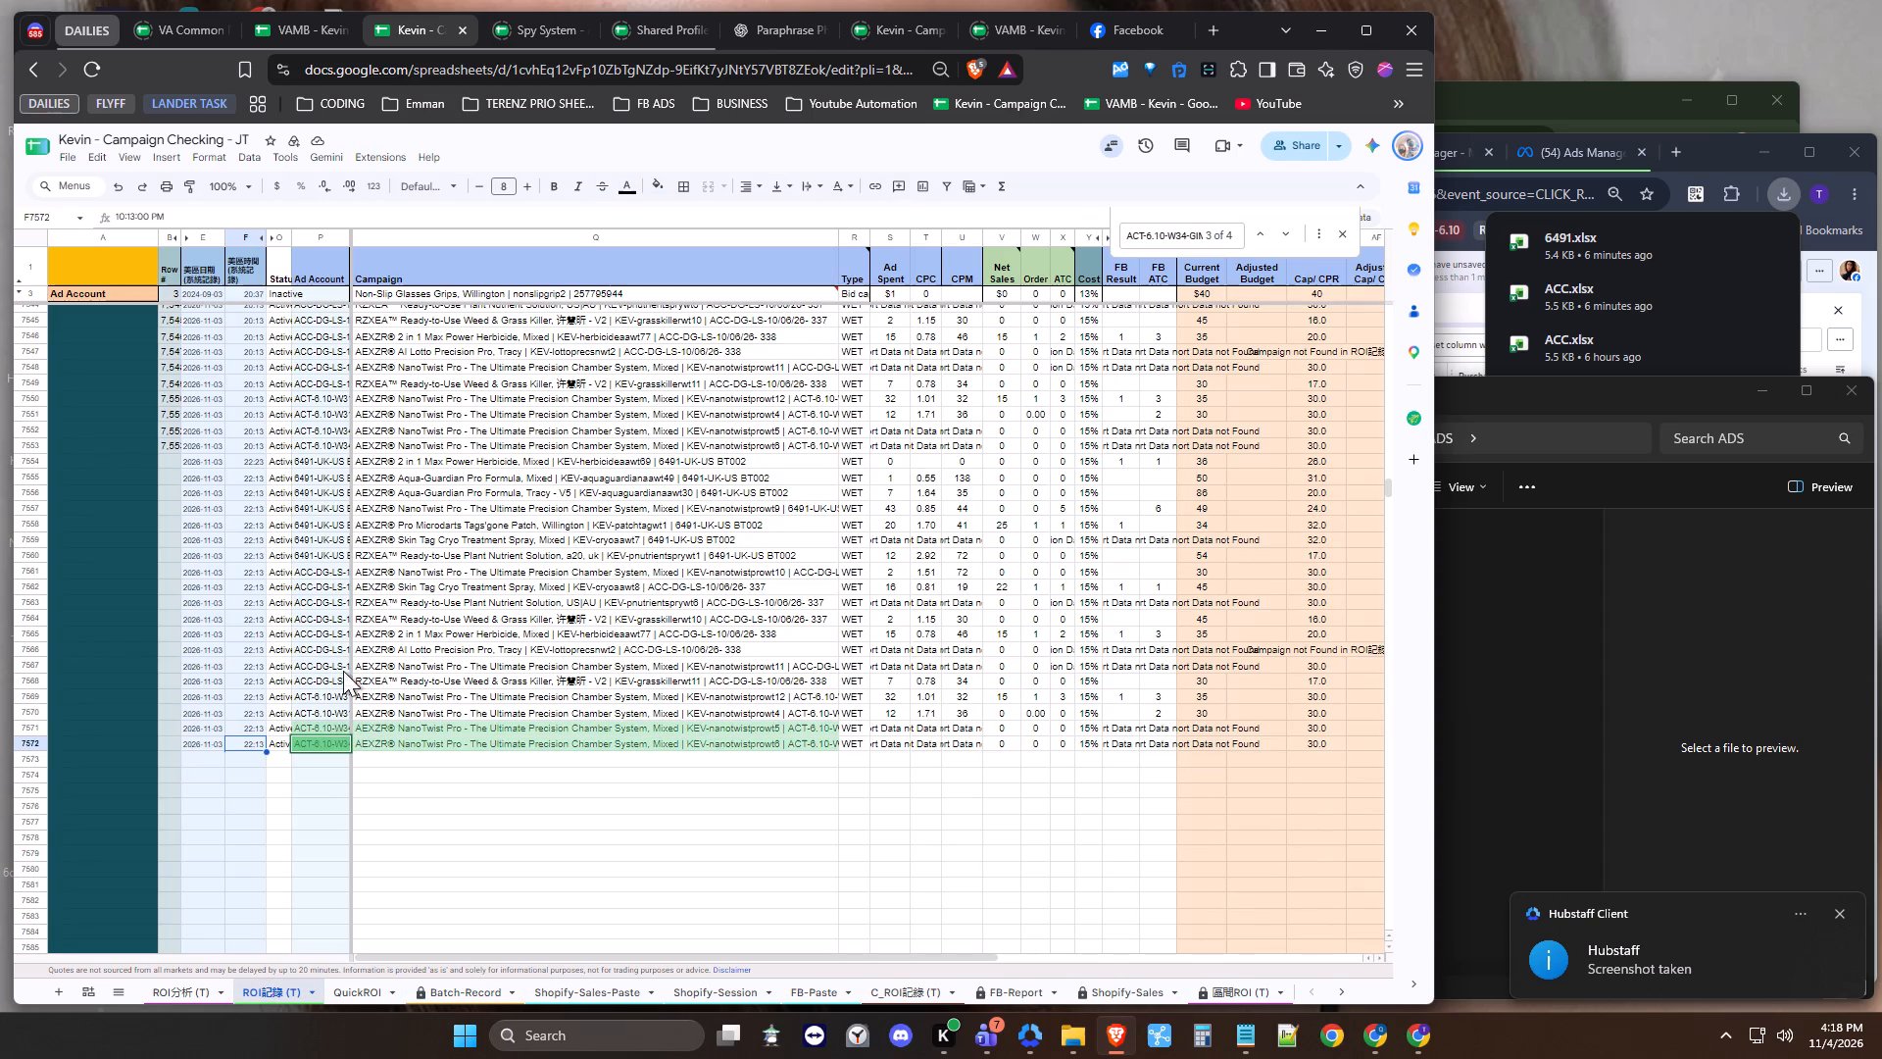
{"action": "left_click", "coordinate": [312, 768]}
{"action": "key", "text": "ctrl+shift+v"}
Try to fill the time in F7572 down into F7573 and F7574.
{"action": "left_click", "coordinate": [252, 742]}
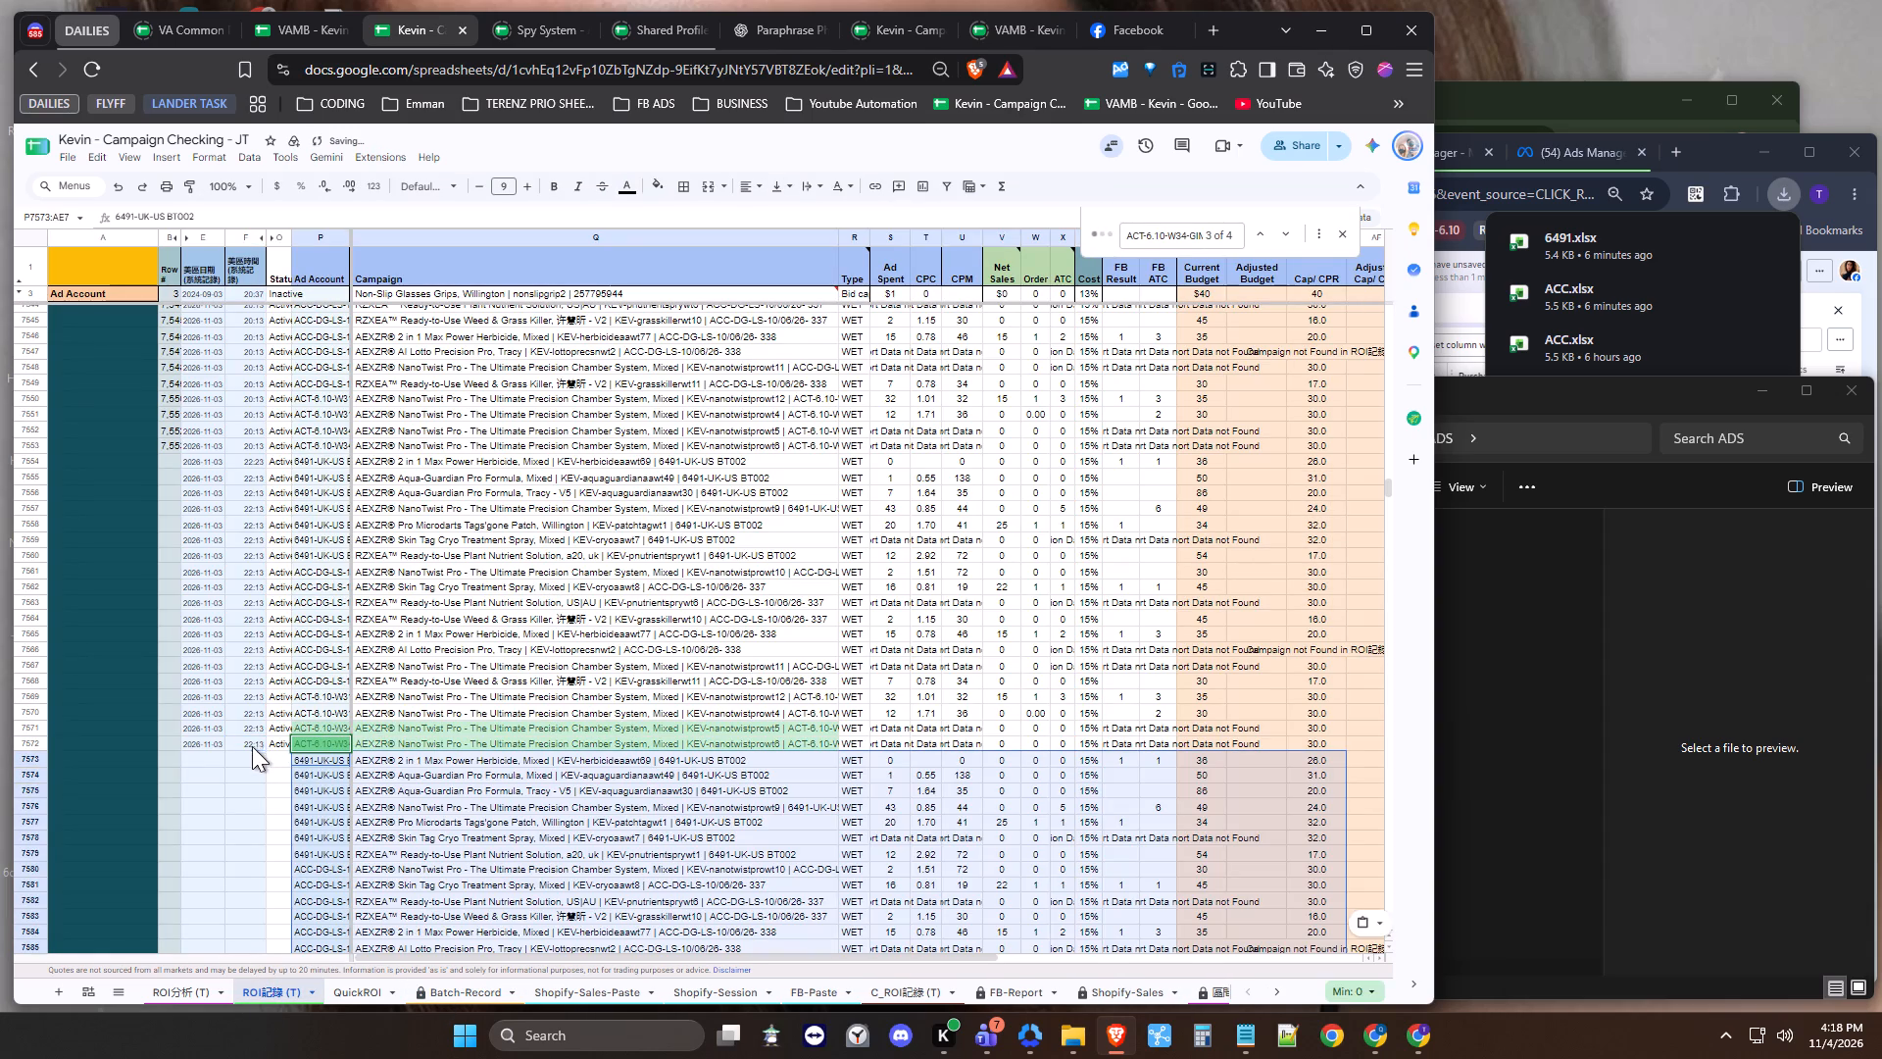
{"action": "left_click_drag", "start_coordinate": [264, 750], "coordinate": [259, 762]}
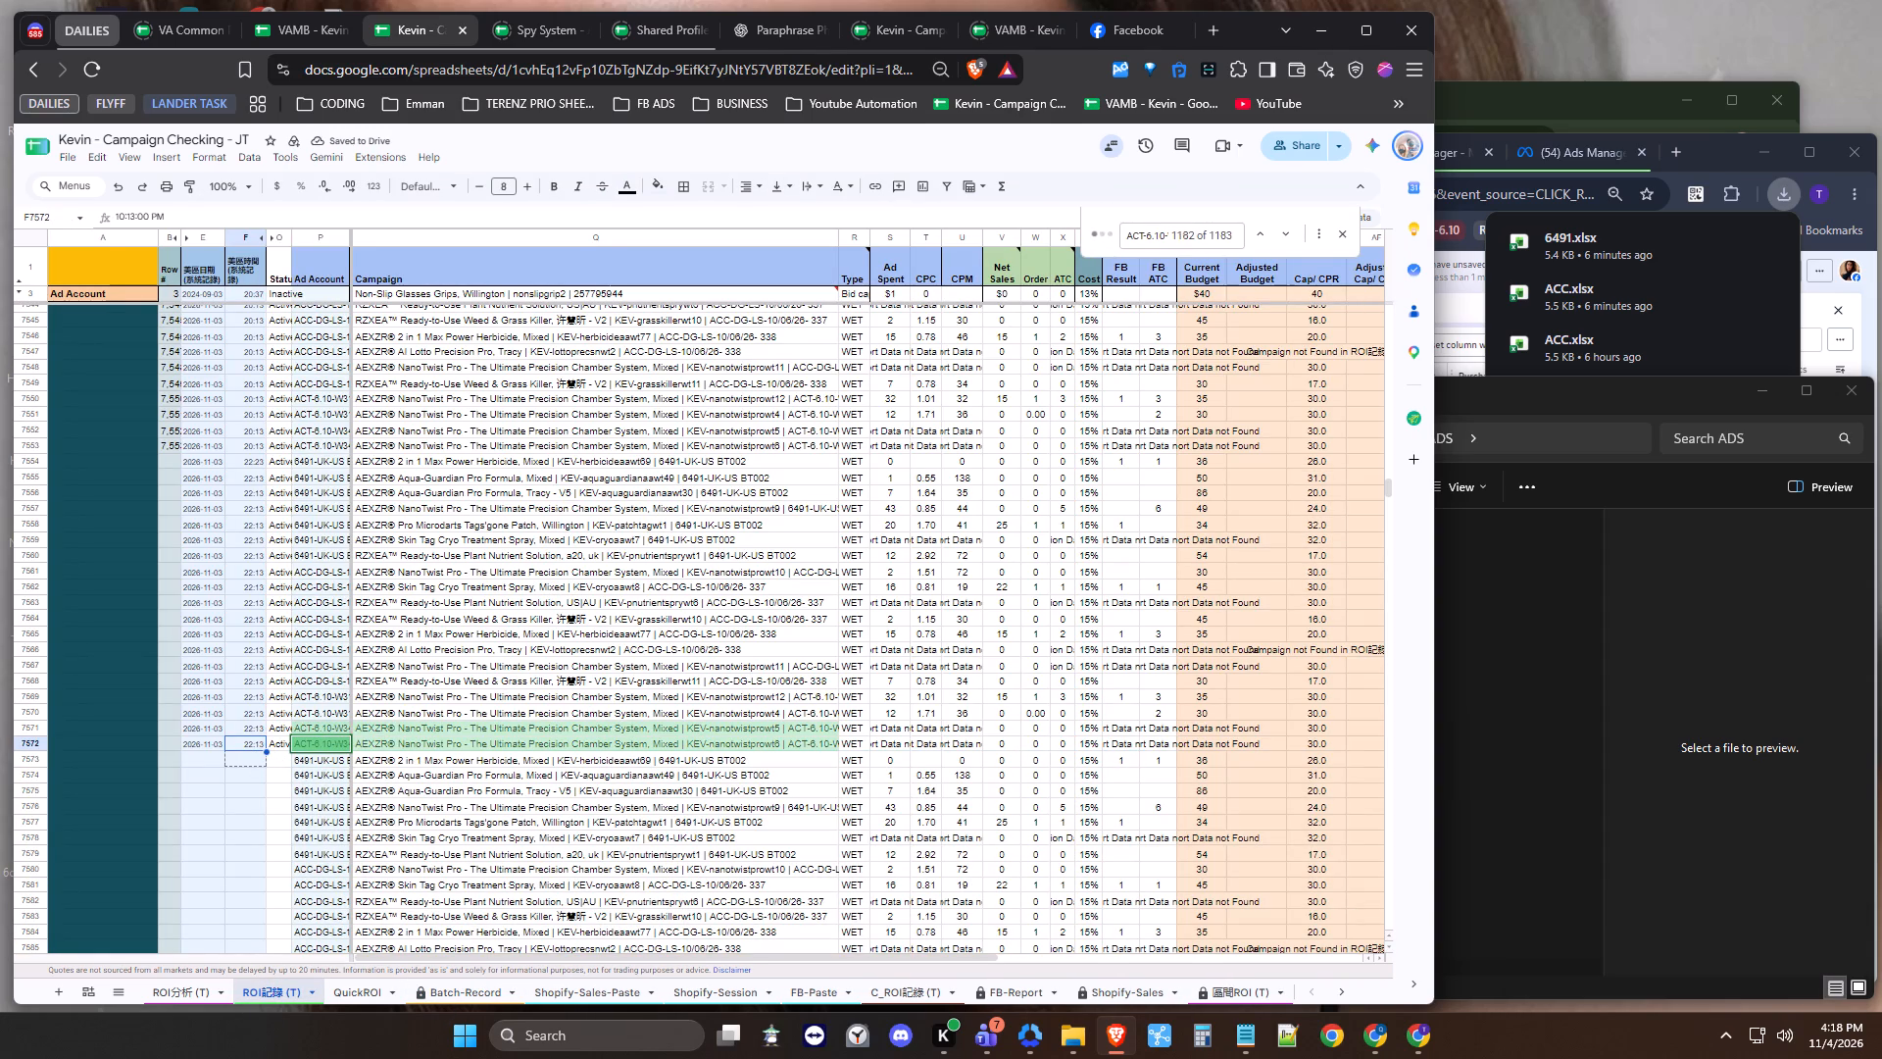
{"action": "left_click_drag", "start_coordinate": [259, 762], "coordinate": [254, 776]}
Copy the 11:59:00 PM time from F7483 and paste it as a value into F7573.
{"action": "scroll", "coordinate": [297, 633], "scroll_direction": "up", "scroll_amount": 1}
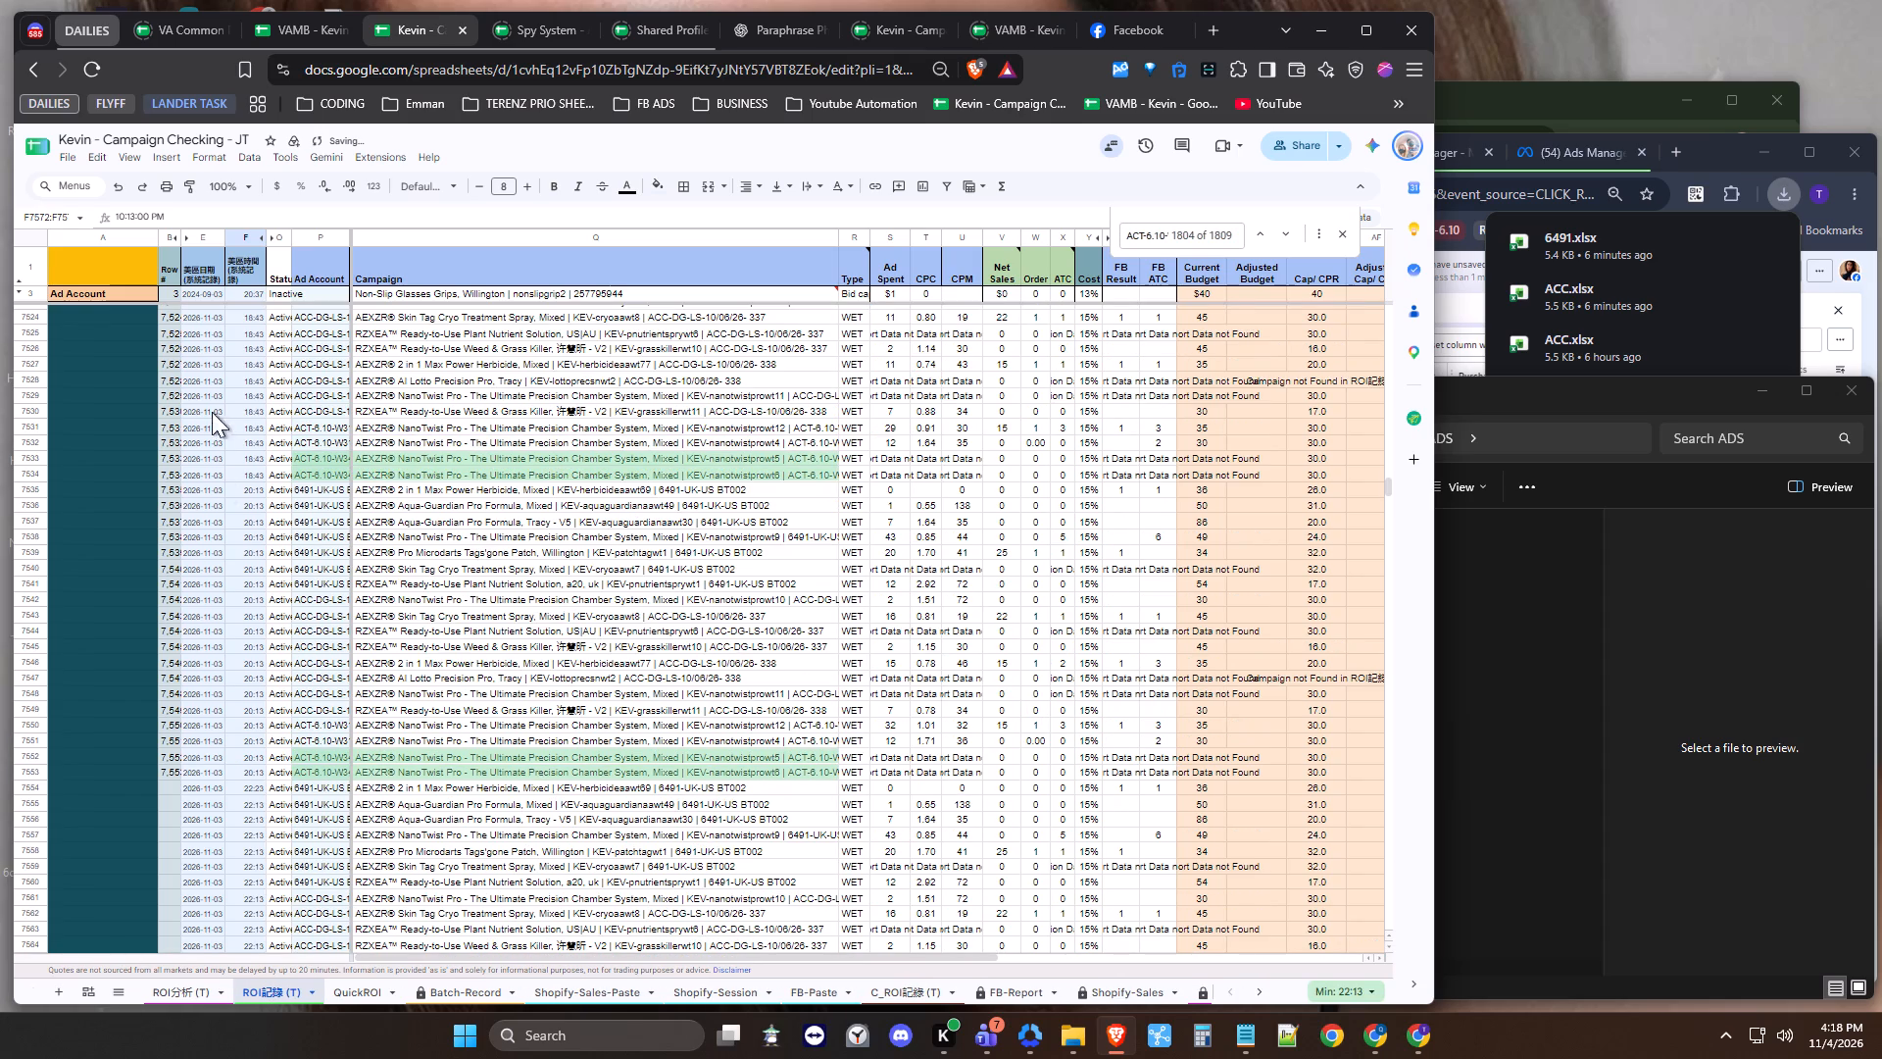
{"action": "scroll", "coordinate": [243, 535], "scroll_direction": "up", "scroll_amount": 2}
{"action": "scroll", "coordinate": [263, 445], "scroll_direction": "up", "scroll_amount": 1}
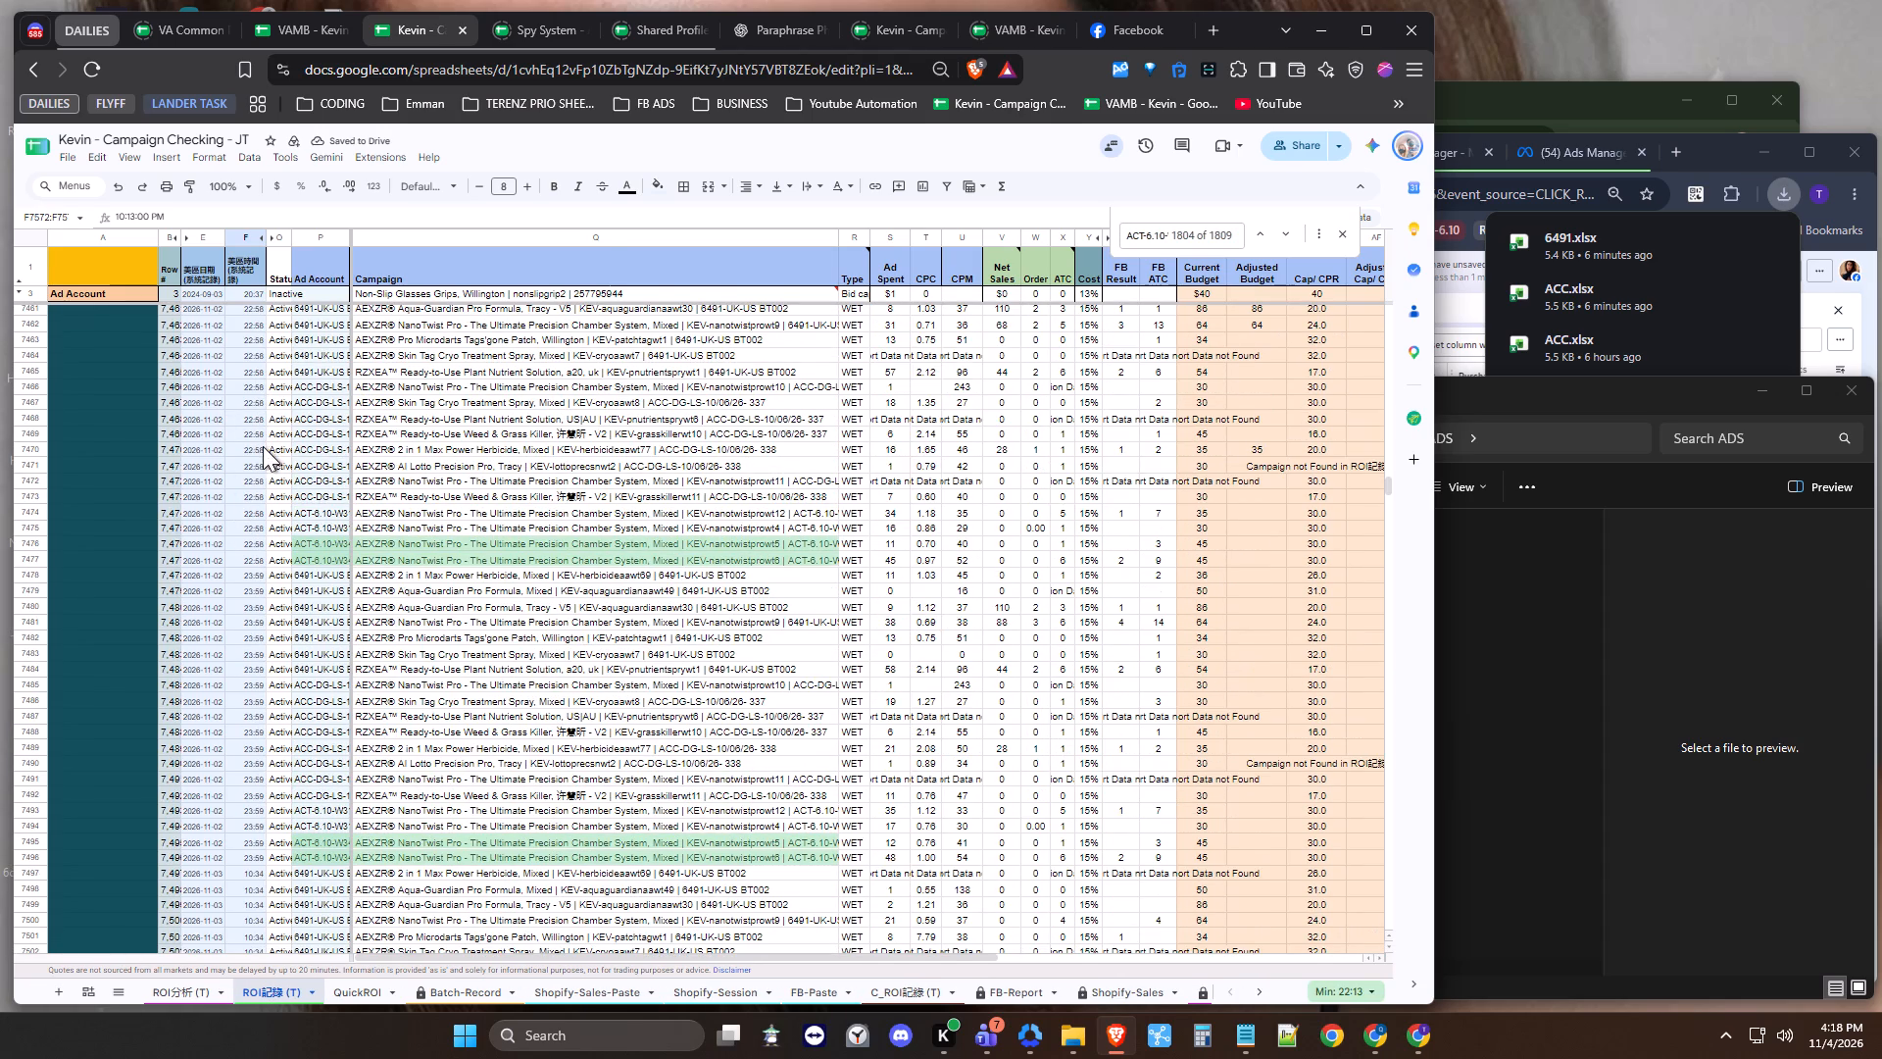
{"action": "left_click", "coordinate": [250, 651]}
{"action": "key", "text": "ctrl+c"}
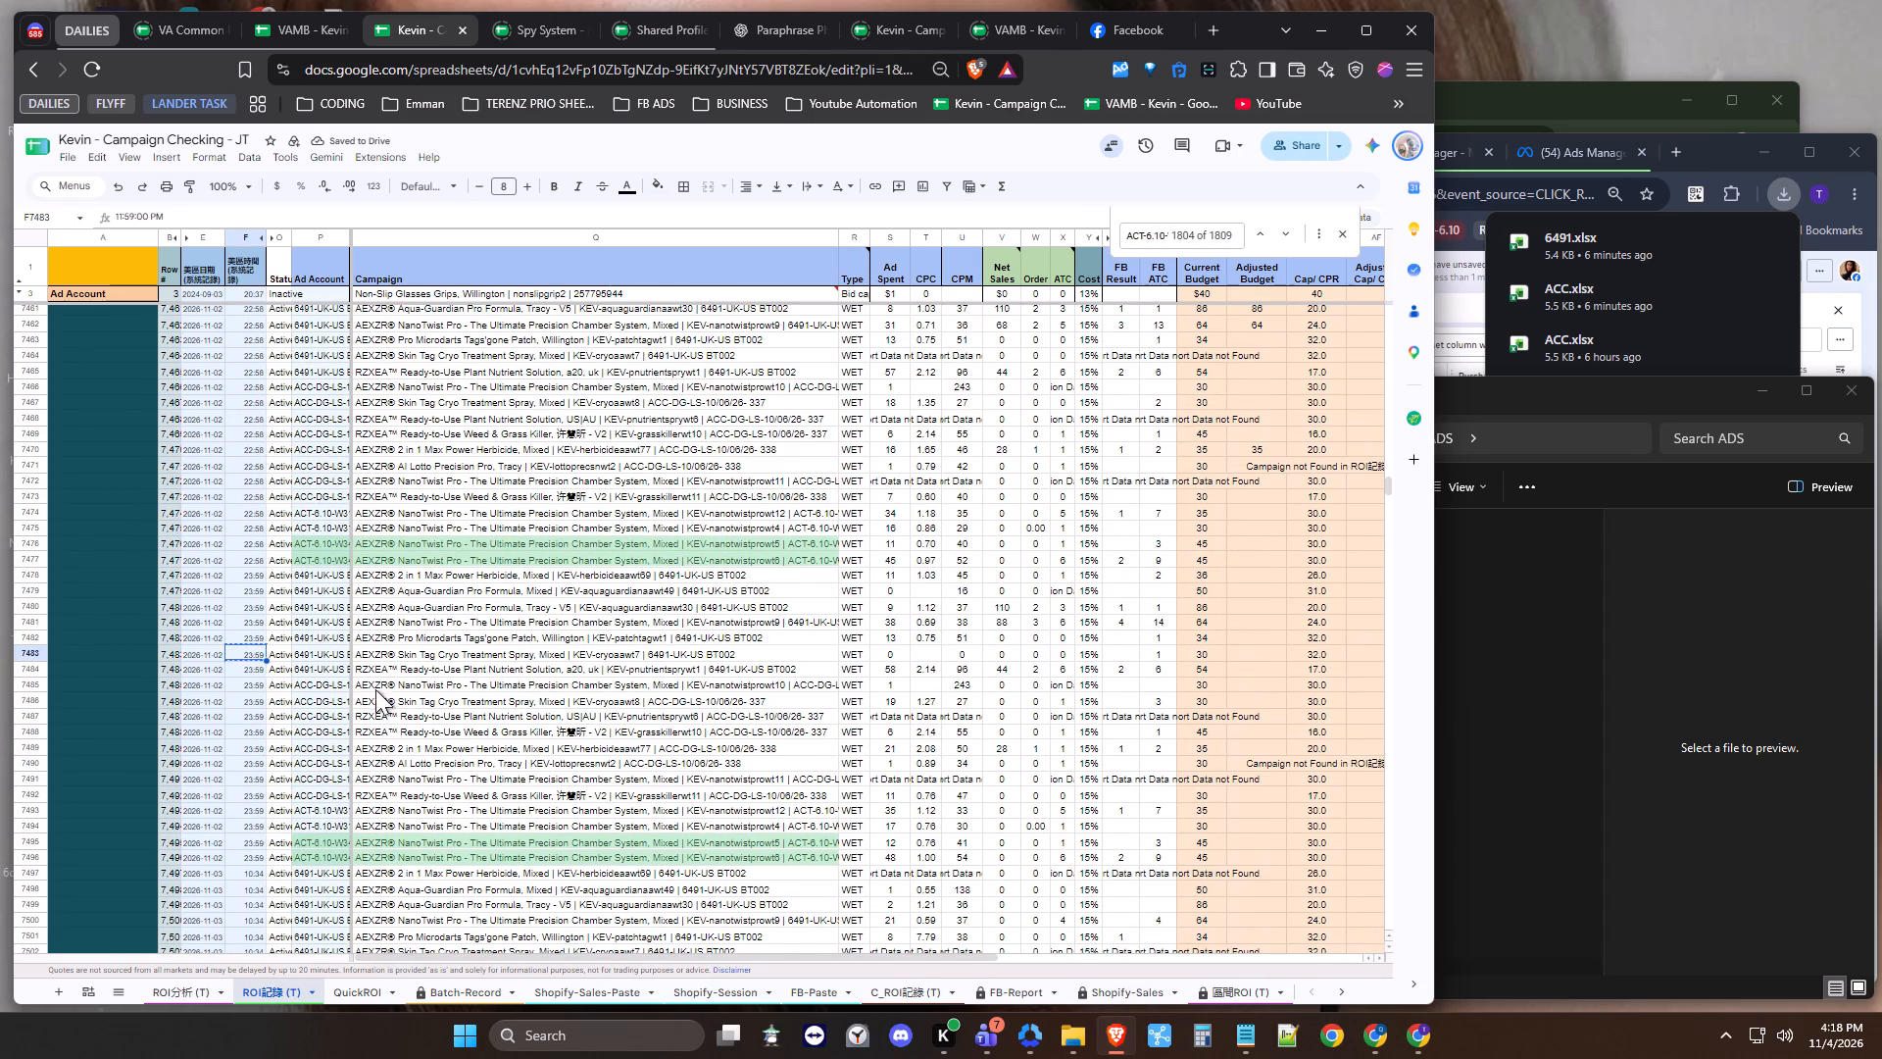
{"action": "scroll", "coordinate": [382, 681], "scroll_direction": "down", "scroll_amount": 6}
{"action": "scroll", "coordinate": [286, 709], "scroll_direction": "up", "scroll_amount": 2}
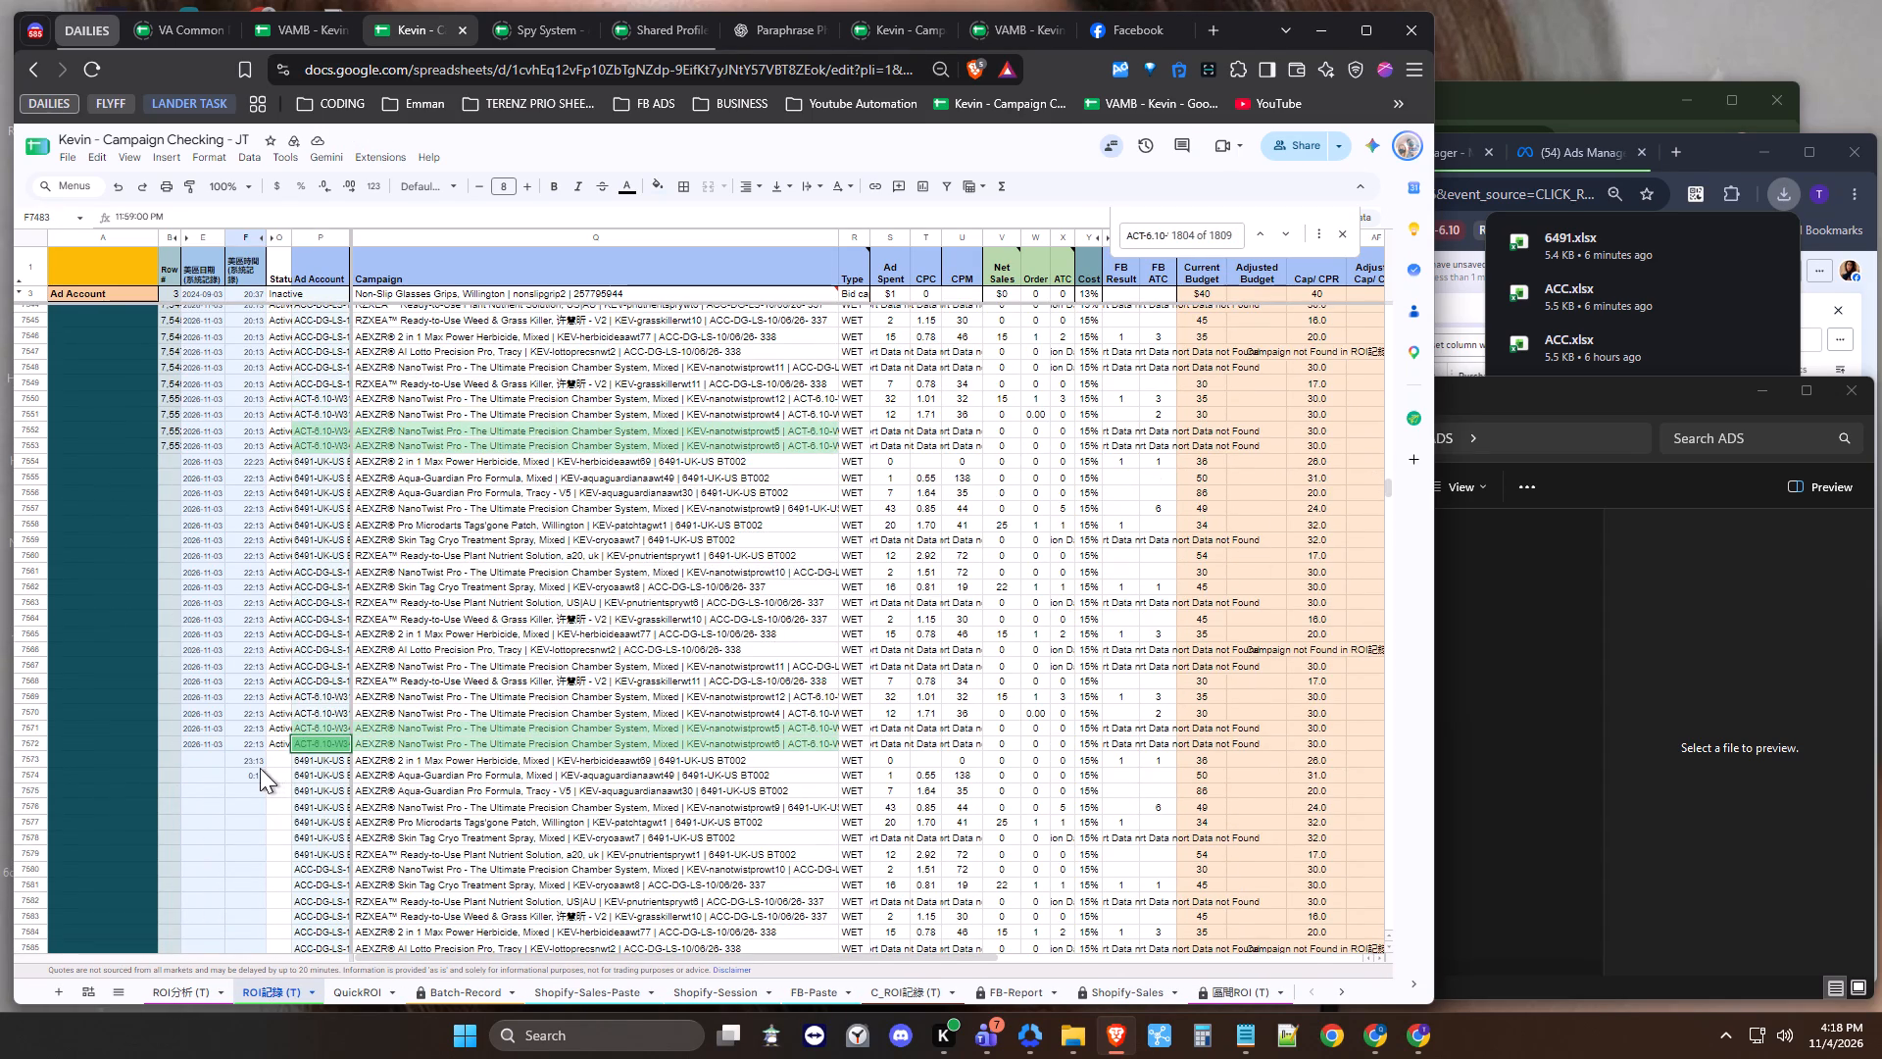
{"action": "left_click", "coordinate": [253, 759]}
{"action": "key", "text": "ctrl+shift+v"}
Copy the date 2026-11-03 from E7572 into E7573 as a value and fill that row's date and 23:59 time down to row 7591.
{"action": "left_click", "coordinate": [207, 744]}
{"action": "key", "text": "ctrl+c"}
{"action": "left_click", "coordinate": [205, 760]}
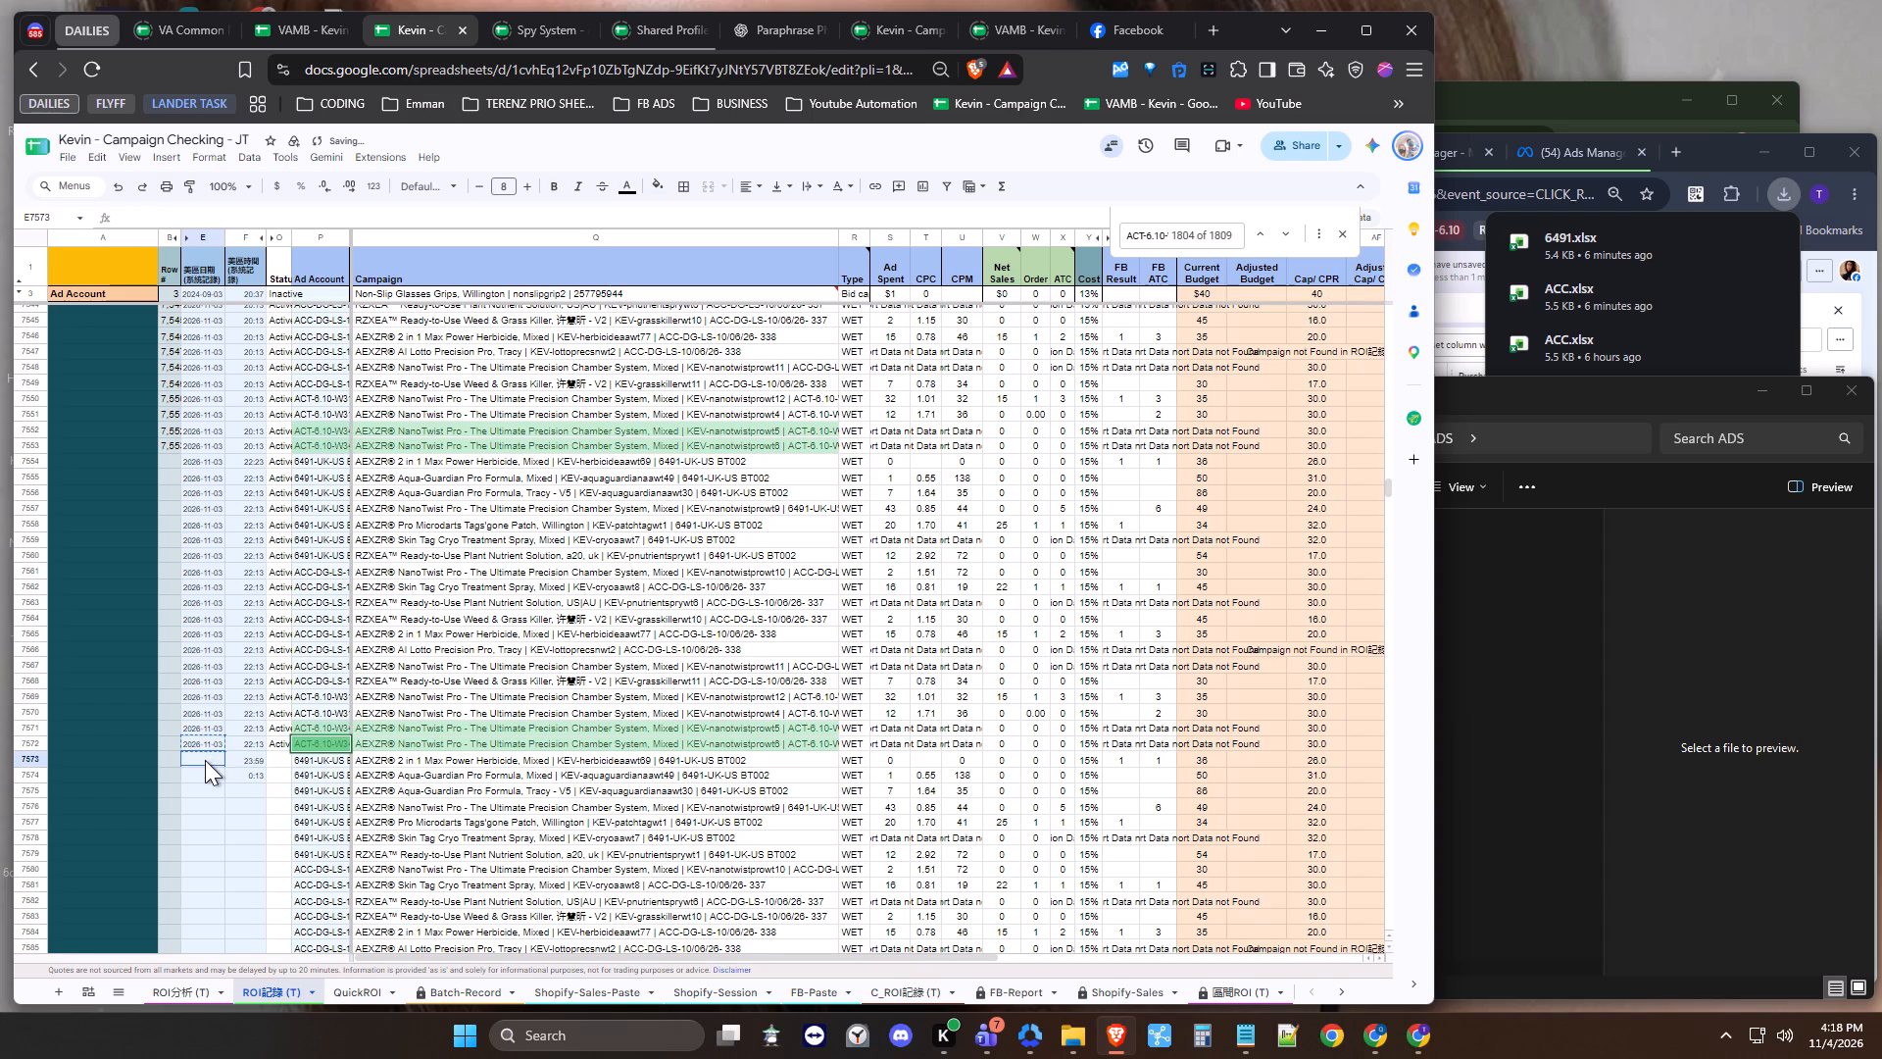
{"action": "key", "text": "ctrl+shift+v"}
{"action": "left_click_drag", "start_coordinate": [205, 760], "coordinate": [237, 760]}
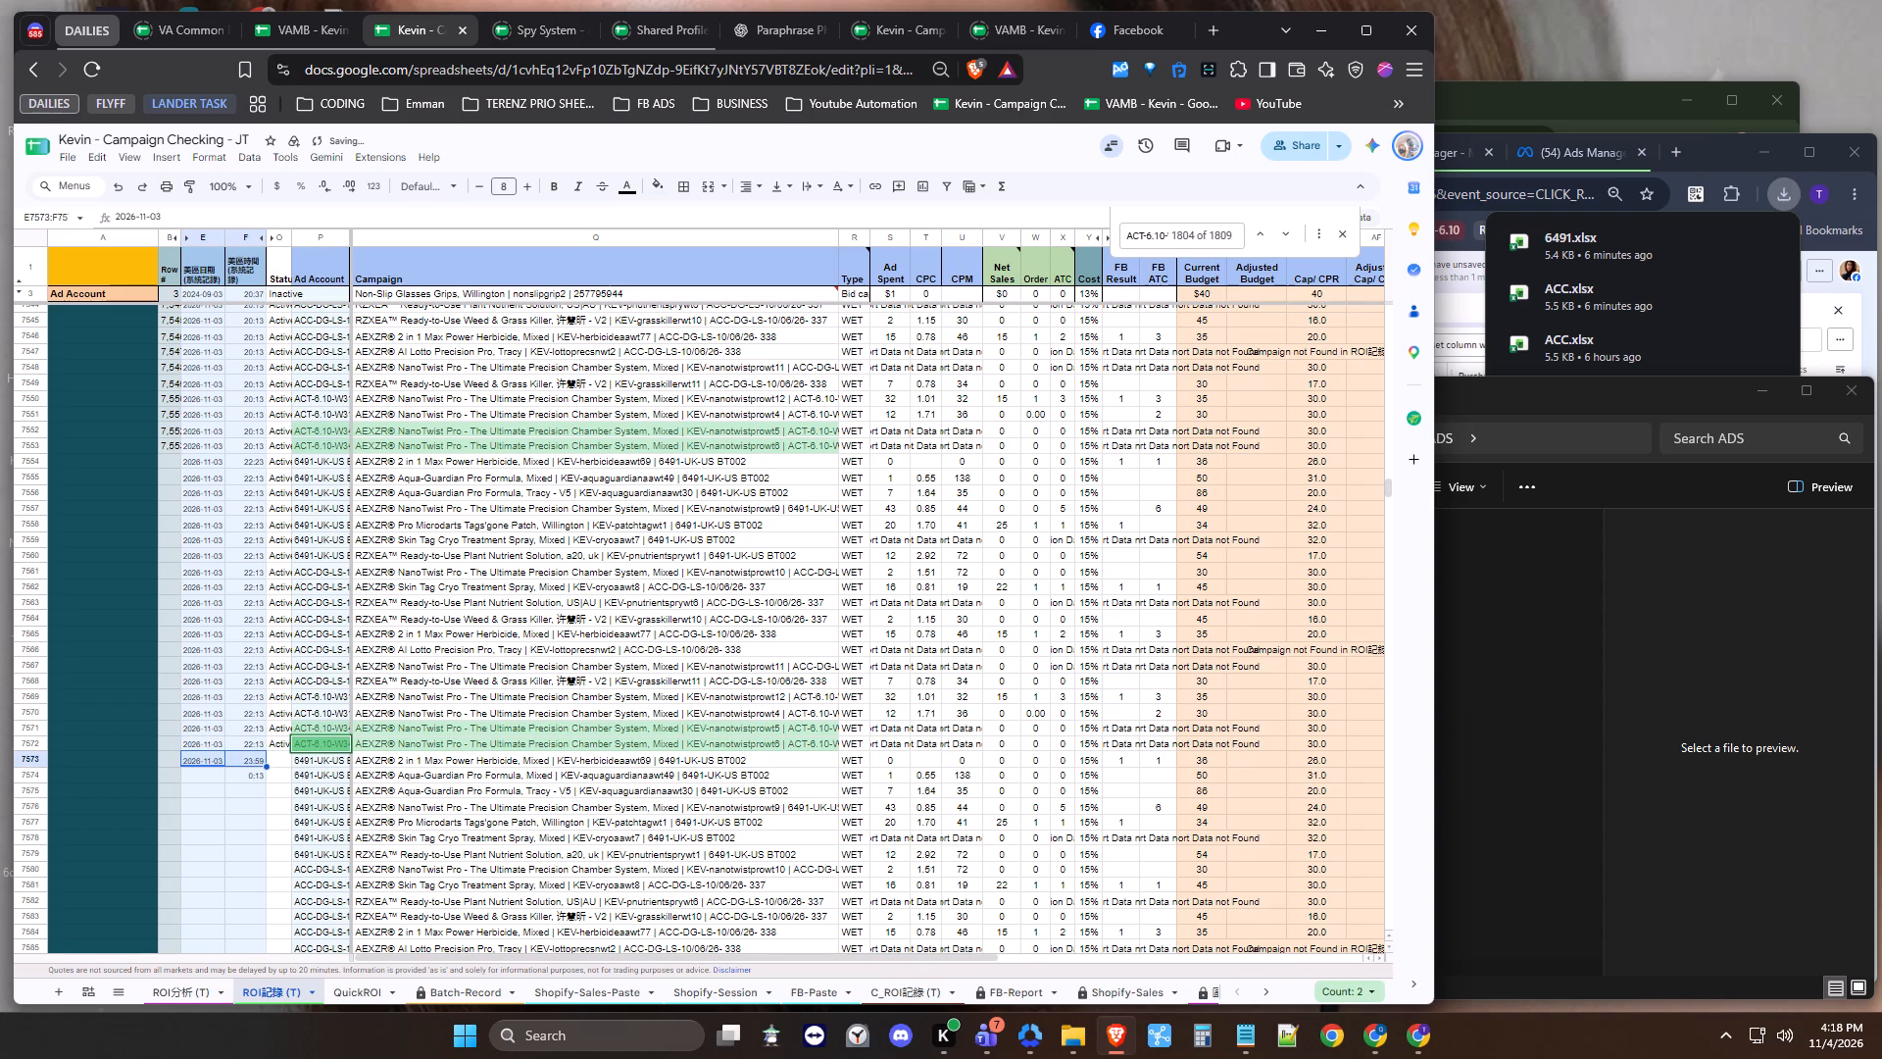
{"action": "left_click_drag", "start_coordinate": [263, 767], "coordinate": [240, 836], "text": "ctrl"}
Switch to the ADS folder in File Explorer, undo the last file operation there and open the 6491 workbook.
{"action": "left_click", "coordinate": [1511, 781]}
{"action": "left_click", "coordinate": [1296, 702]}
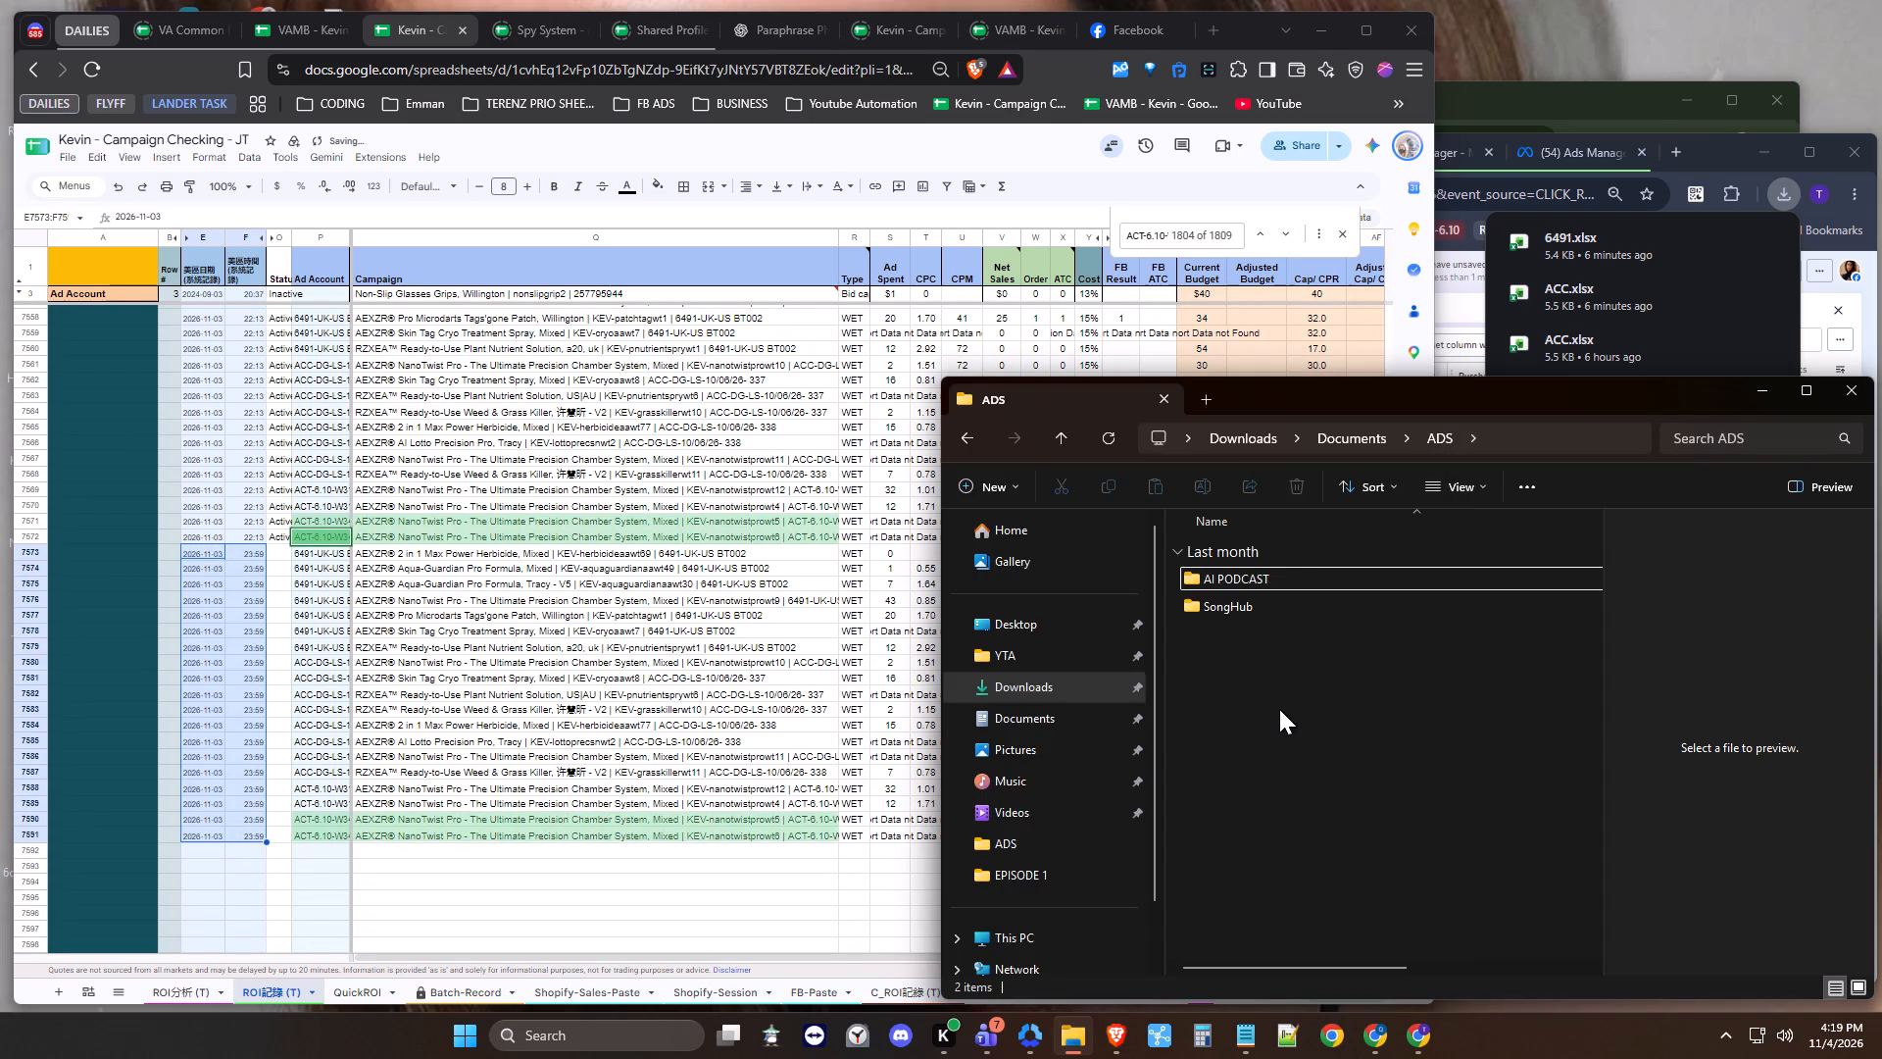
{"action": "key", "text": "ctrl+z"}
{"action": "double_click", "coordinate": [1249, 662]}
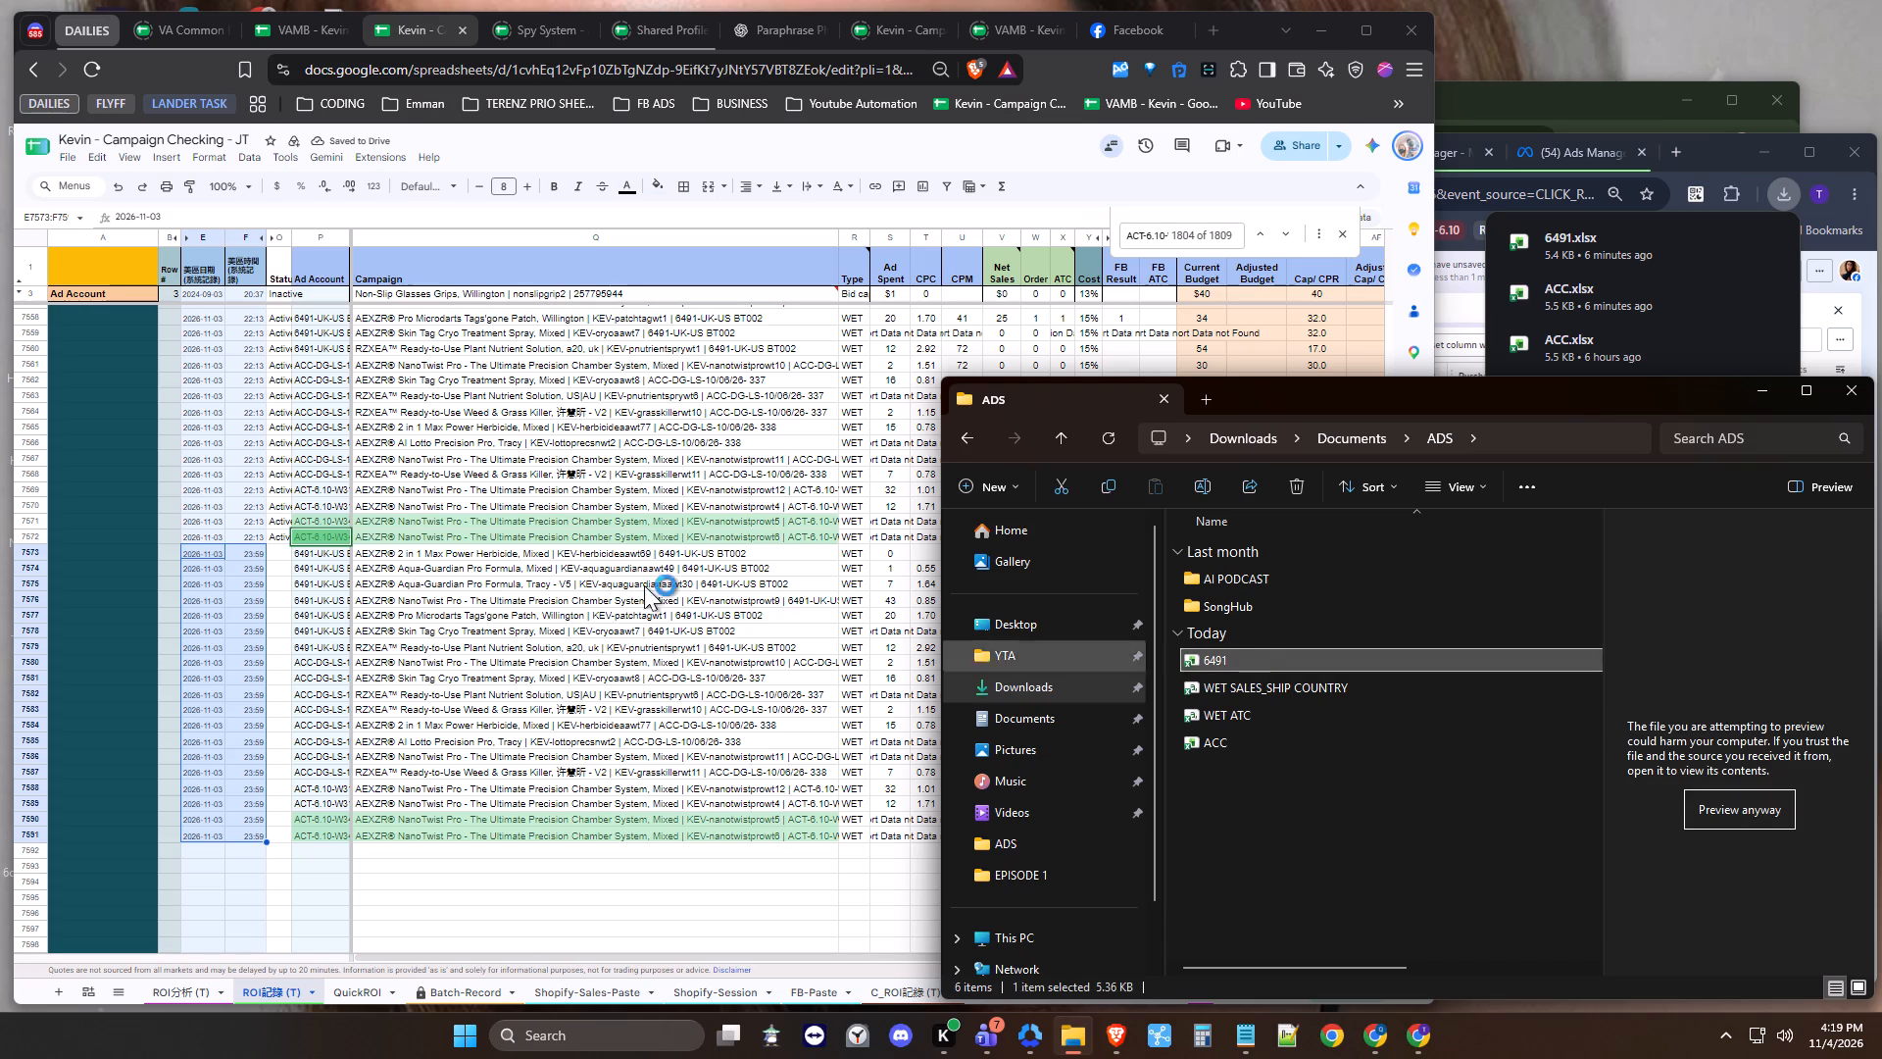
Switch to the VAMB - Kevin spreadsheet and filter column A of the ToBeLaunched sheet to show only TRUE rows.
{"action": "left_click", "coordinate": [302, 30]}
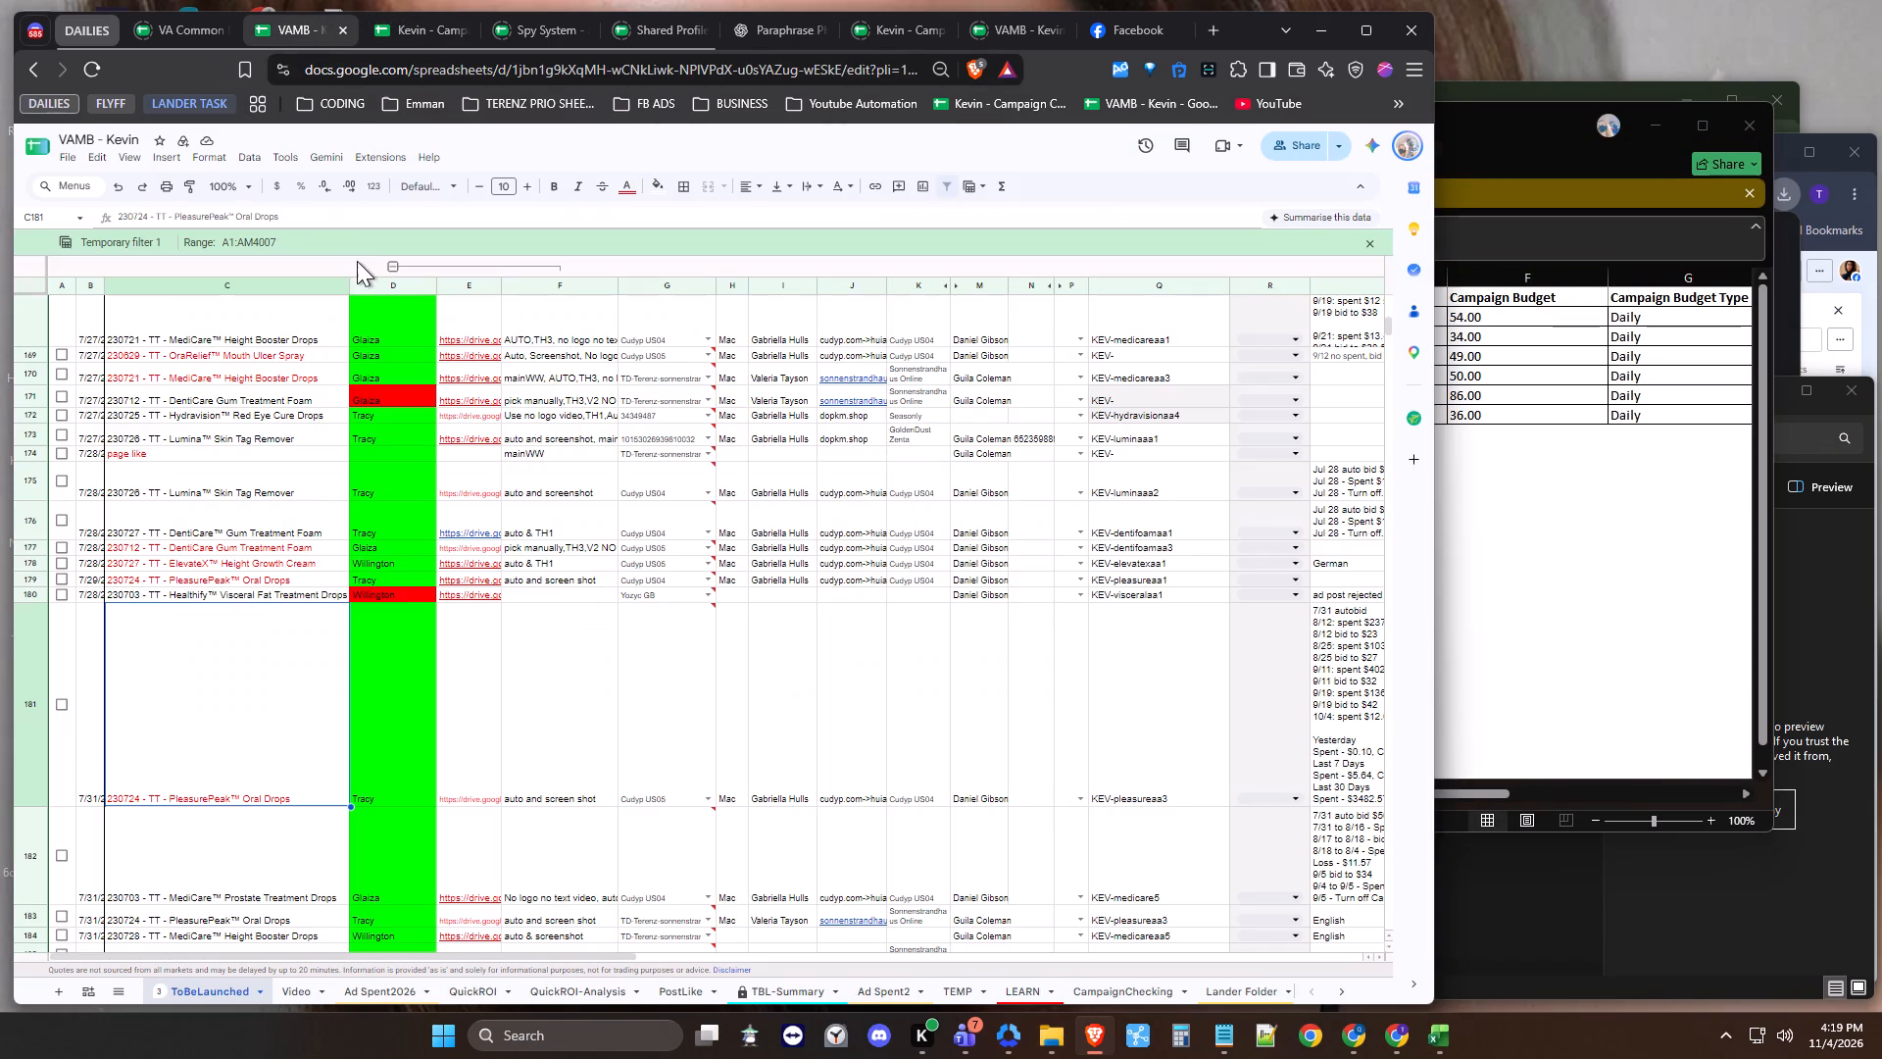
{"action": "left_click", "coordinate": [429, 28]}
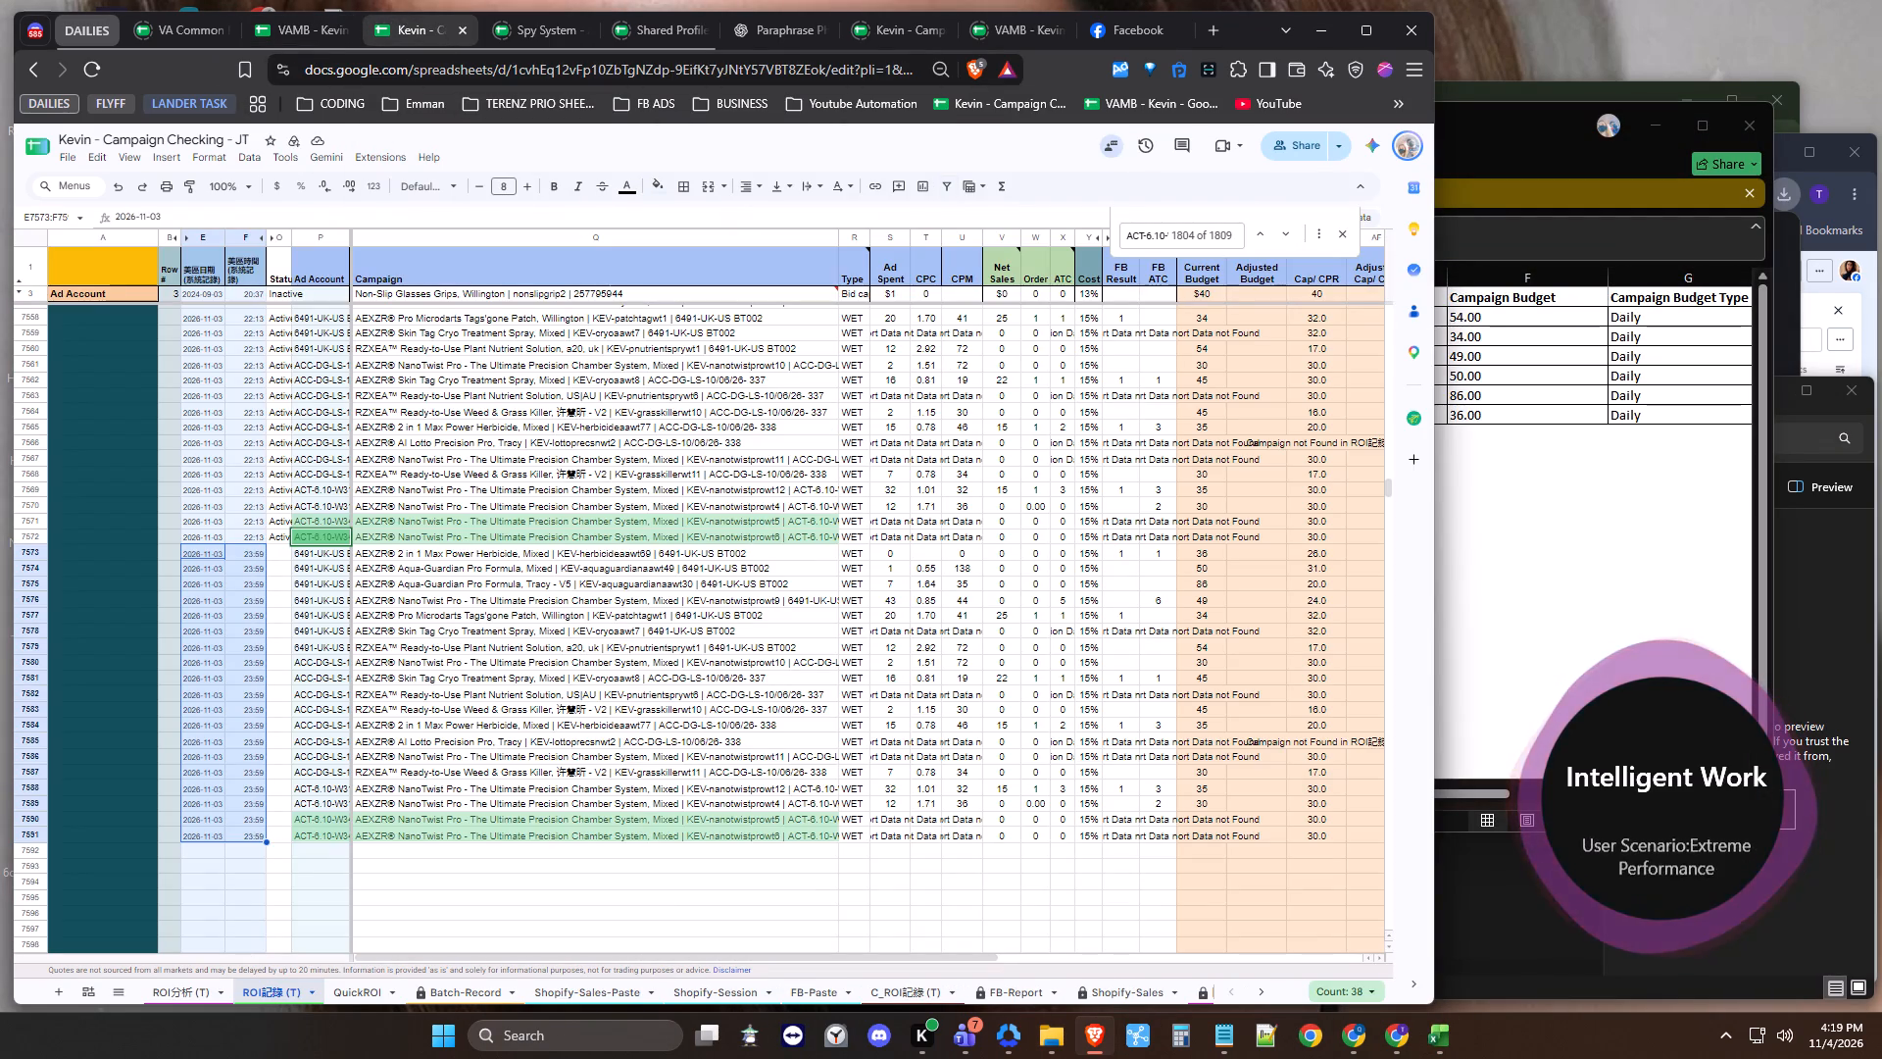
{"action": "left_click", "coordinate": [304, 27]}
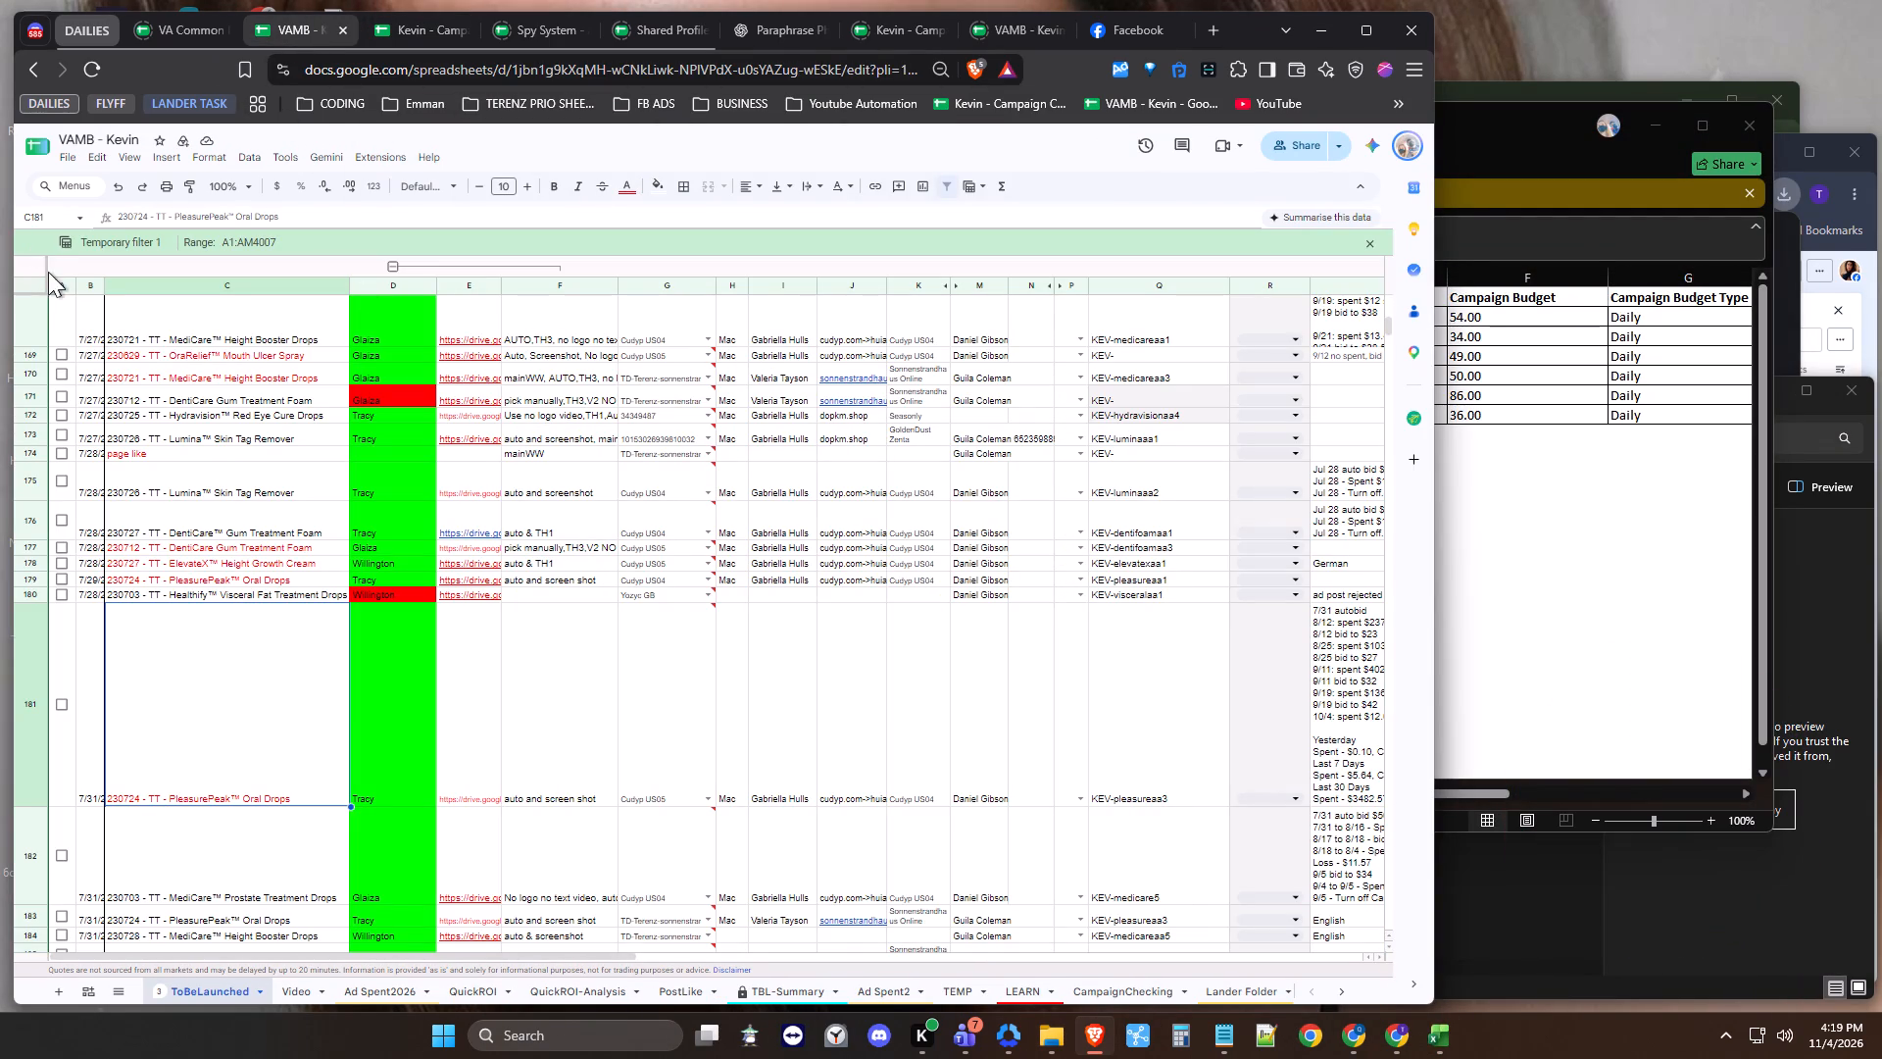
{"action": "scroll", "coordinate": [173, 375], "scroll_direction": "up", "scroll_amount": 14}
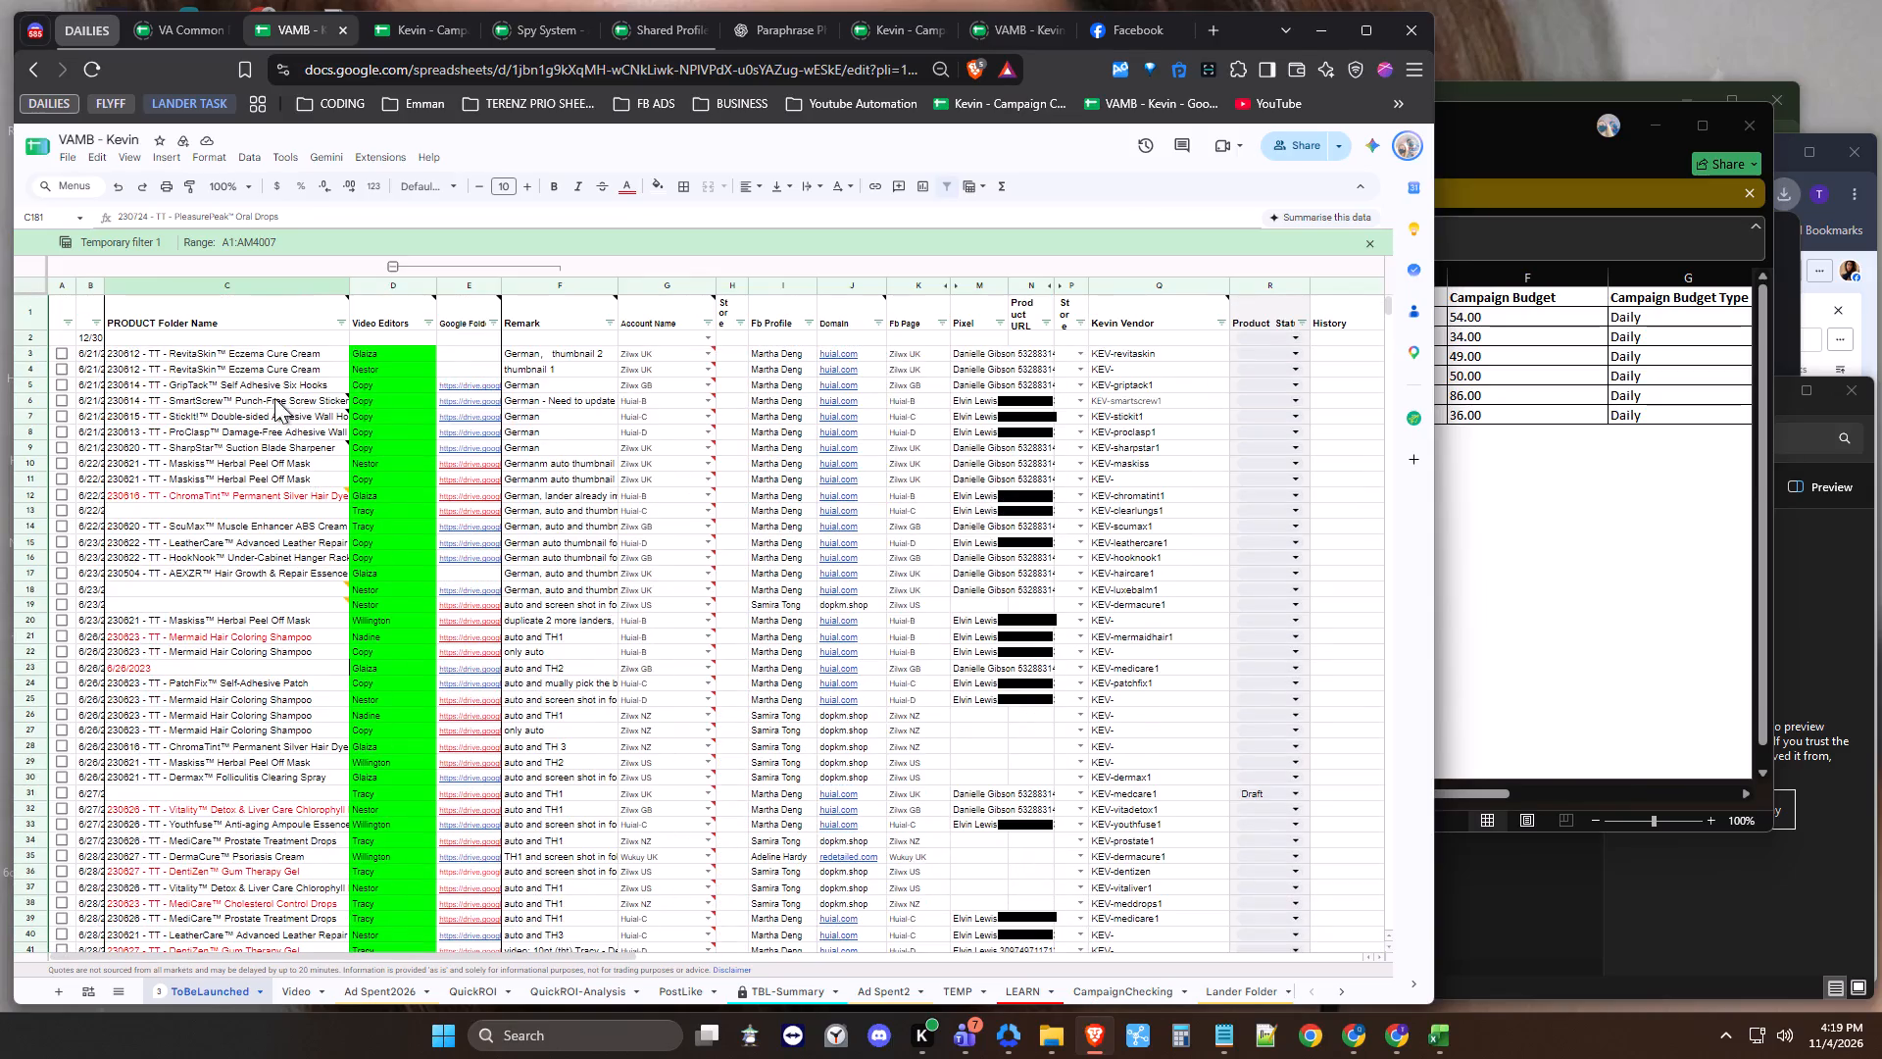
{"action": "scroll", "coordinate": [274, 398], "scroll_direction": "up", "scroll_amount": 4}
{"action": "scroll", "coordinate": [646, 508], "scroll_direction": "up", "scroll_amount": 2}
{"action": "left_click", "coordinate": [71, 317]}
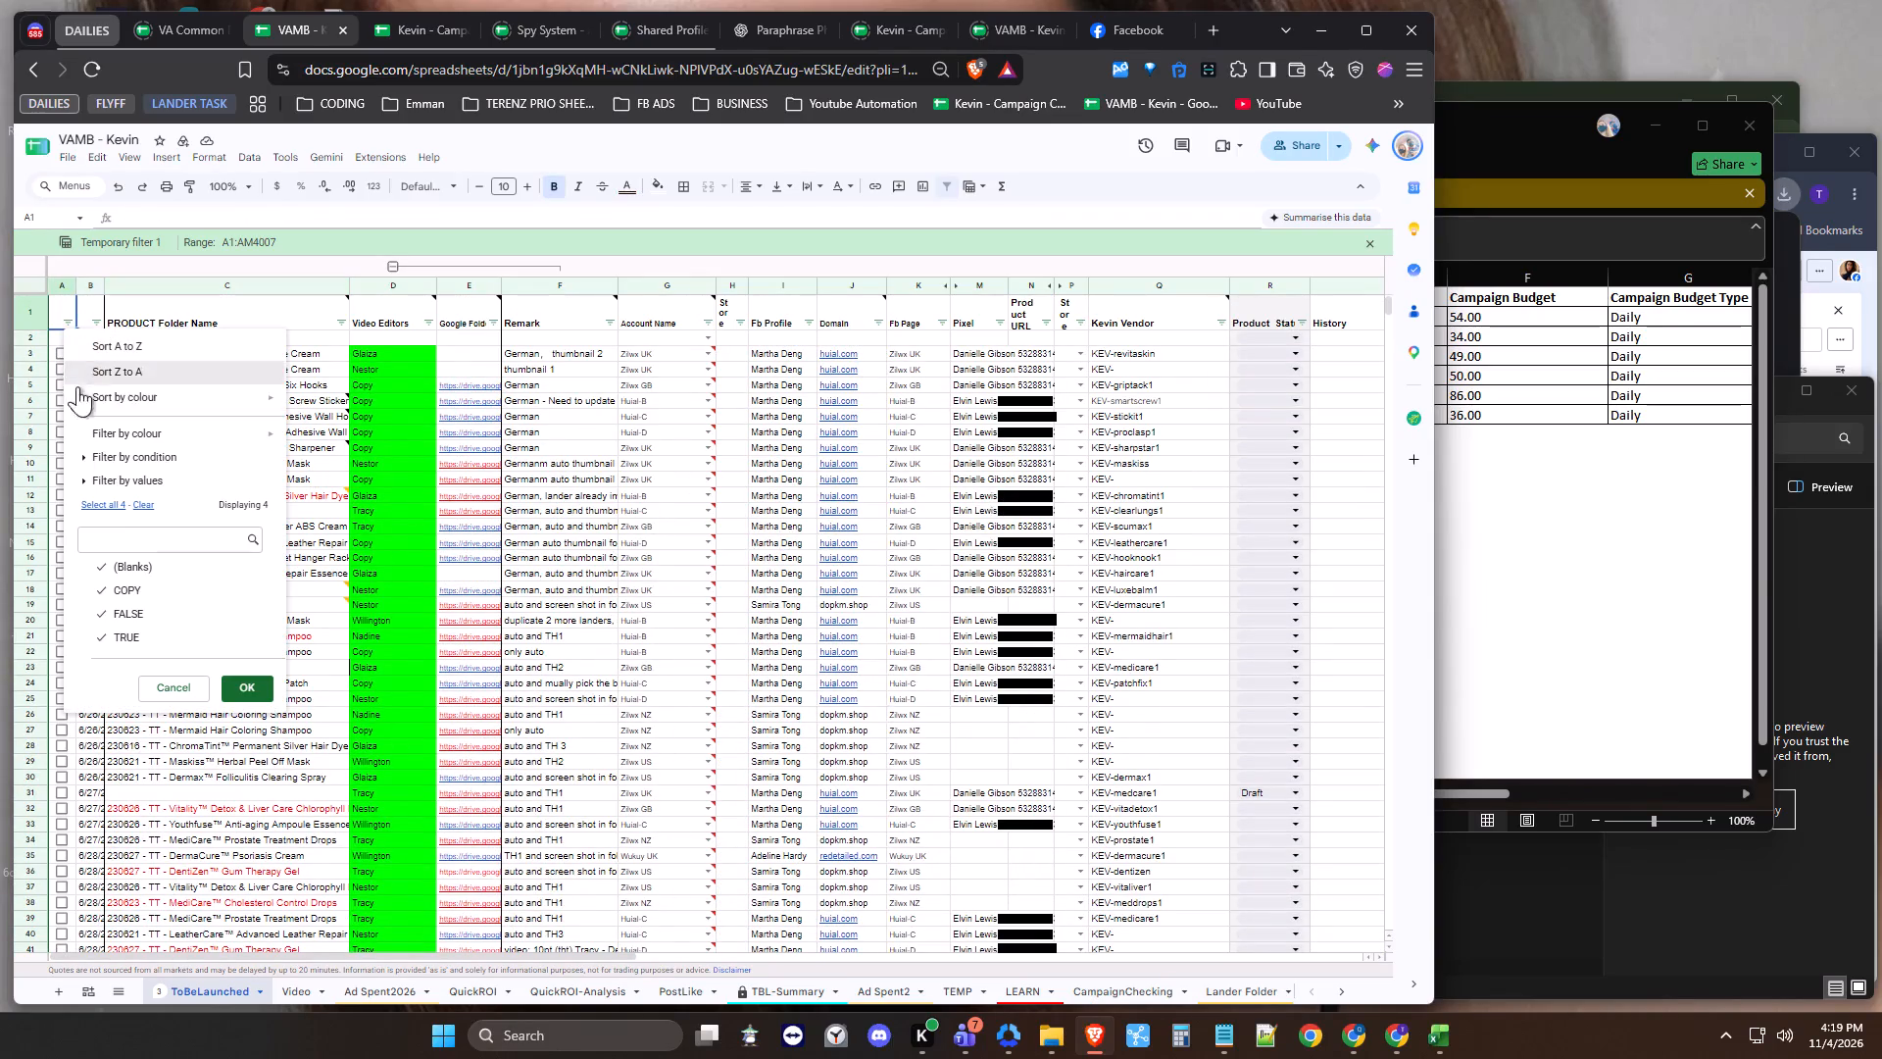
{"action": "left_click", "coordinate": [151, 501]}
{"action": "left_click", "coordinate": [133, 641]}
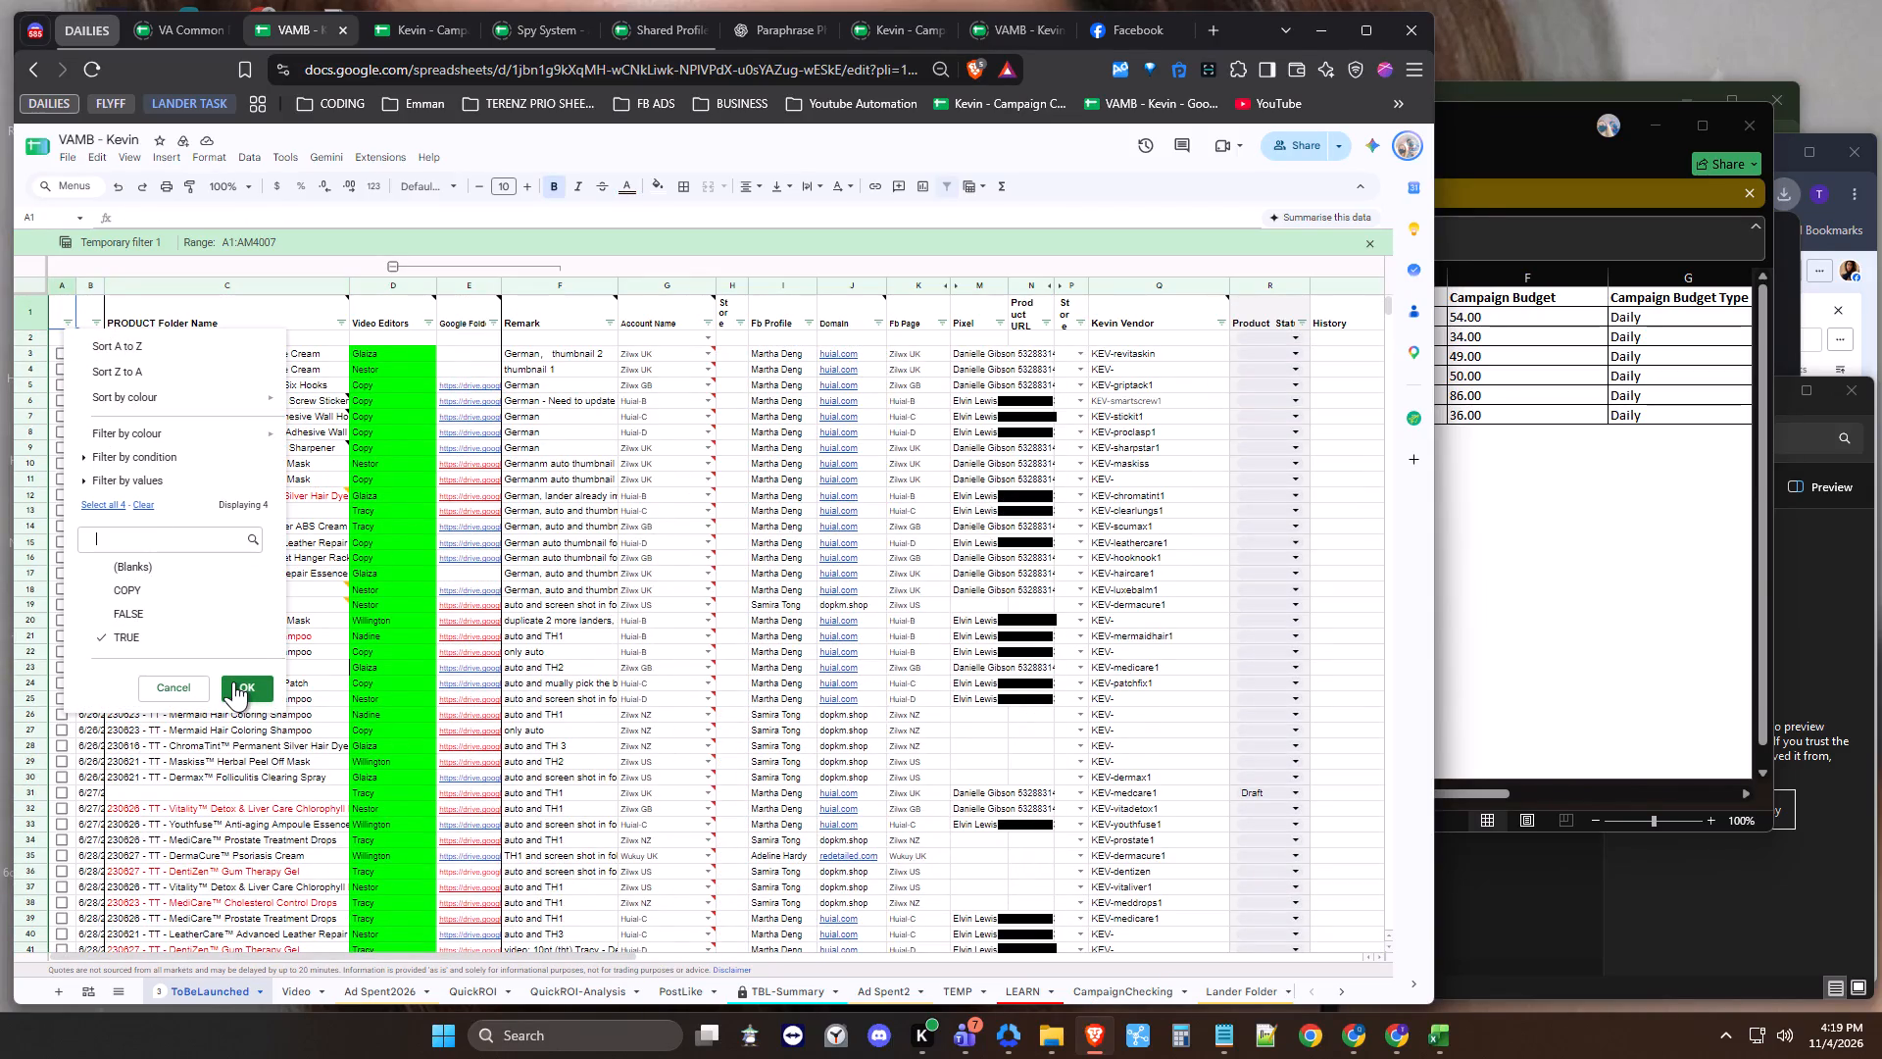
{"action": "left_click", "coordinate": [234, 681]}
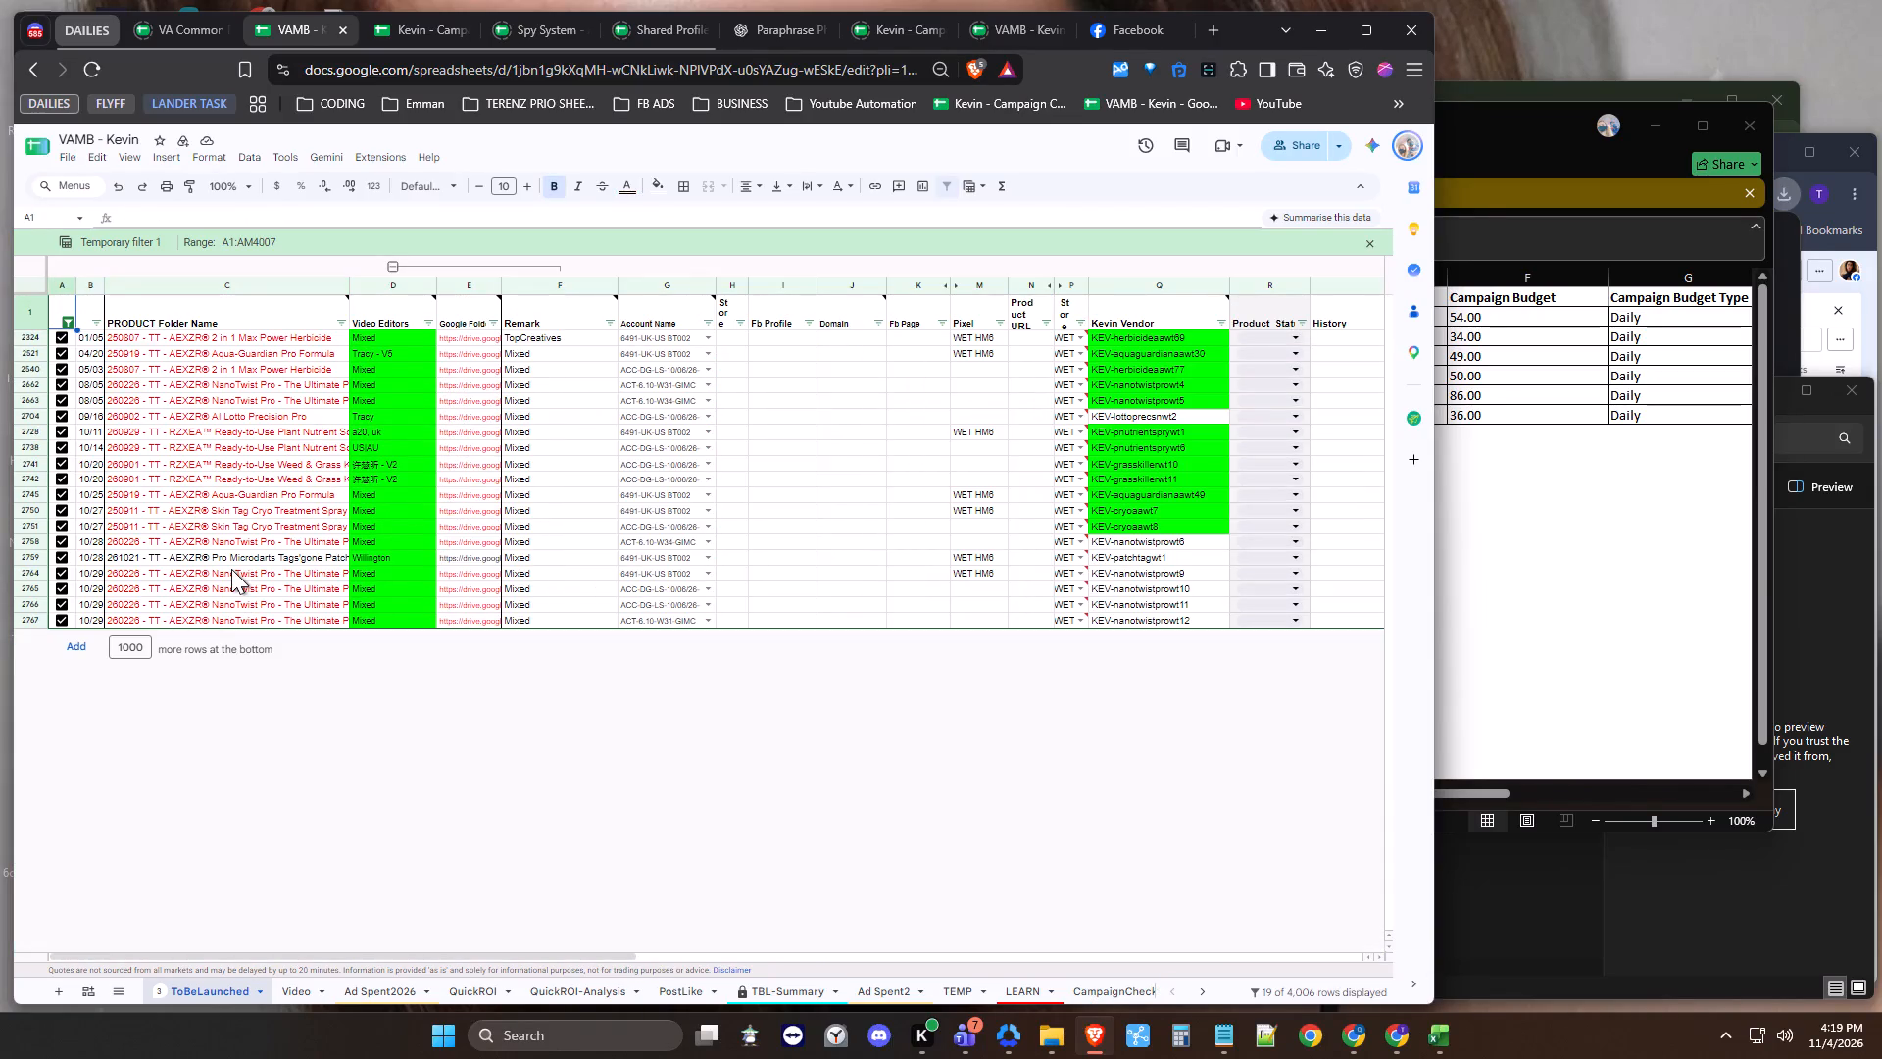
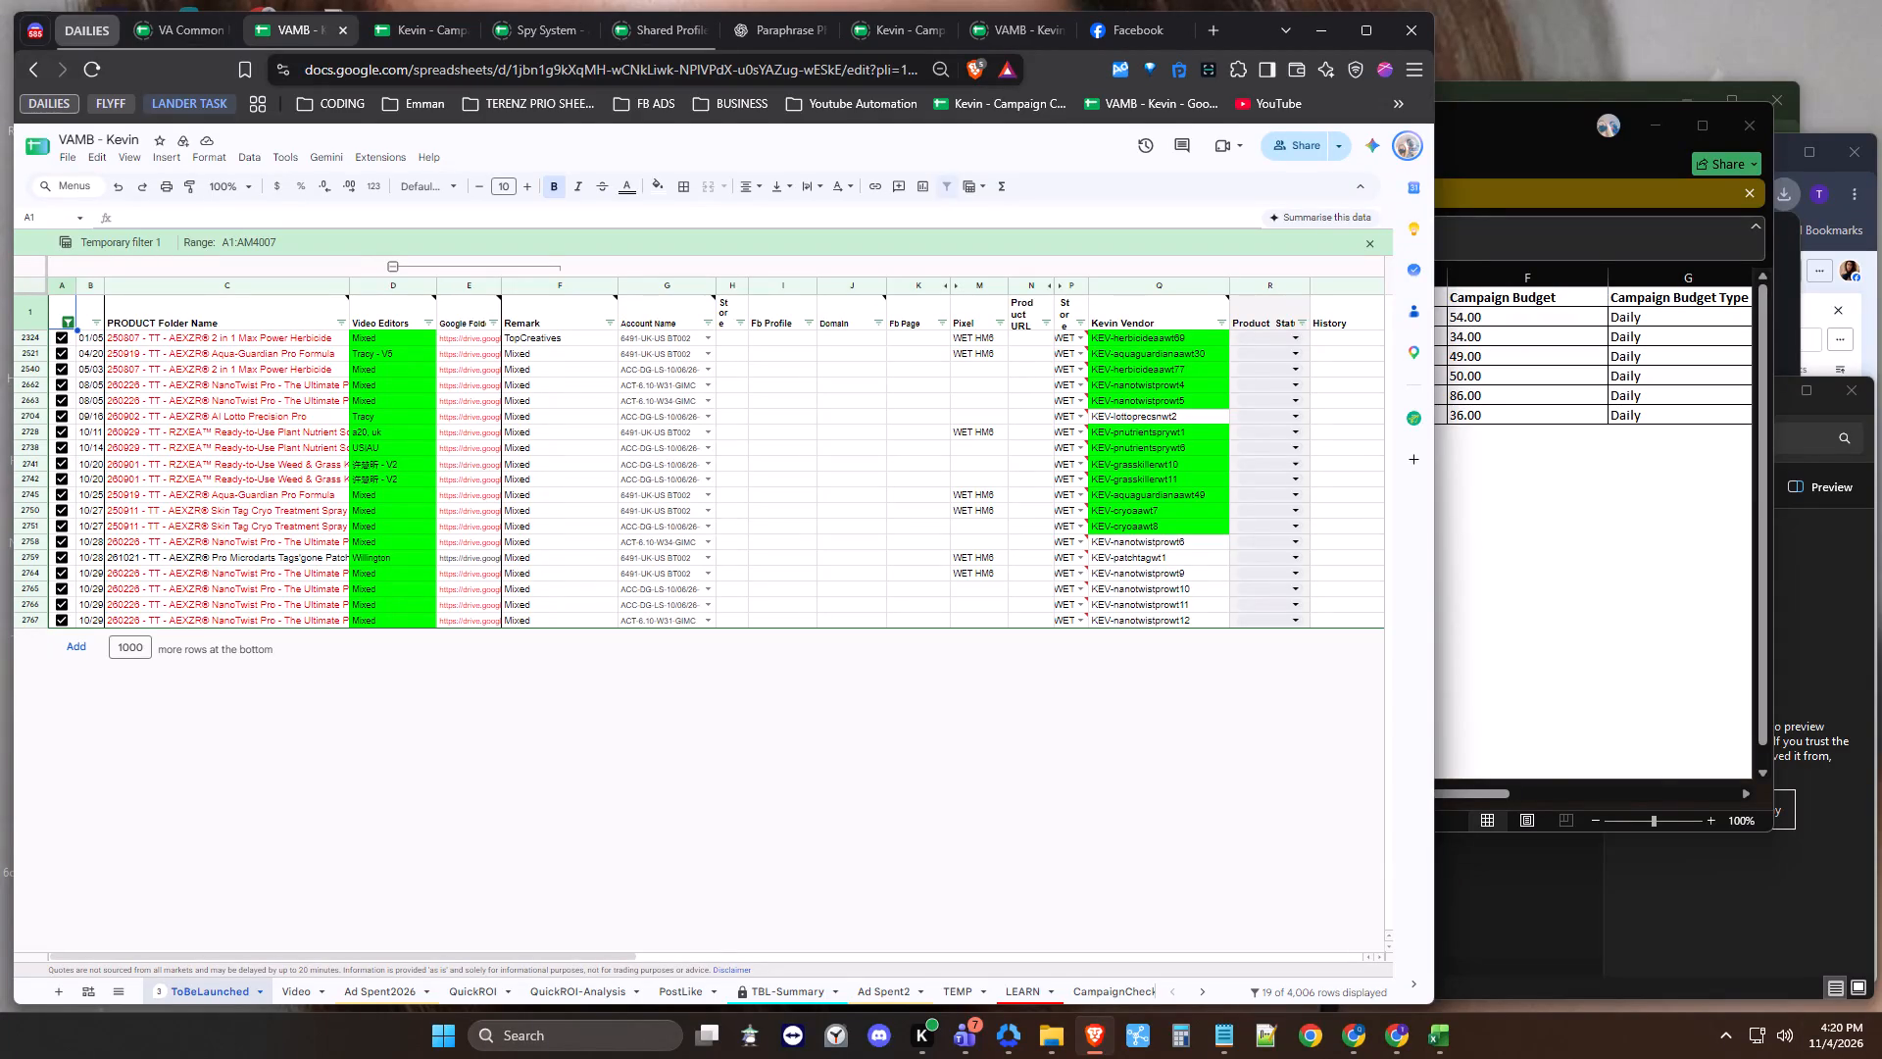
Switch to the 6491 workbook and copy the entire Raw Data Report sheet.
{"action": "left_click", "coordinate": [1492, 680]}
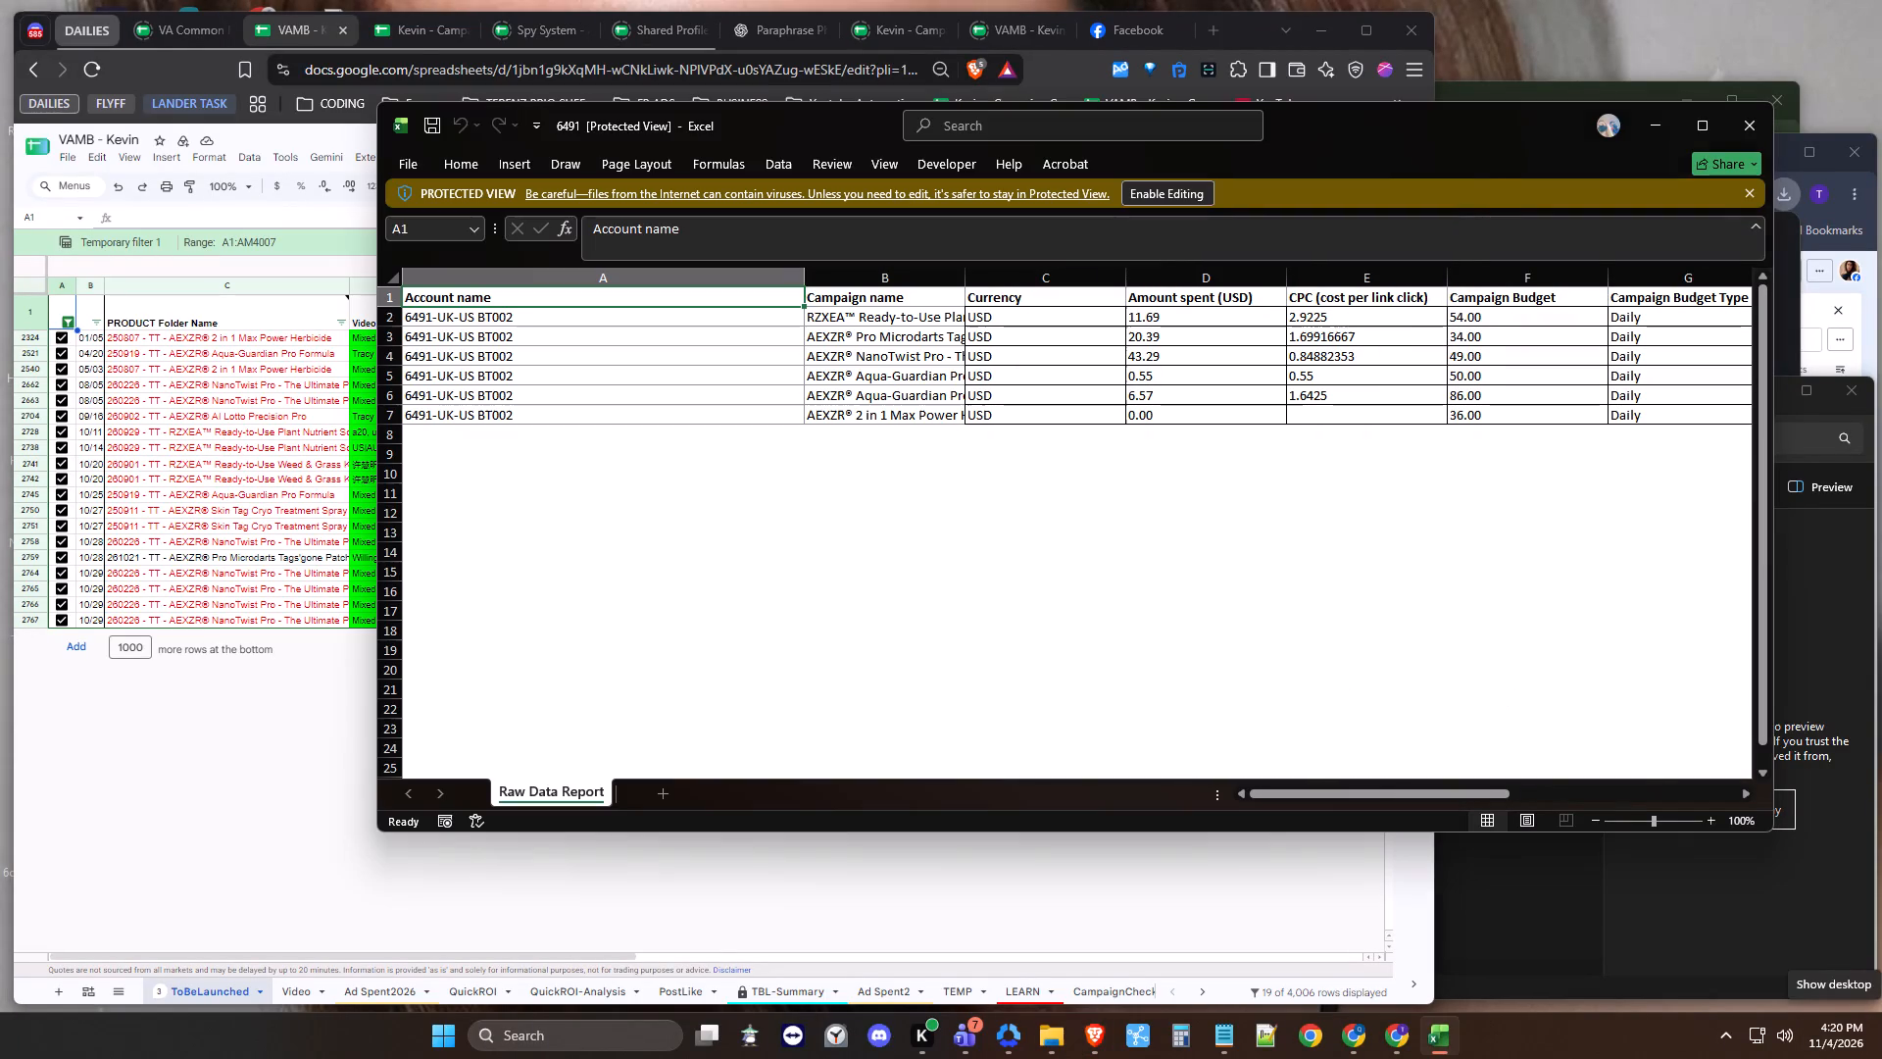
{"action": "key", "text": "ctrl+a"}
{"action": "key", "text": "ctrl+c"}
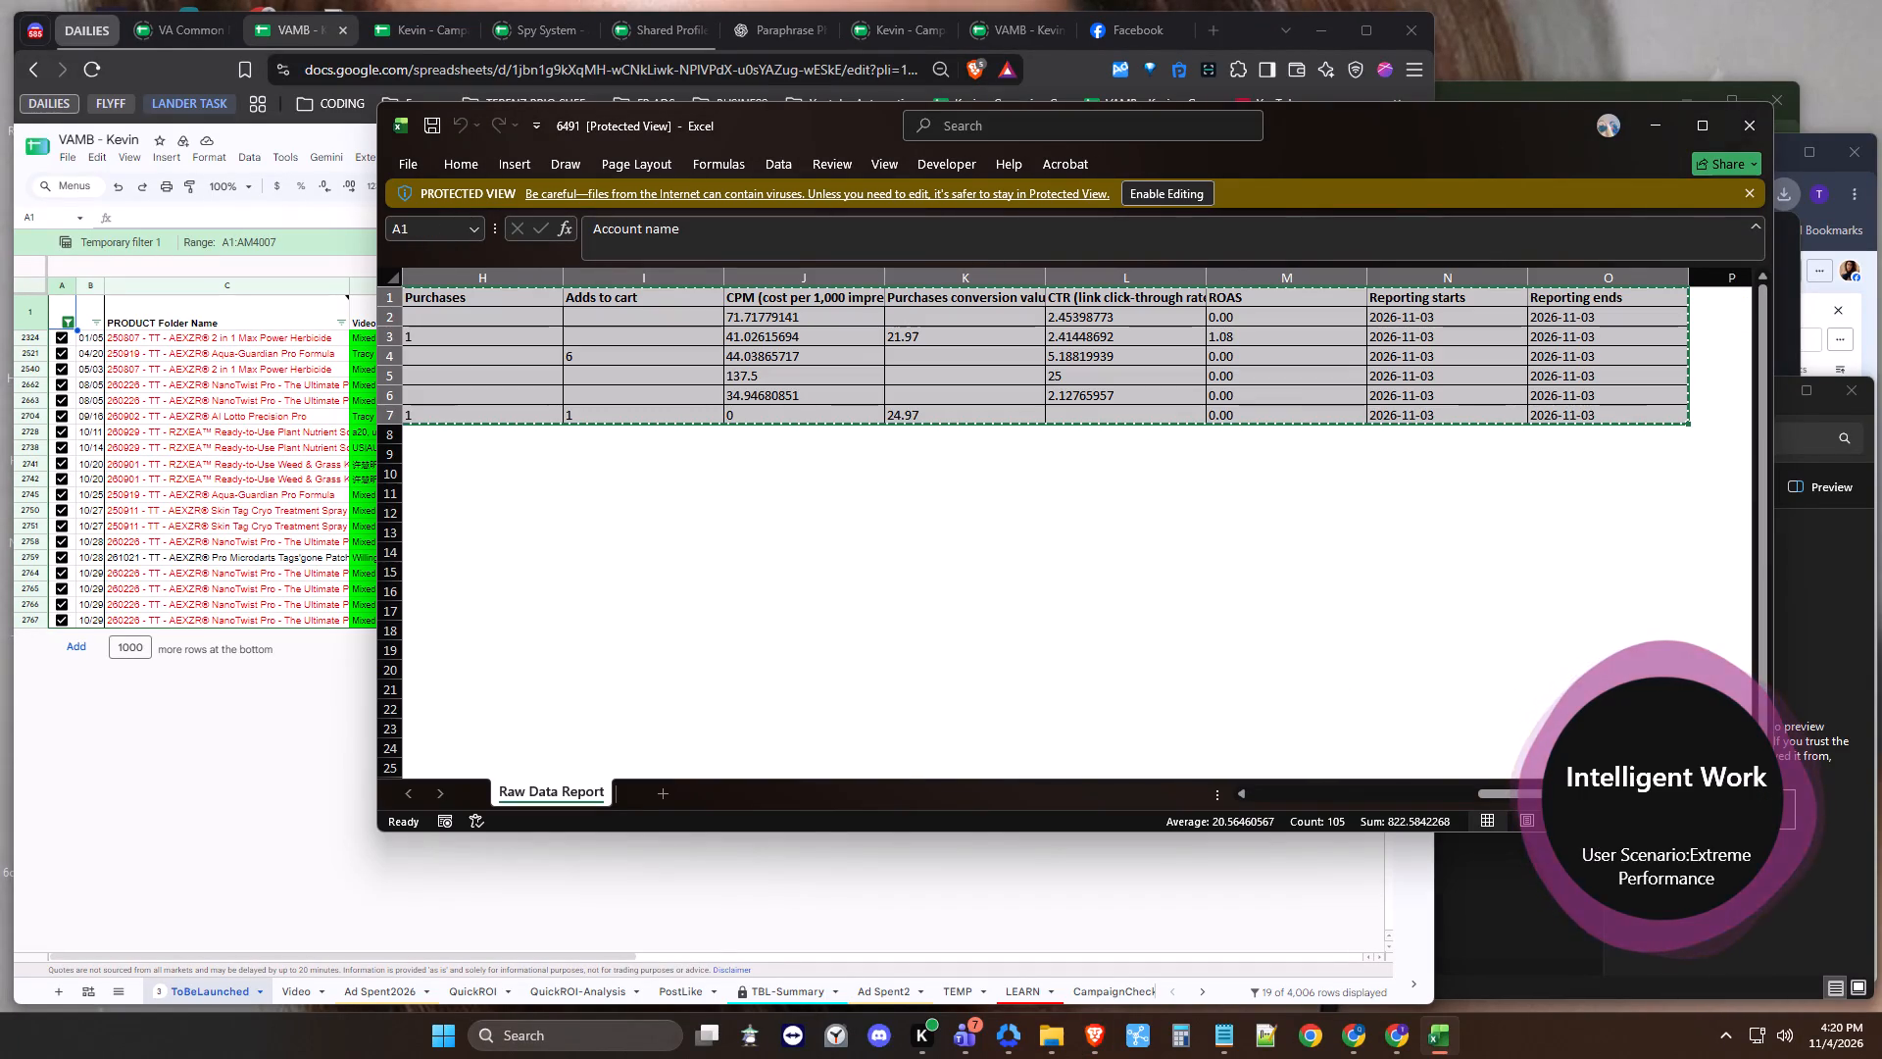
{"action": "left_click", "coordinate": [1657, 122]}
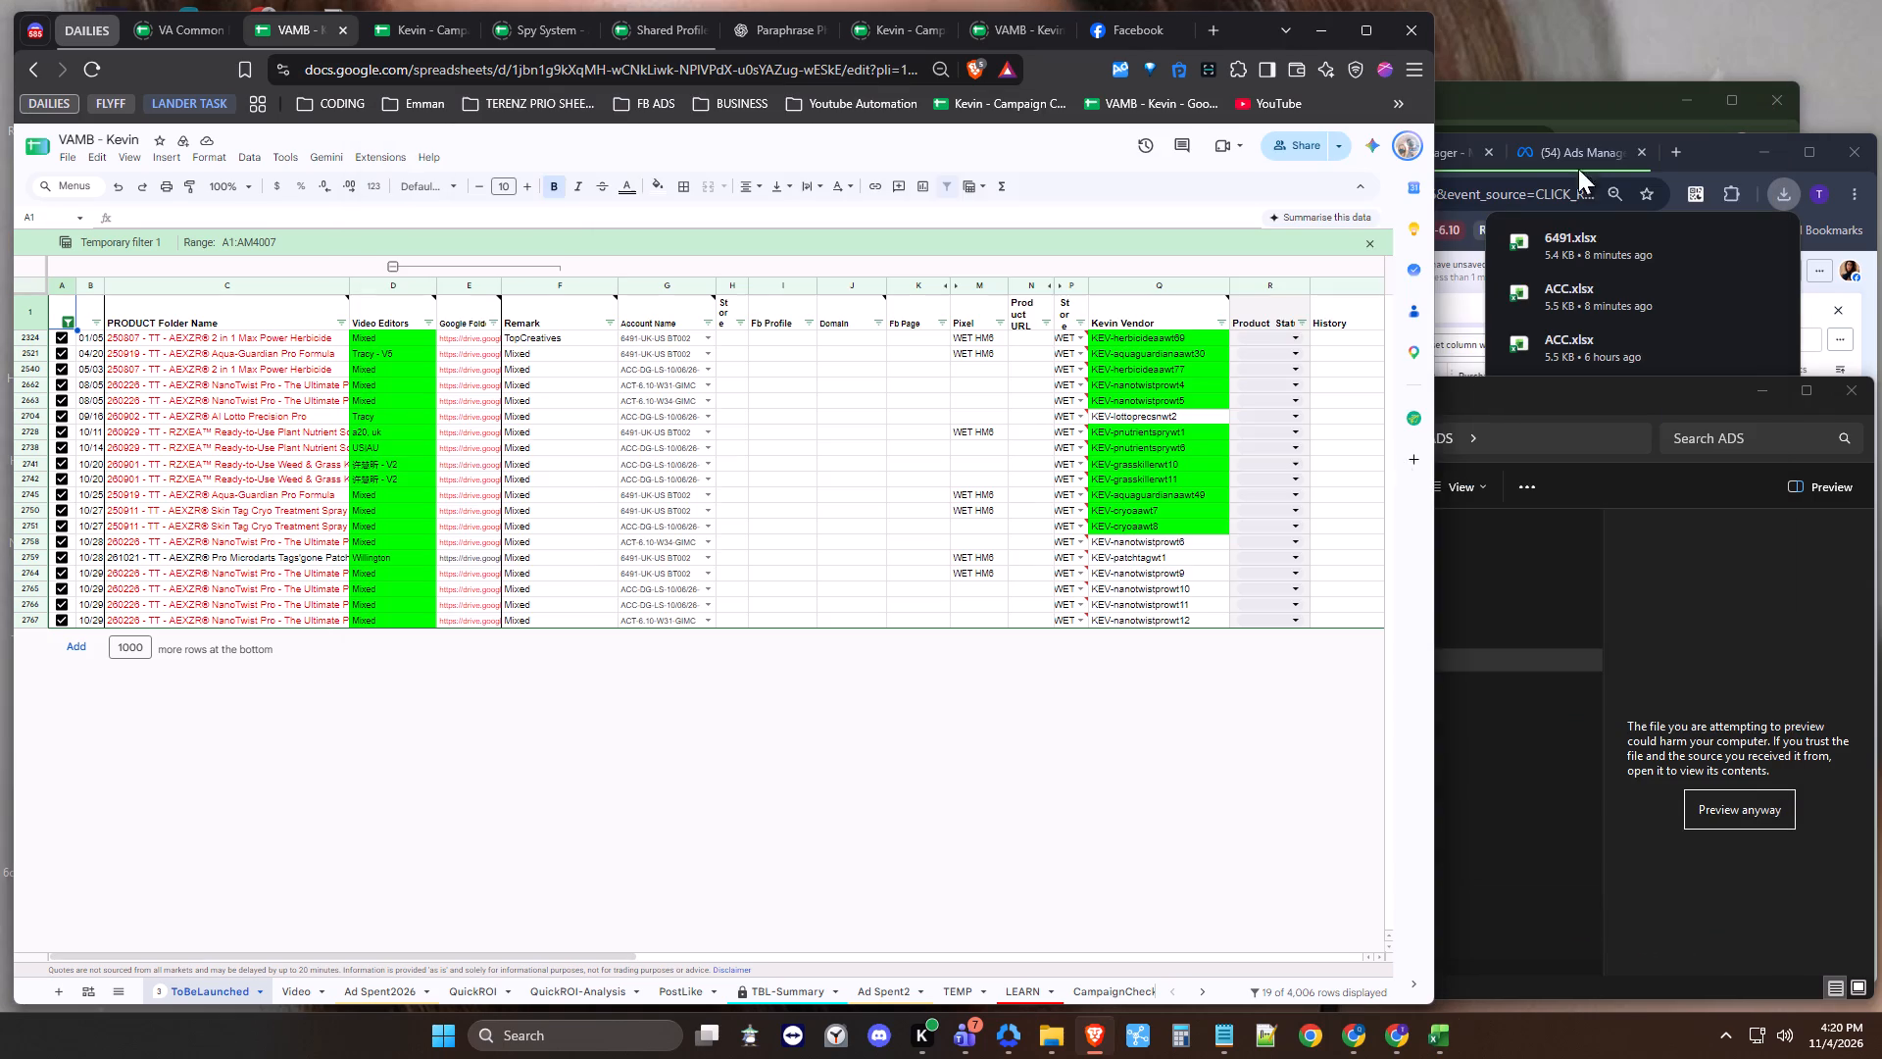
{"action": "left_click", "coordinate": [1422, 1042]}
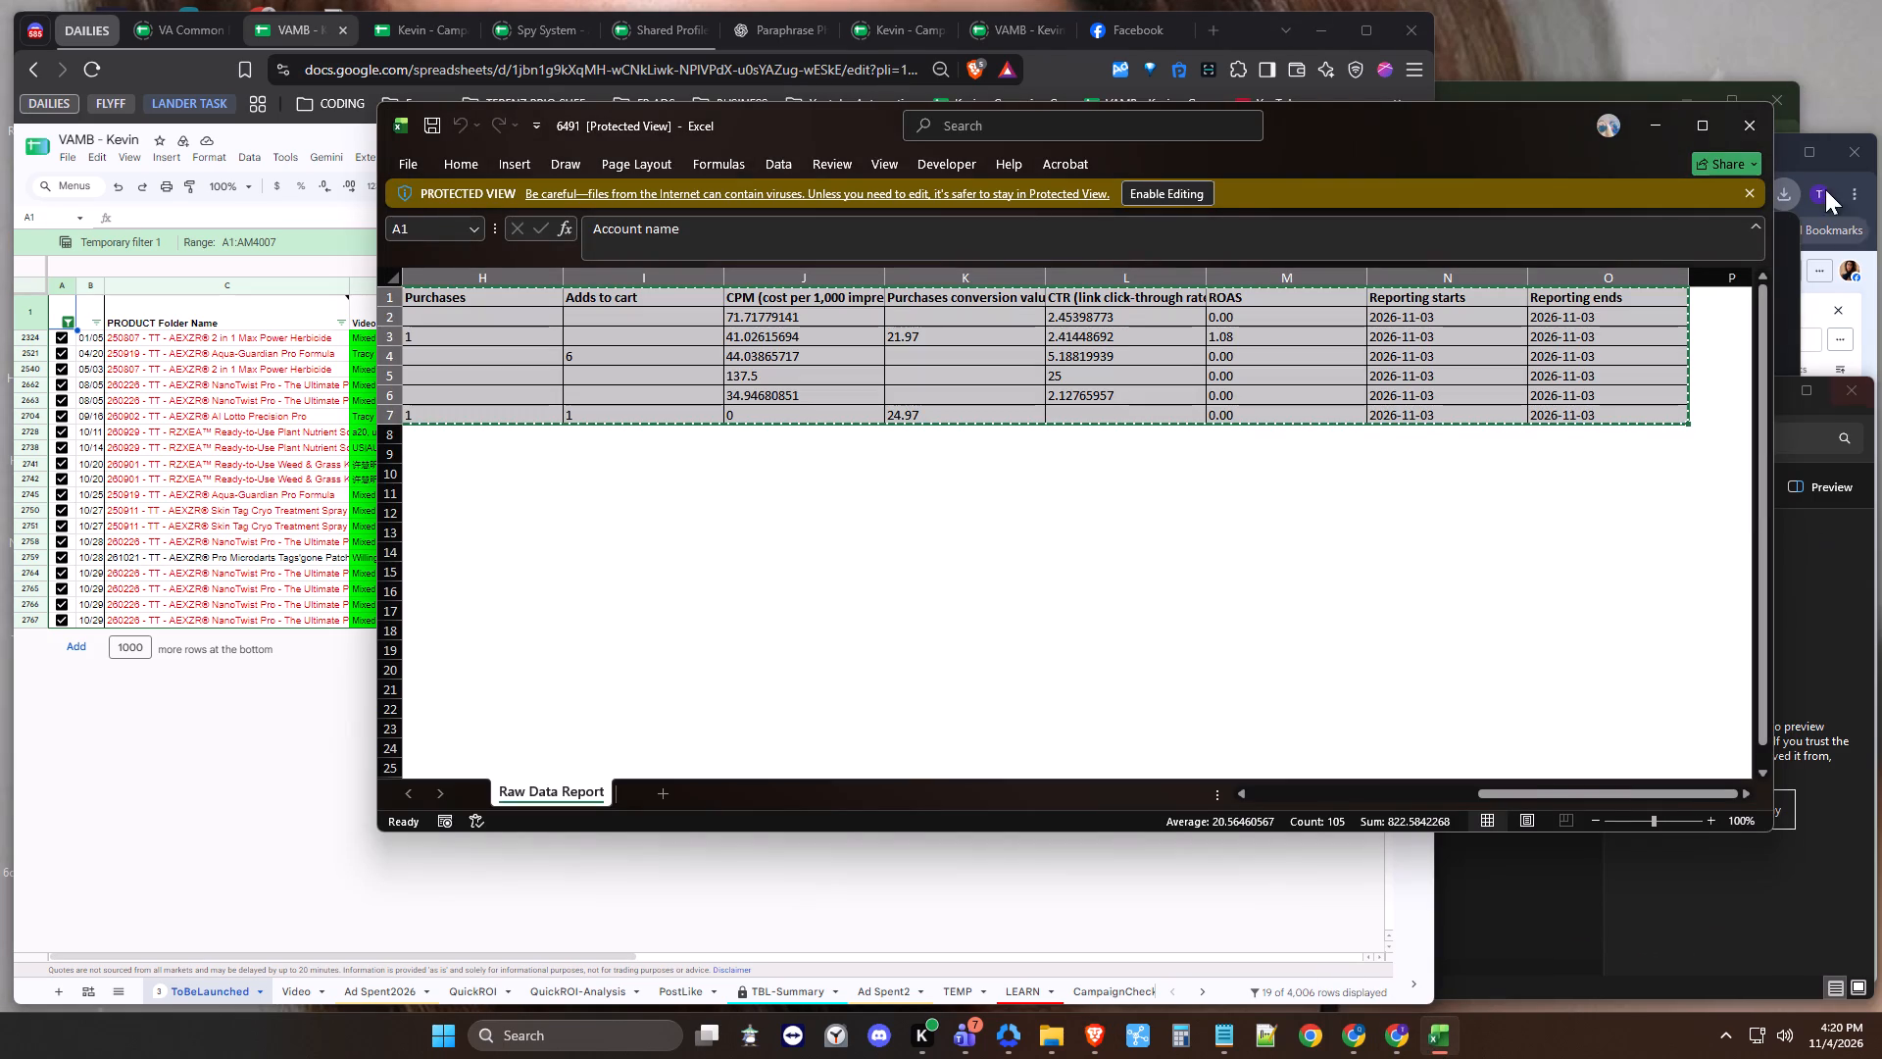
Copy herbicideaawt69 from the Notepad list, find it in the ToBeLaunched sheet and uncheck its row 2324.
{"action": "left_click", "coordinate": [1217, 1053]}
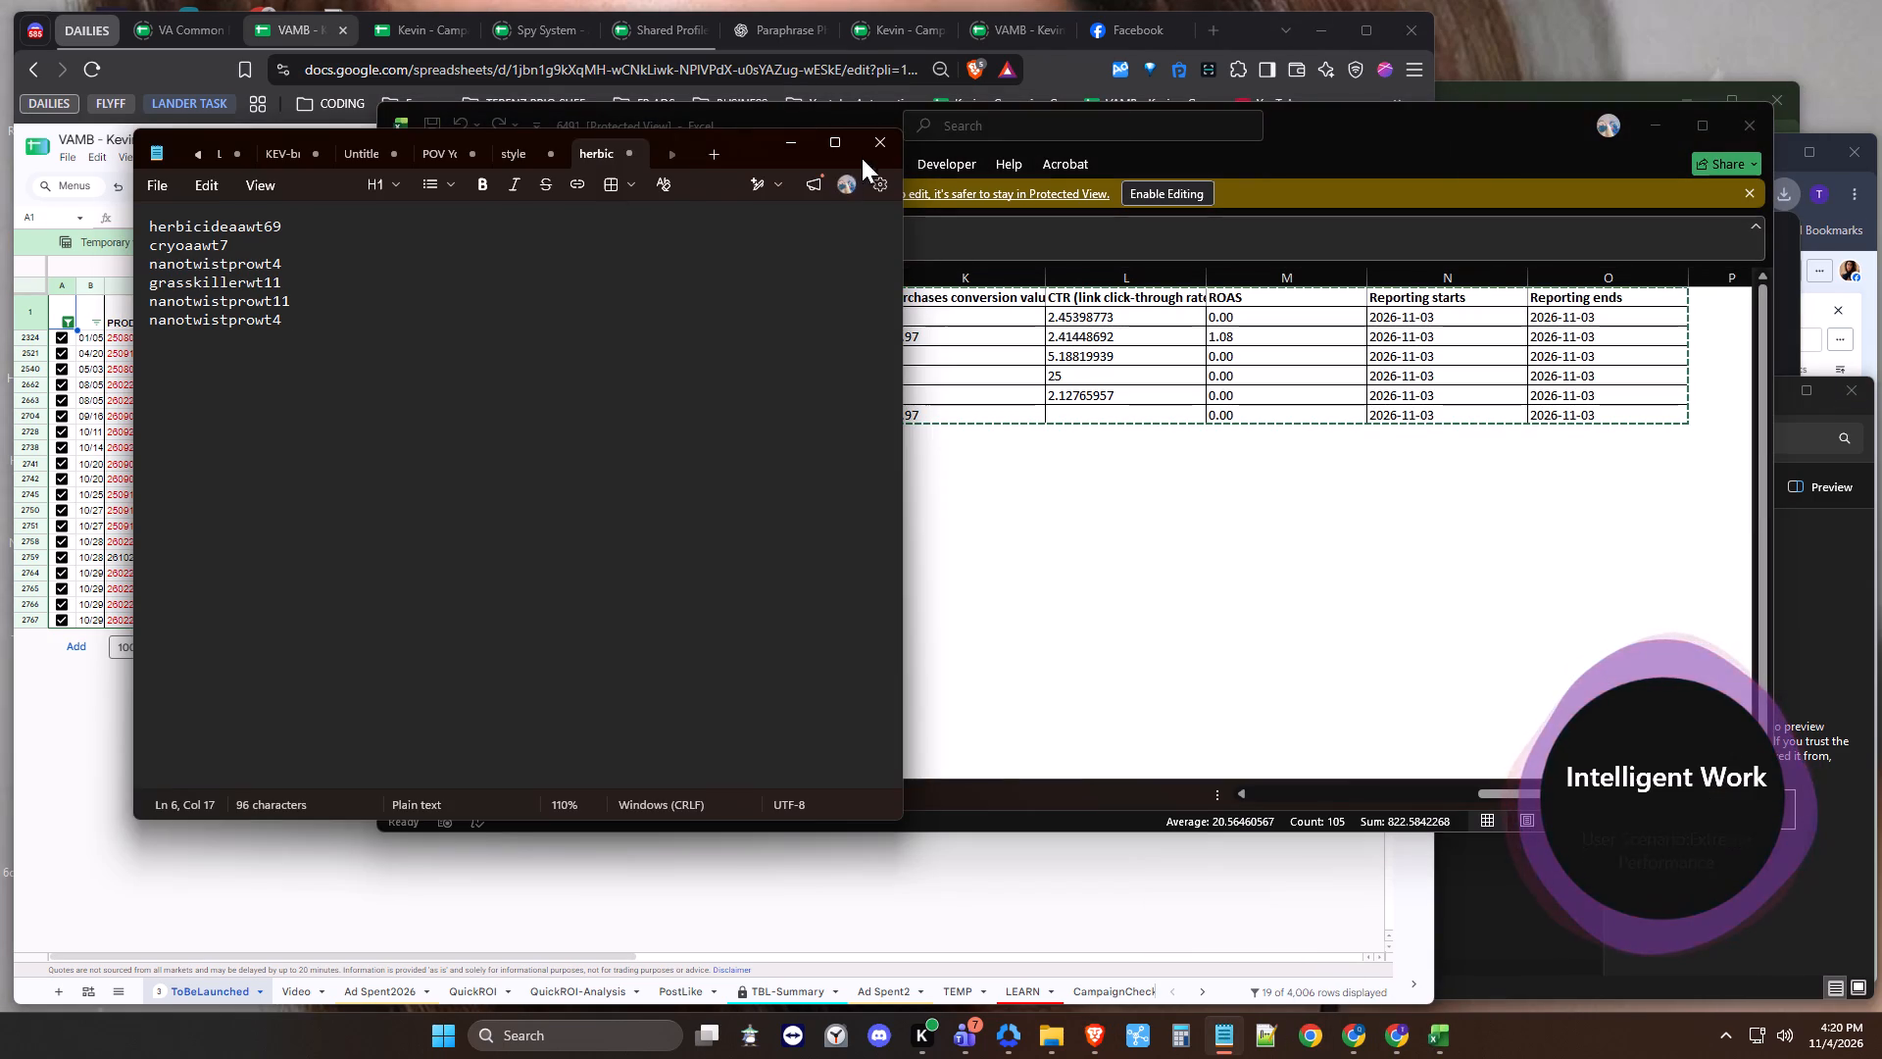
{"action": "left_click_drag", "start_coordinate": [755, 151], "coordinate": [1450, 206]}
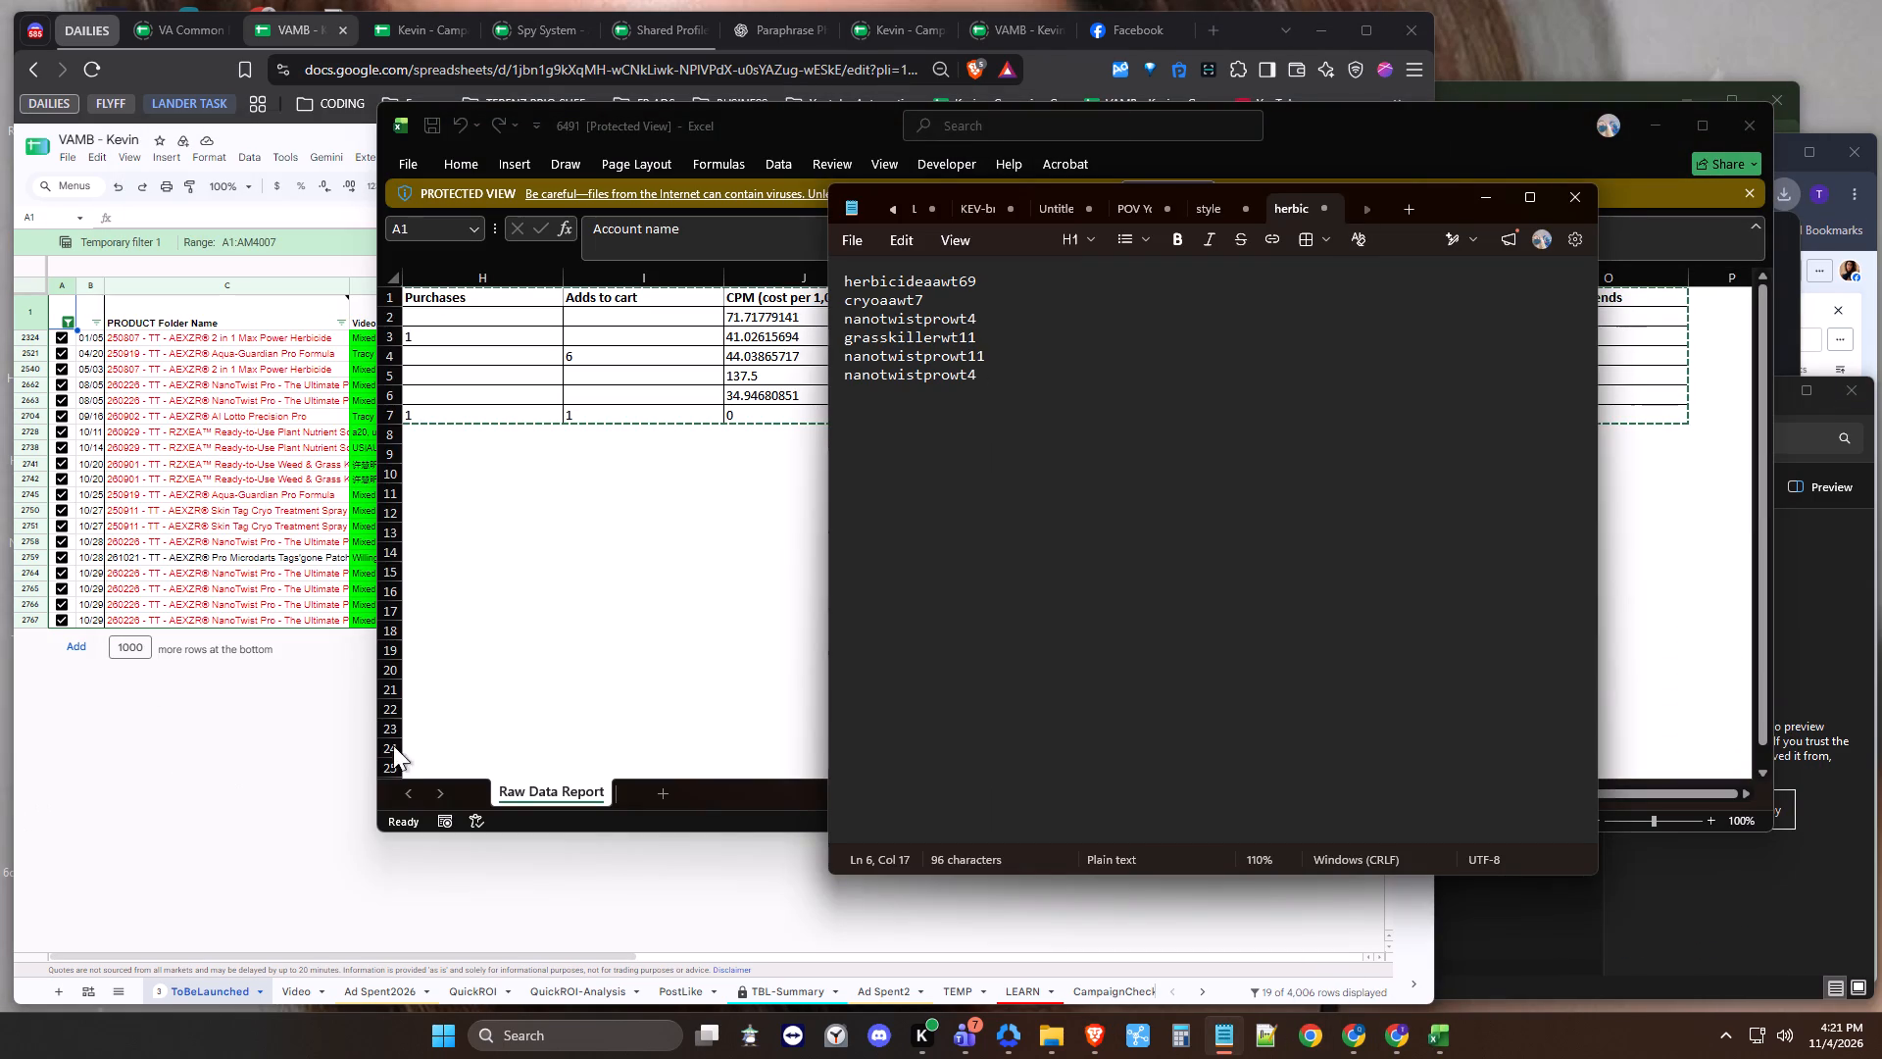
{"action": "left_click", "coordinate": [273, 798]}
{"action": "left_click", "coordinate": [1490, 592]}
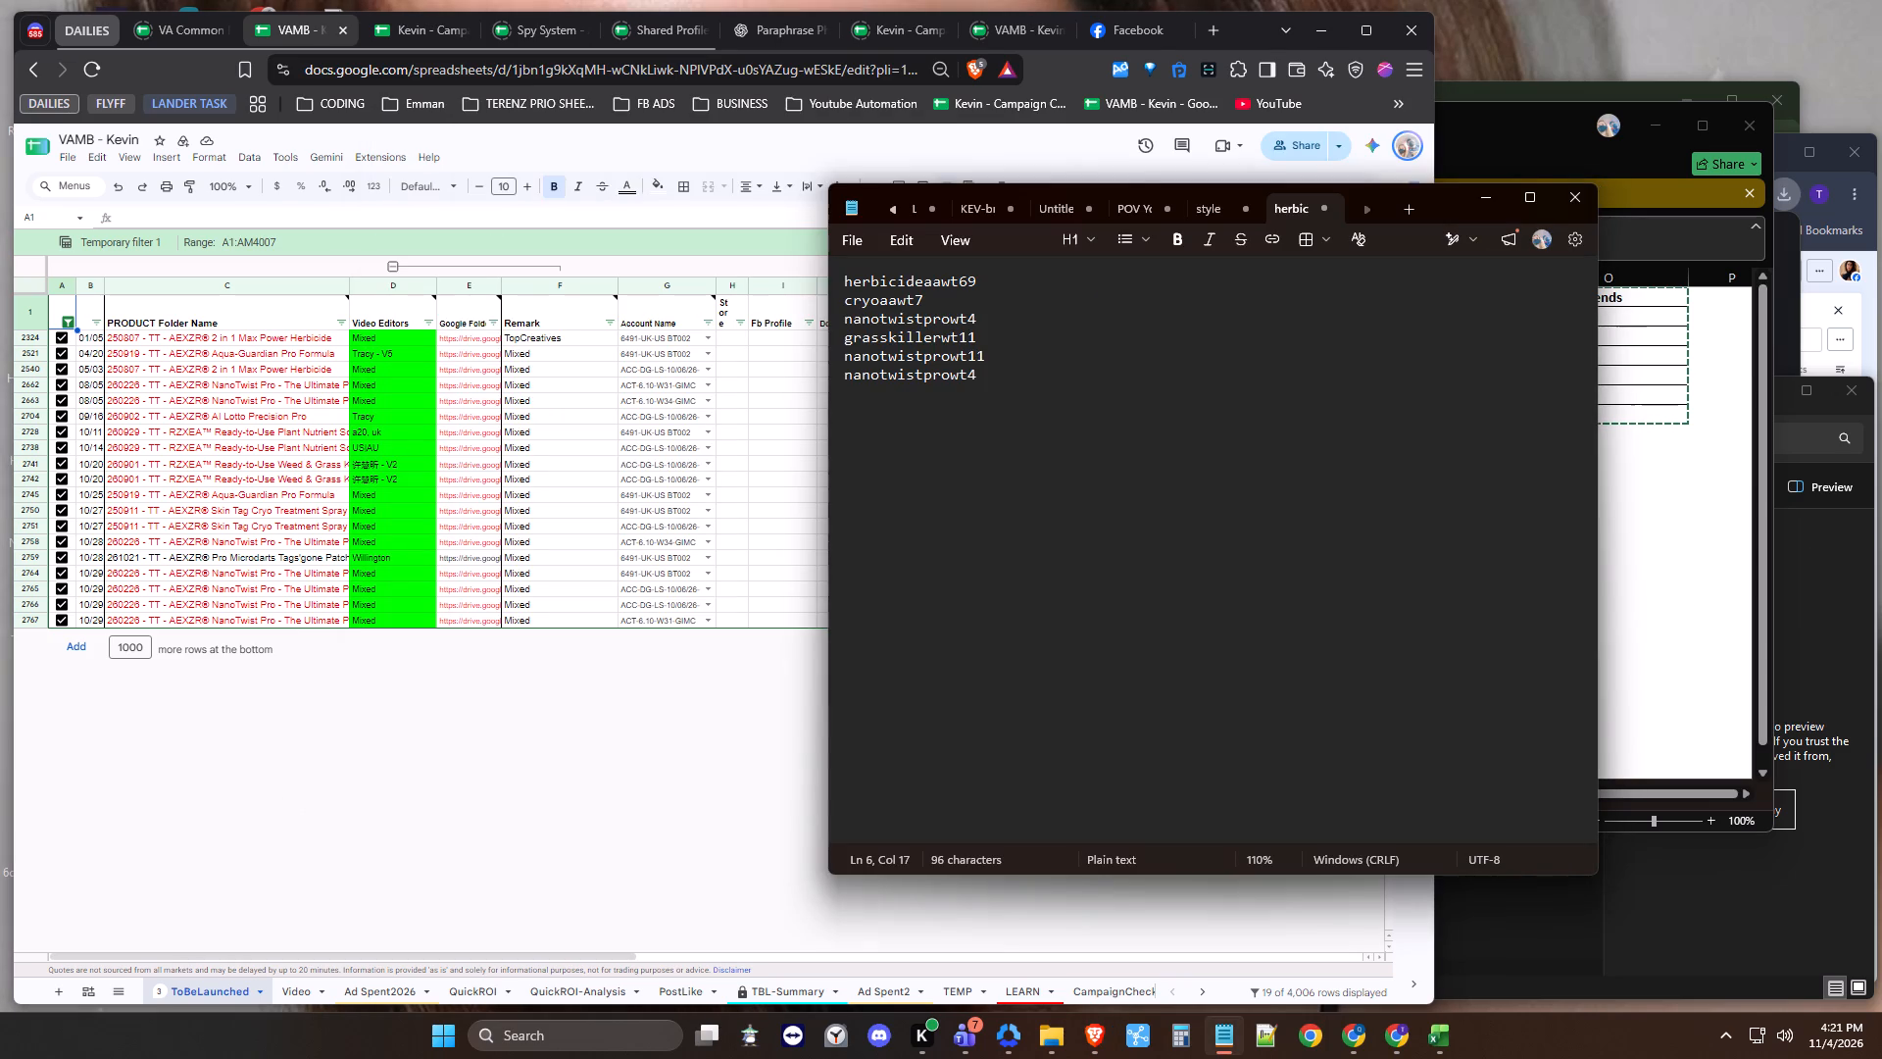
{"action": "double_click", "coordinate": [880, 283]}
{"action": "key", "text": "ctrl+c"}
{"action": "left_click", "coordinate": [526, 805], "text": "ctrl"}
{"action": "key", "text": "ctrl+f"}
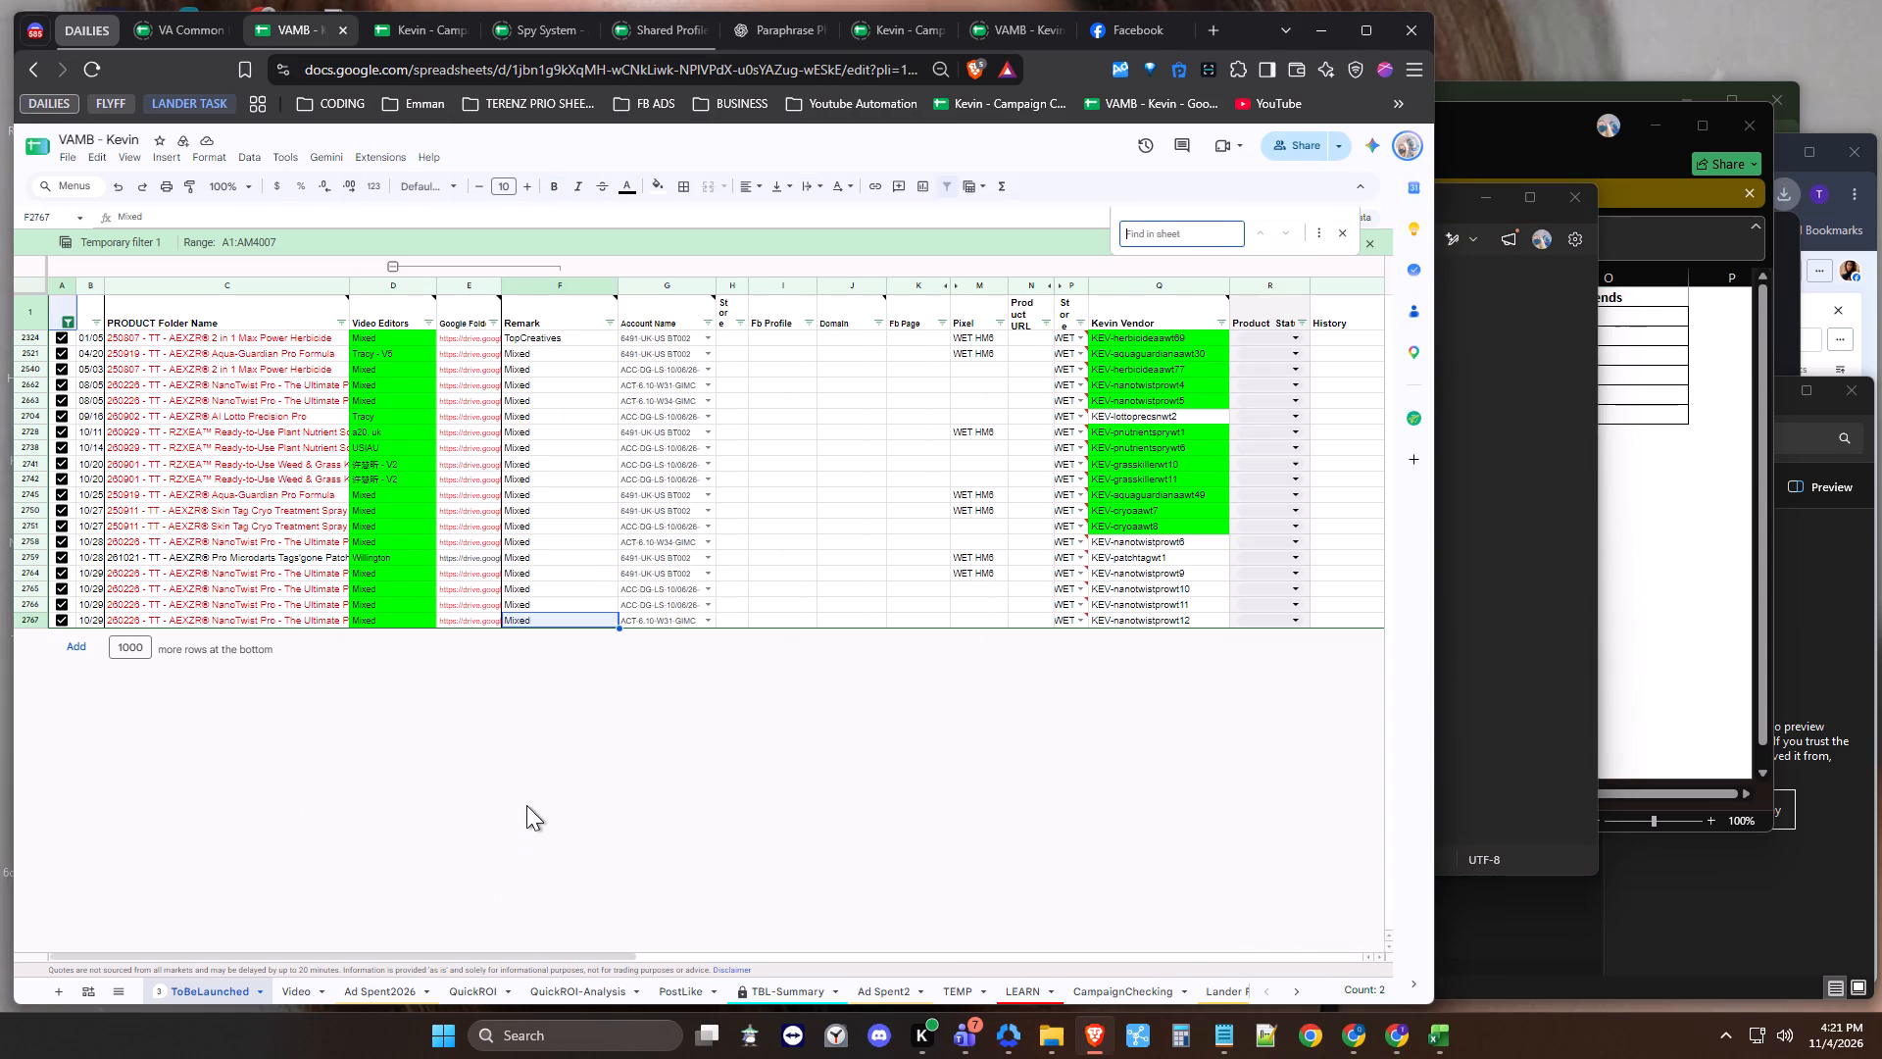
{"action": "key", "text": "ctrl+v"}
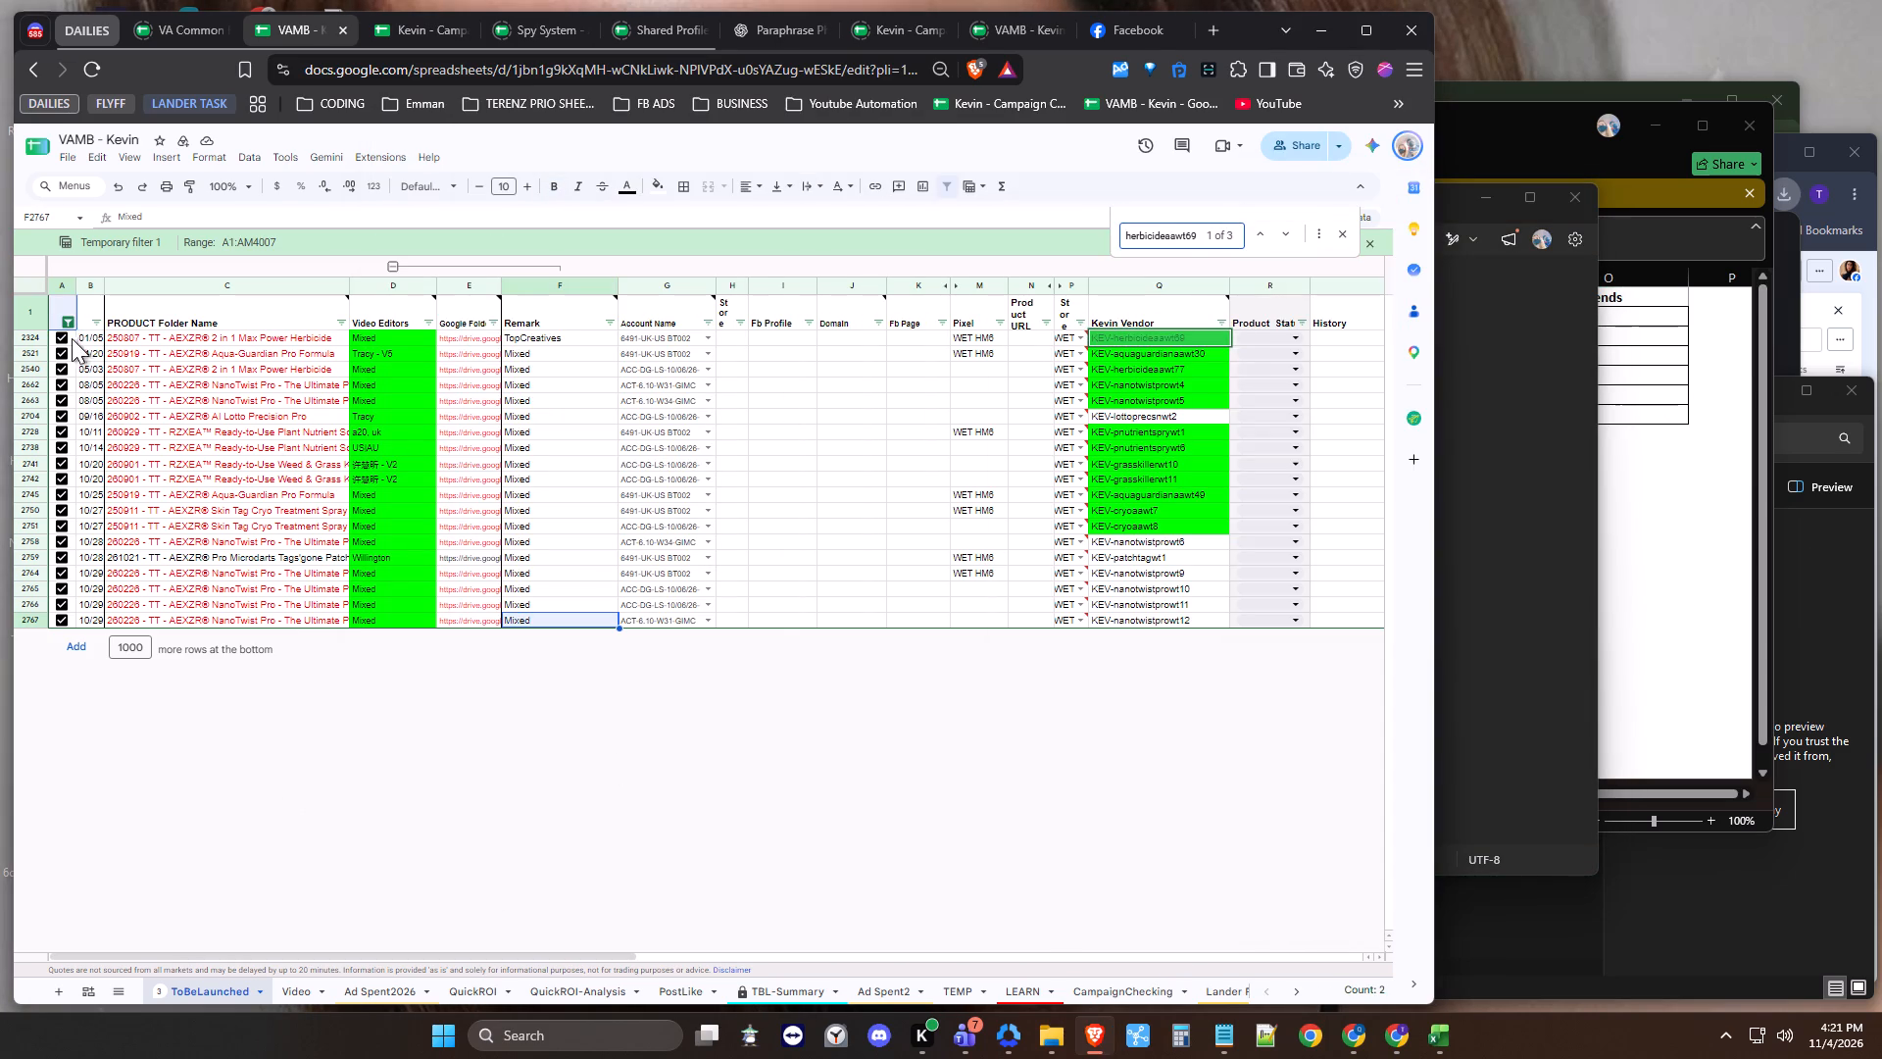
{"action": "left_click", "coordinate": [63, 336]}
Copy cryoaawt7 from the Notepad list, find it in the ToBeLaunched sheet and uncheck its row 2750.
{"action": "left_click", "coordinate": [1506, 437]}
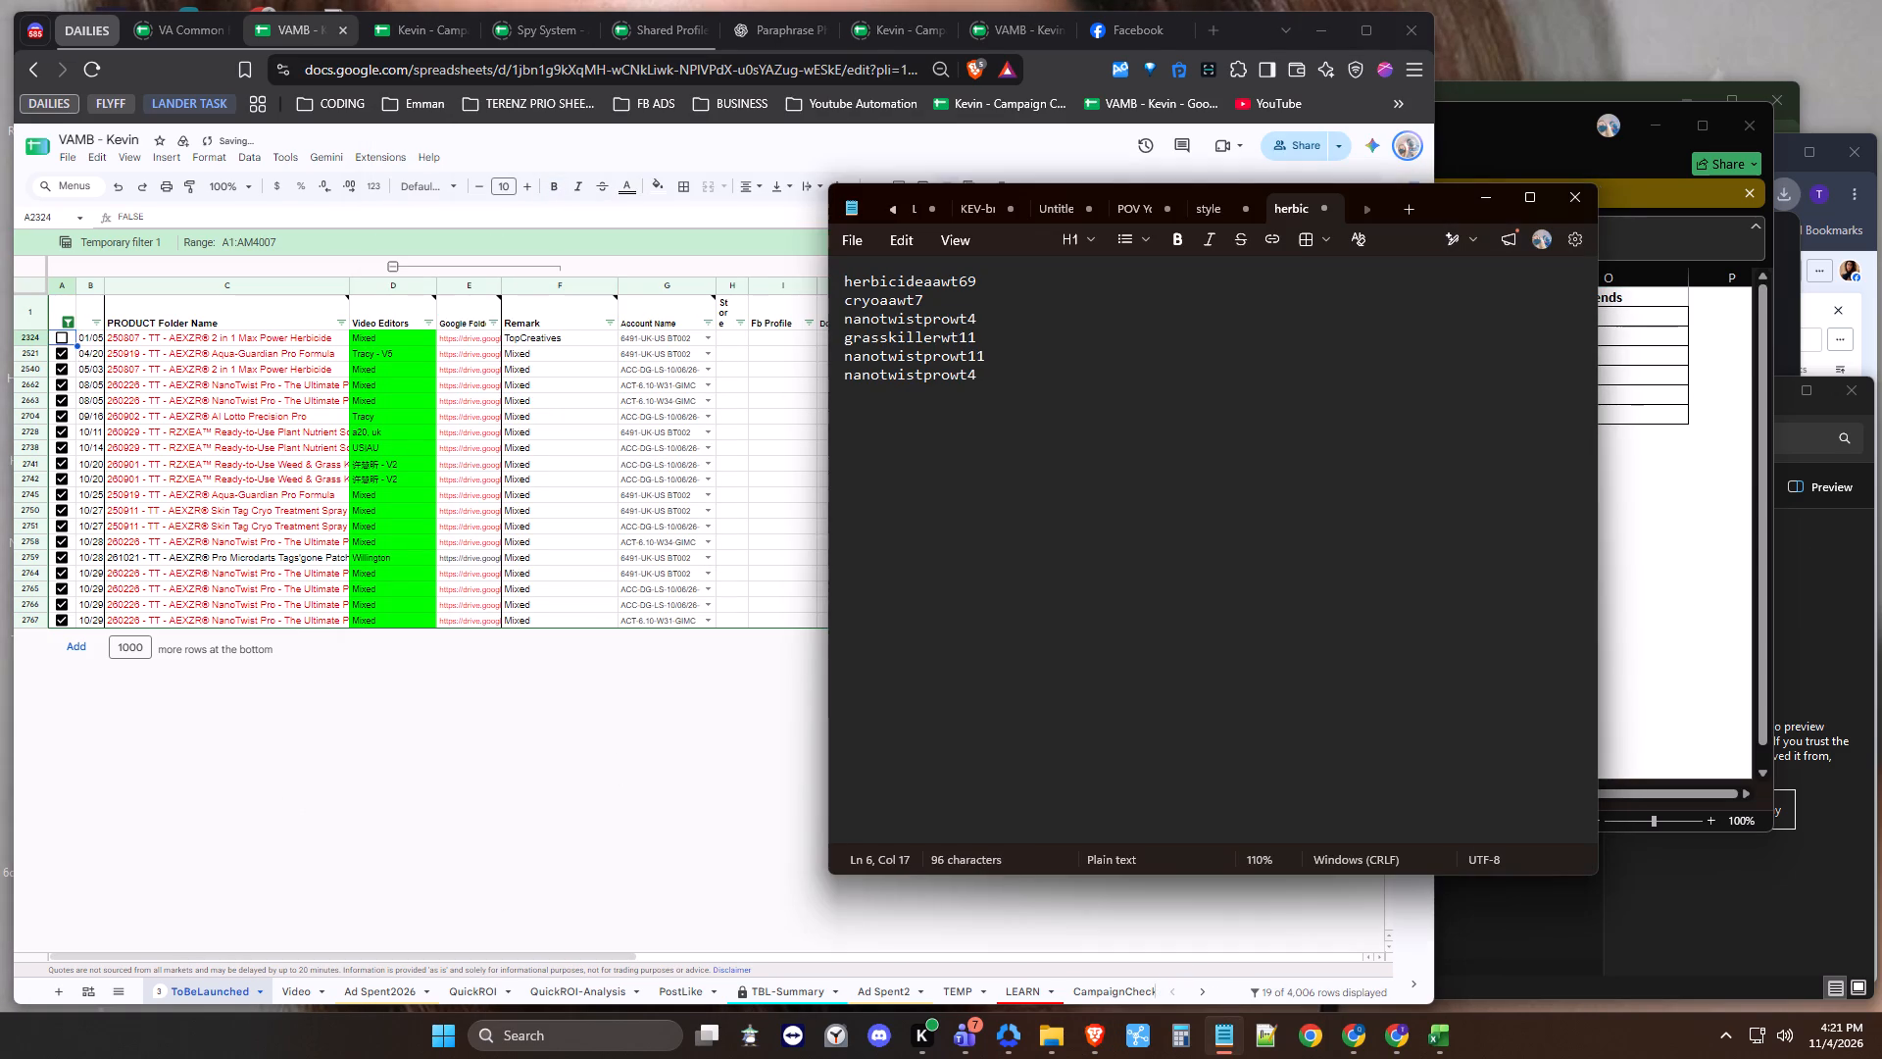
{"action": "double_click", "coordinate": [881, 300]}
{"action": "key", "text": "ctrl+c"}
{"action": "left_click", "coordinate": [618, 714], "text": "ctrl"}
{"action": "key", "text": "ctrl+f"}
{"action": "key", "text": "ctrl+v"}
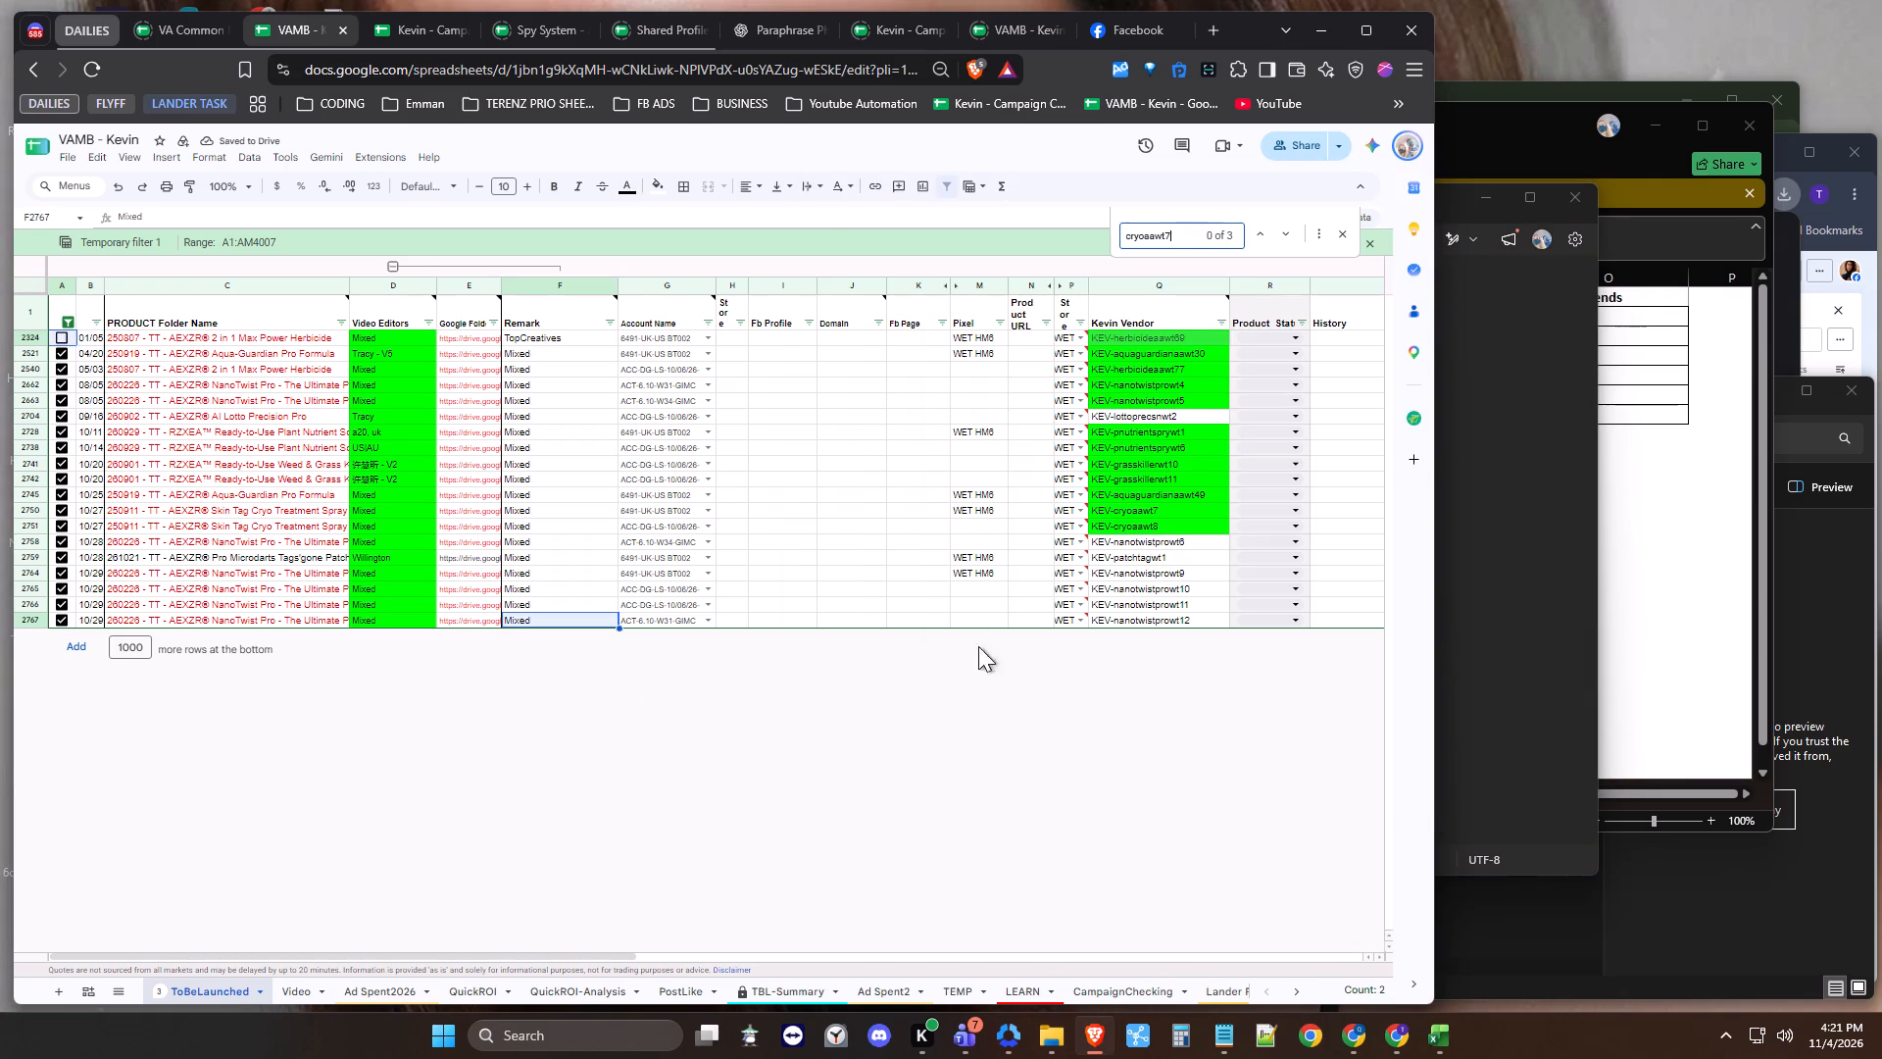
{"action": "left_click", "coordinate": [1064, 510]}
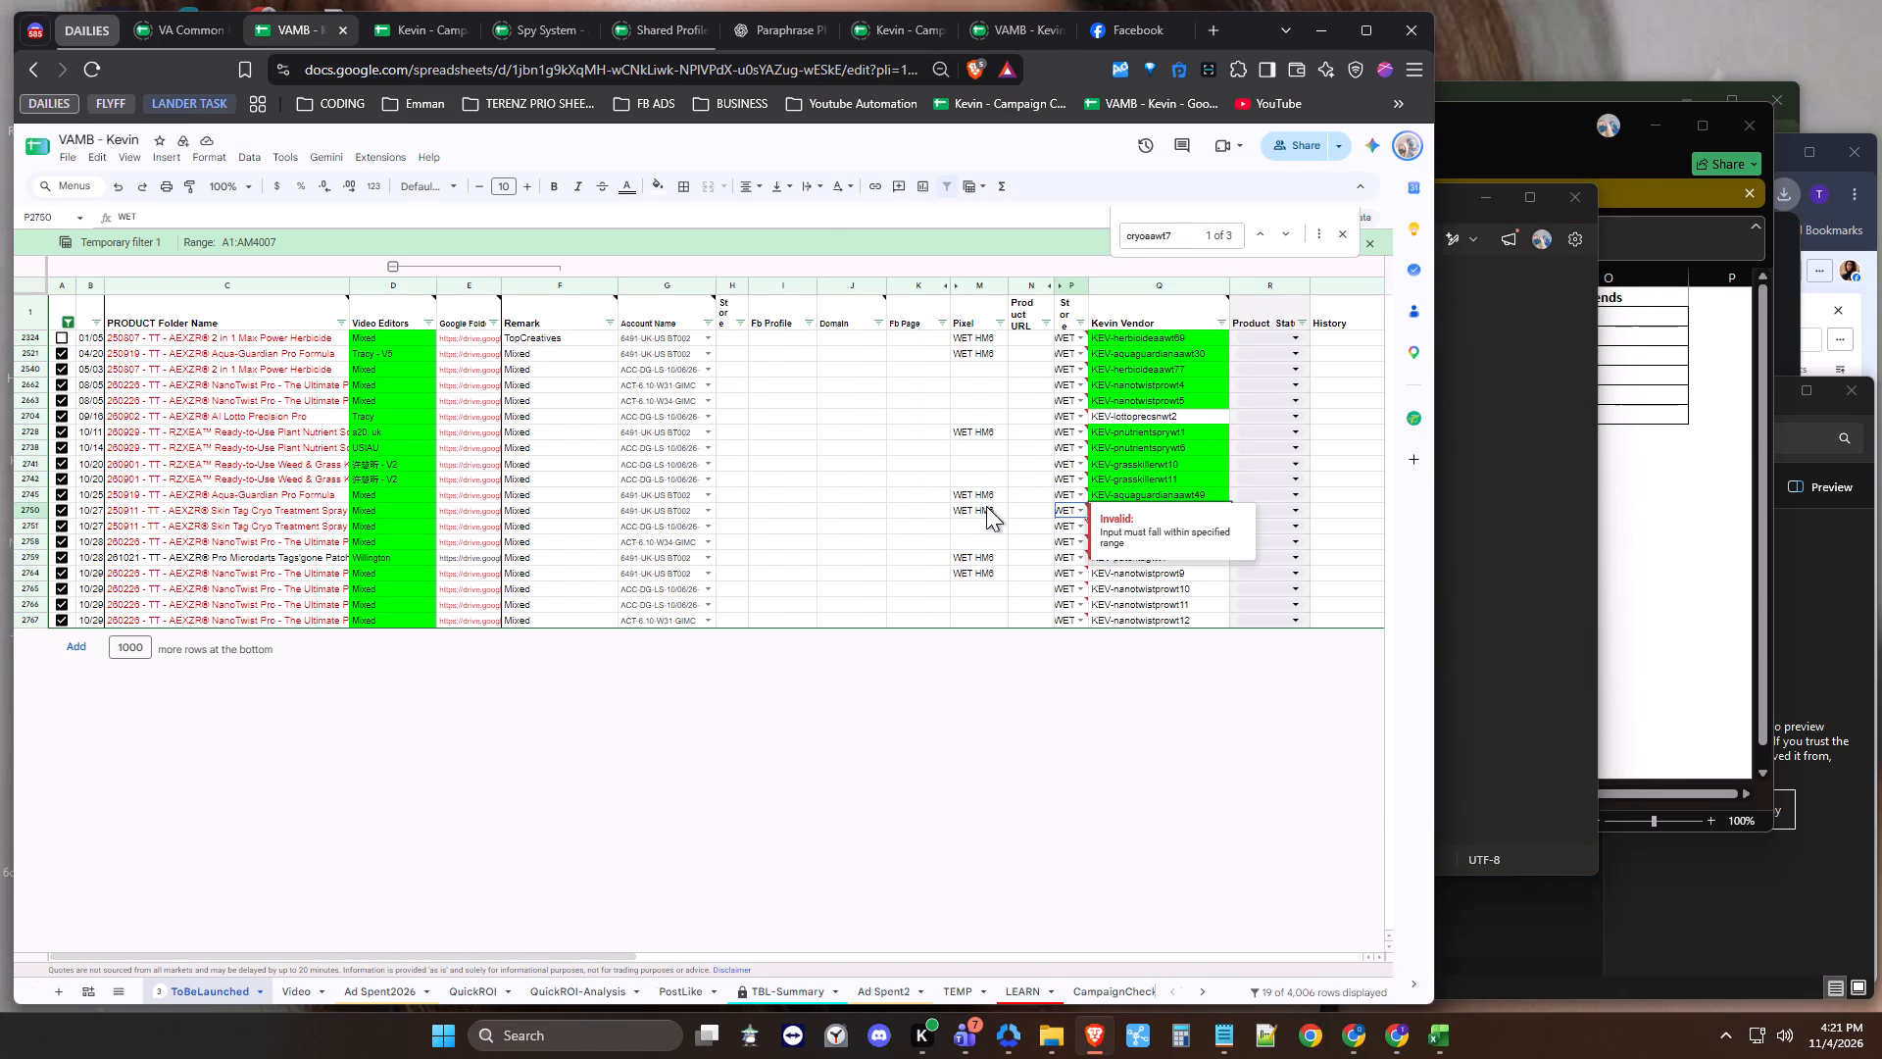
{"action": "left_click", "coordinate": [981, 503]}
{"action": "left_click", "coordinate": [947, 511]}
{"action": "left_click", "coordinate": [60, 508]}
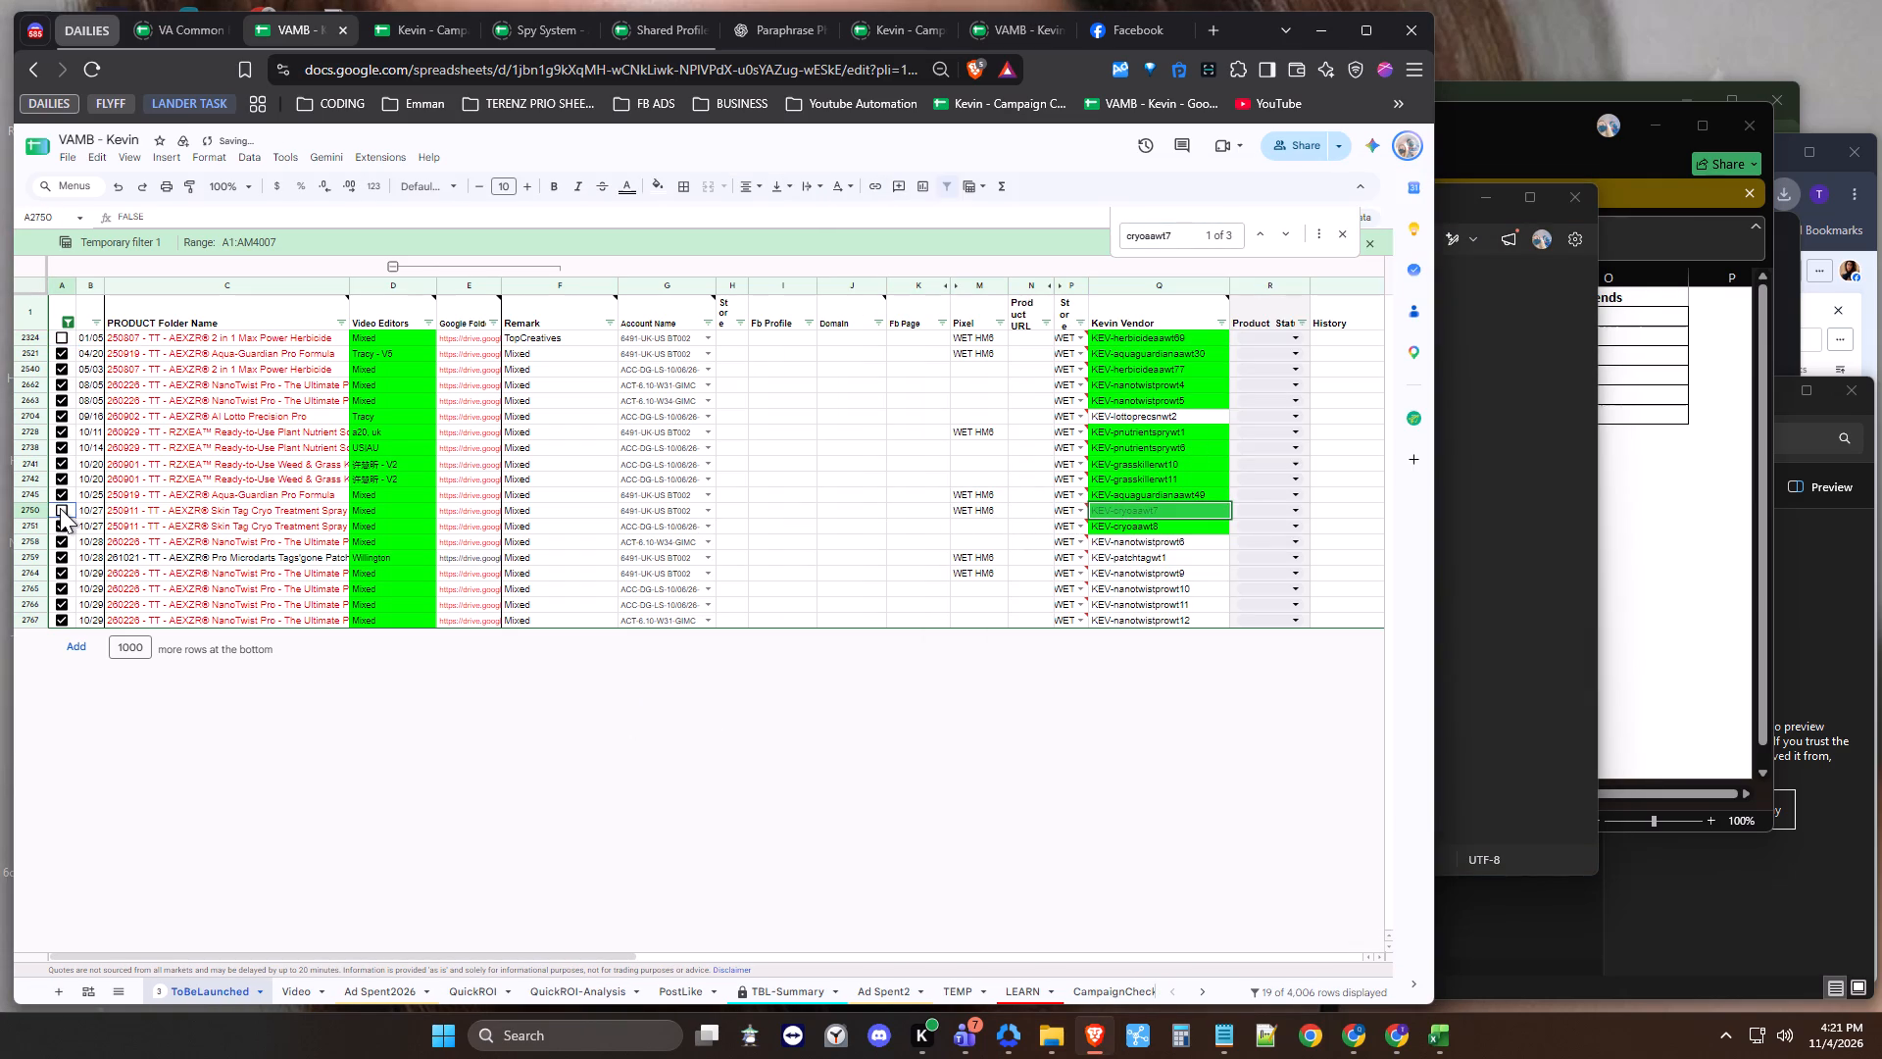
{"action": "left_click", "coordinate": [1533, 509]}
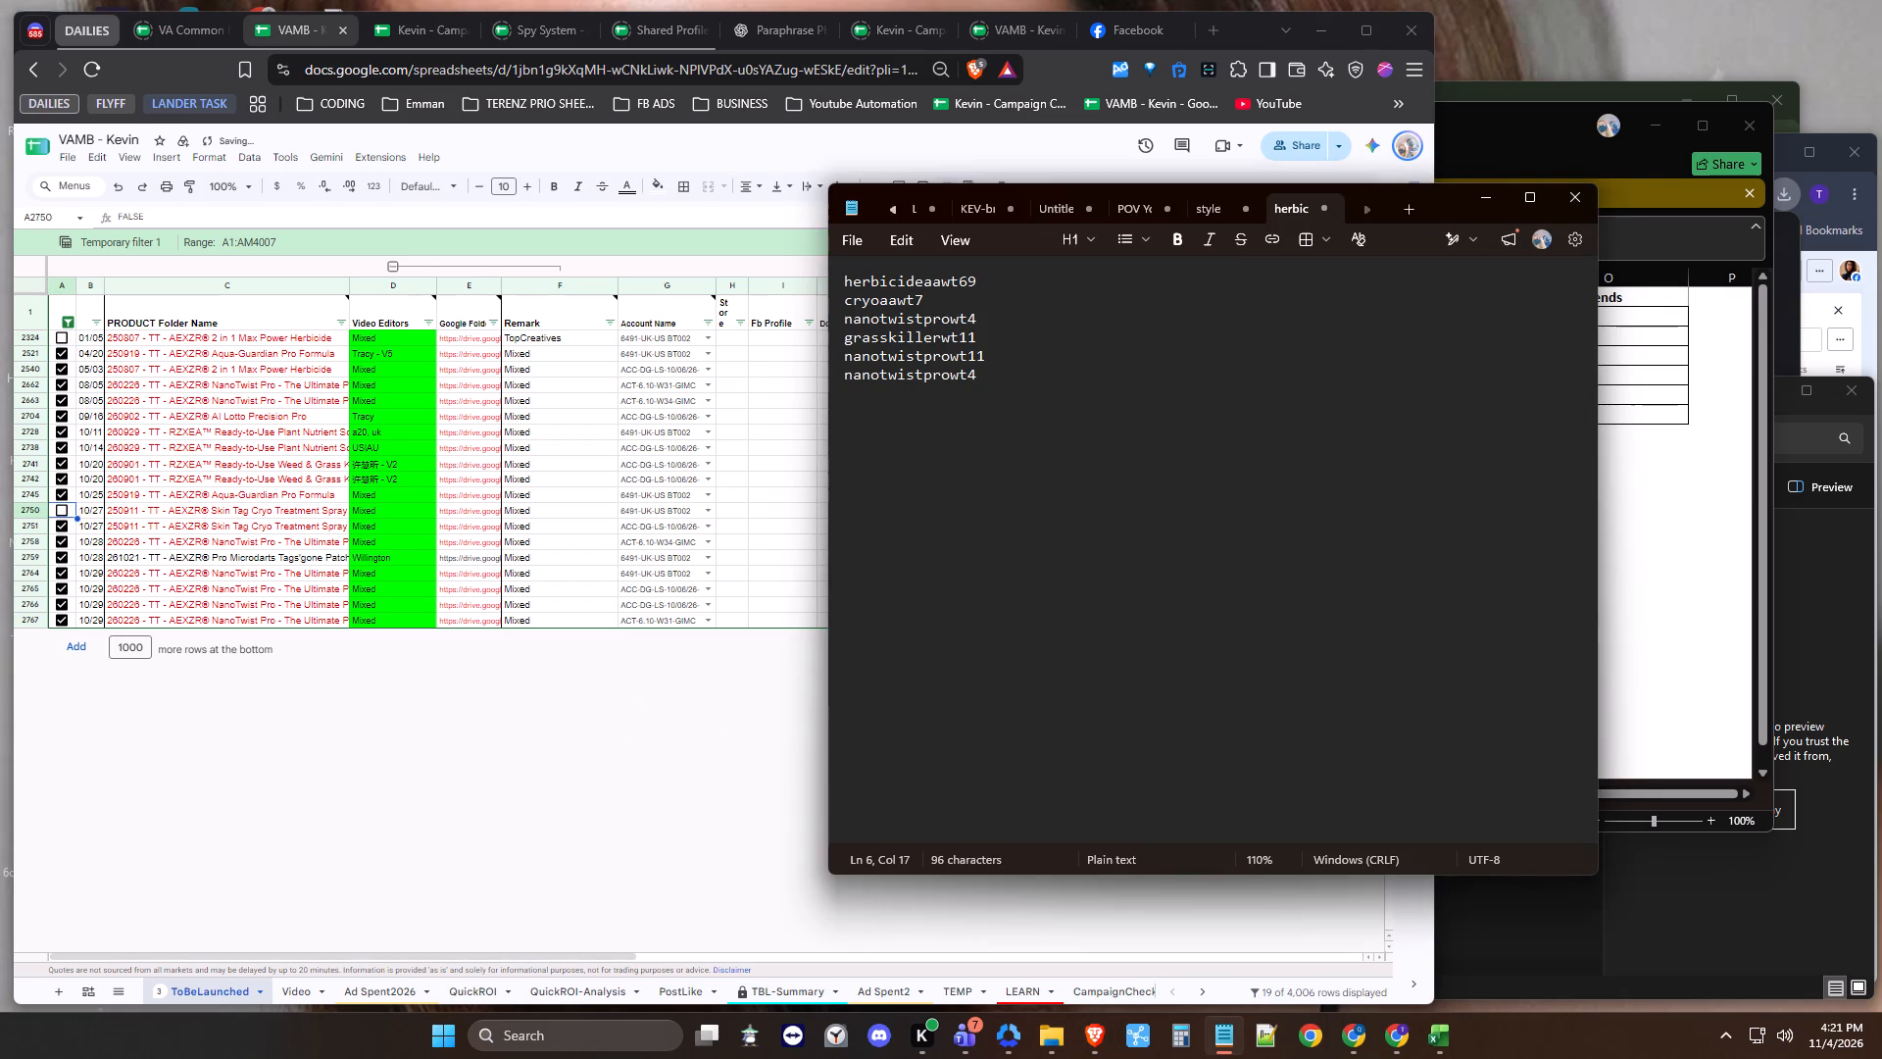
{"action": "double_click", "coordinate": [928, 288]}
{"action": "key", "text": "ctrl+x"}
{"action": "double_click", "coordinate": [894, 298]}
{"action": "key", "text": "ctrl+x"}
Cut the first nanotwistprowt4 entry from the Notepad list, find it in ToBeLaunched and uncheck its row 2662.
{"action": "double_click", "coordinate": [899, 327]}
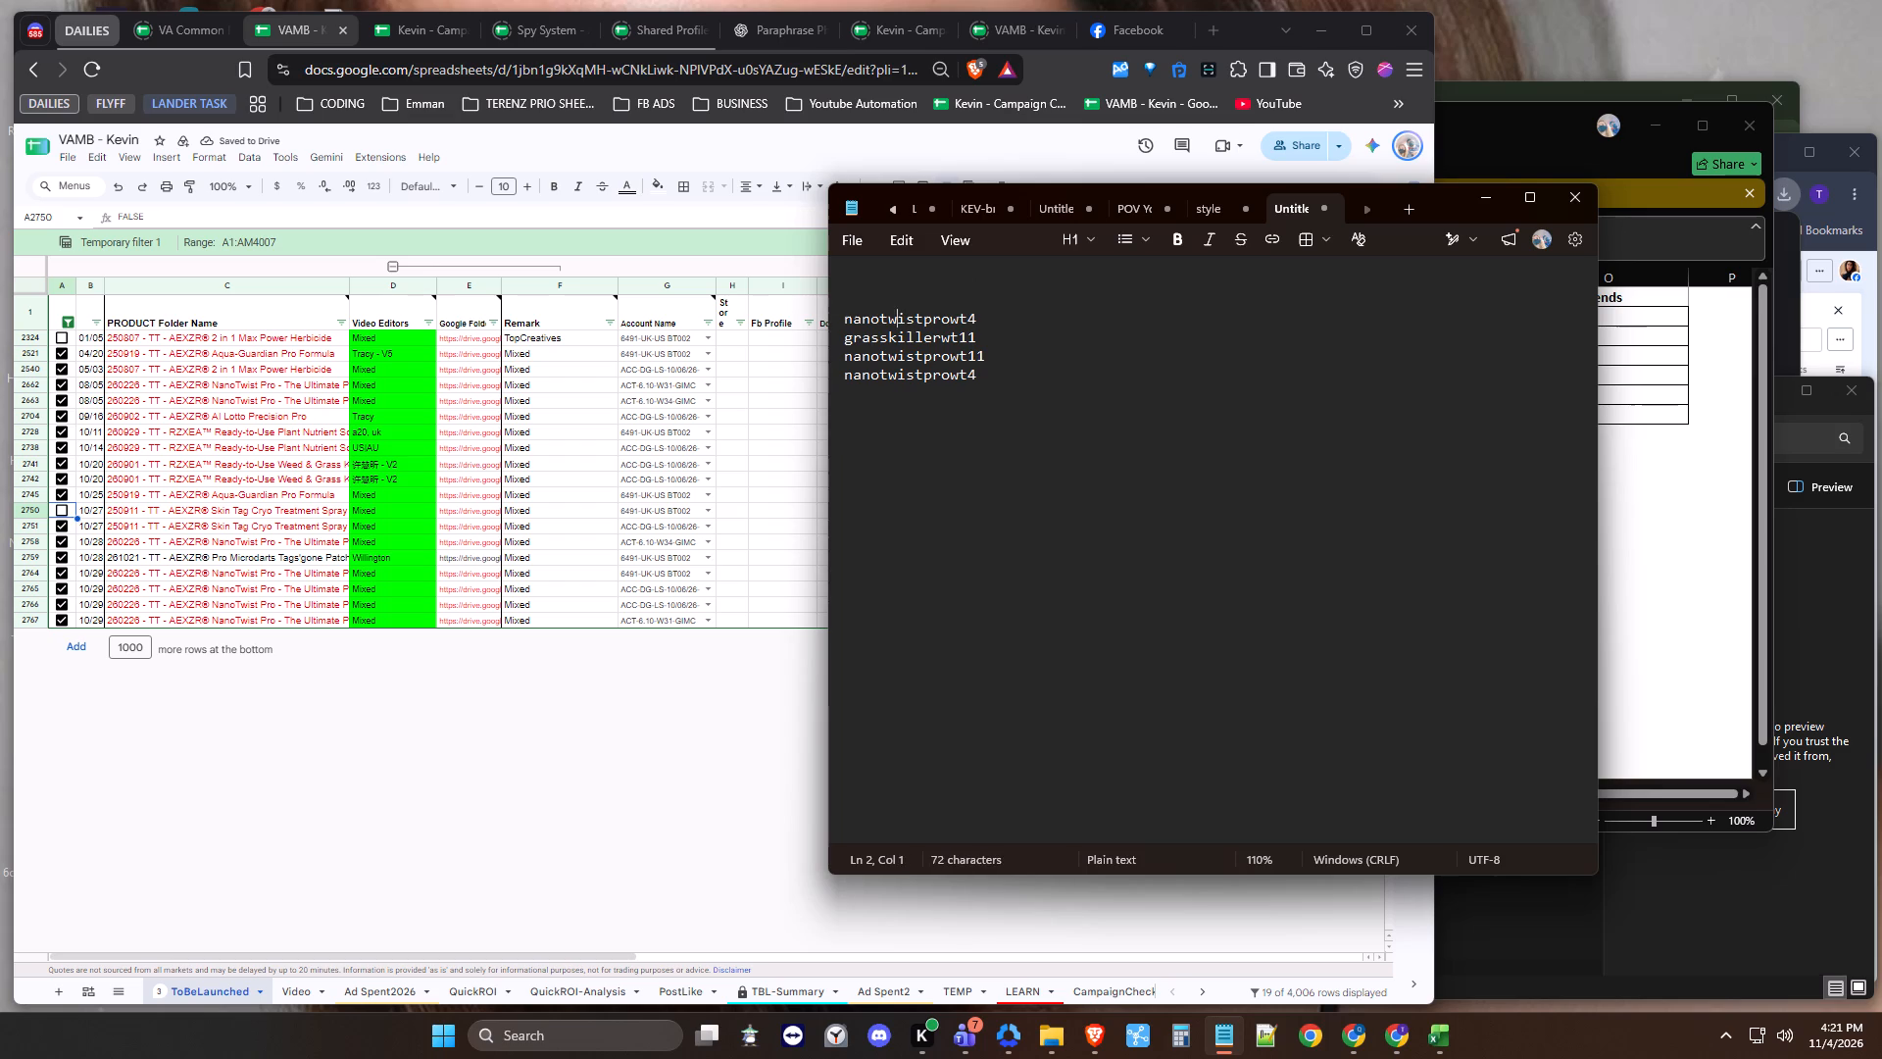
{"action": "key", "text": "ctrl+x"}
{"action": "left_click", "coordinate": [664, 738]}
{"action": "key", "text": "ctrl+f"}
{"action": "key", "text": "ctrl+v"}
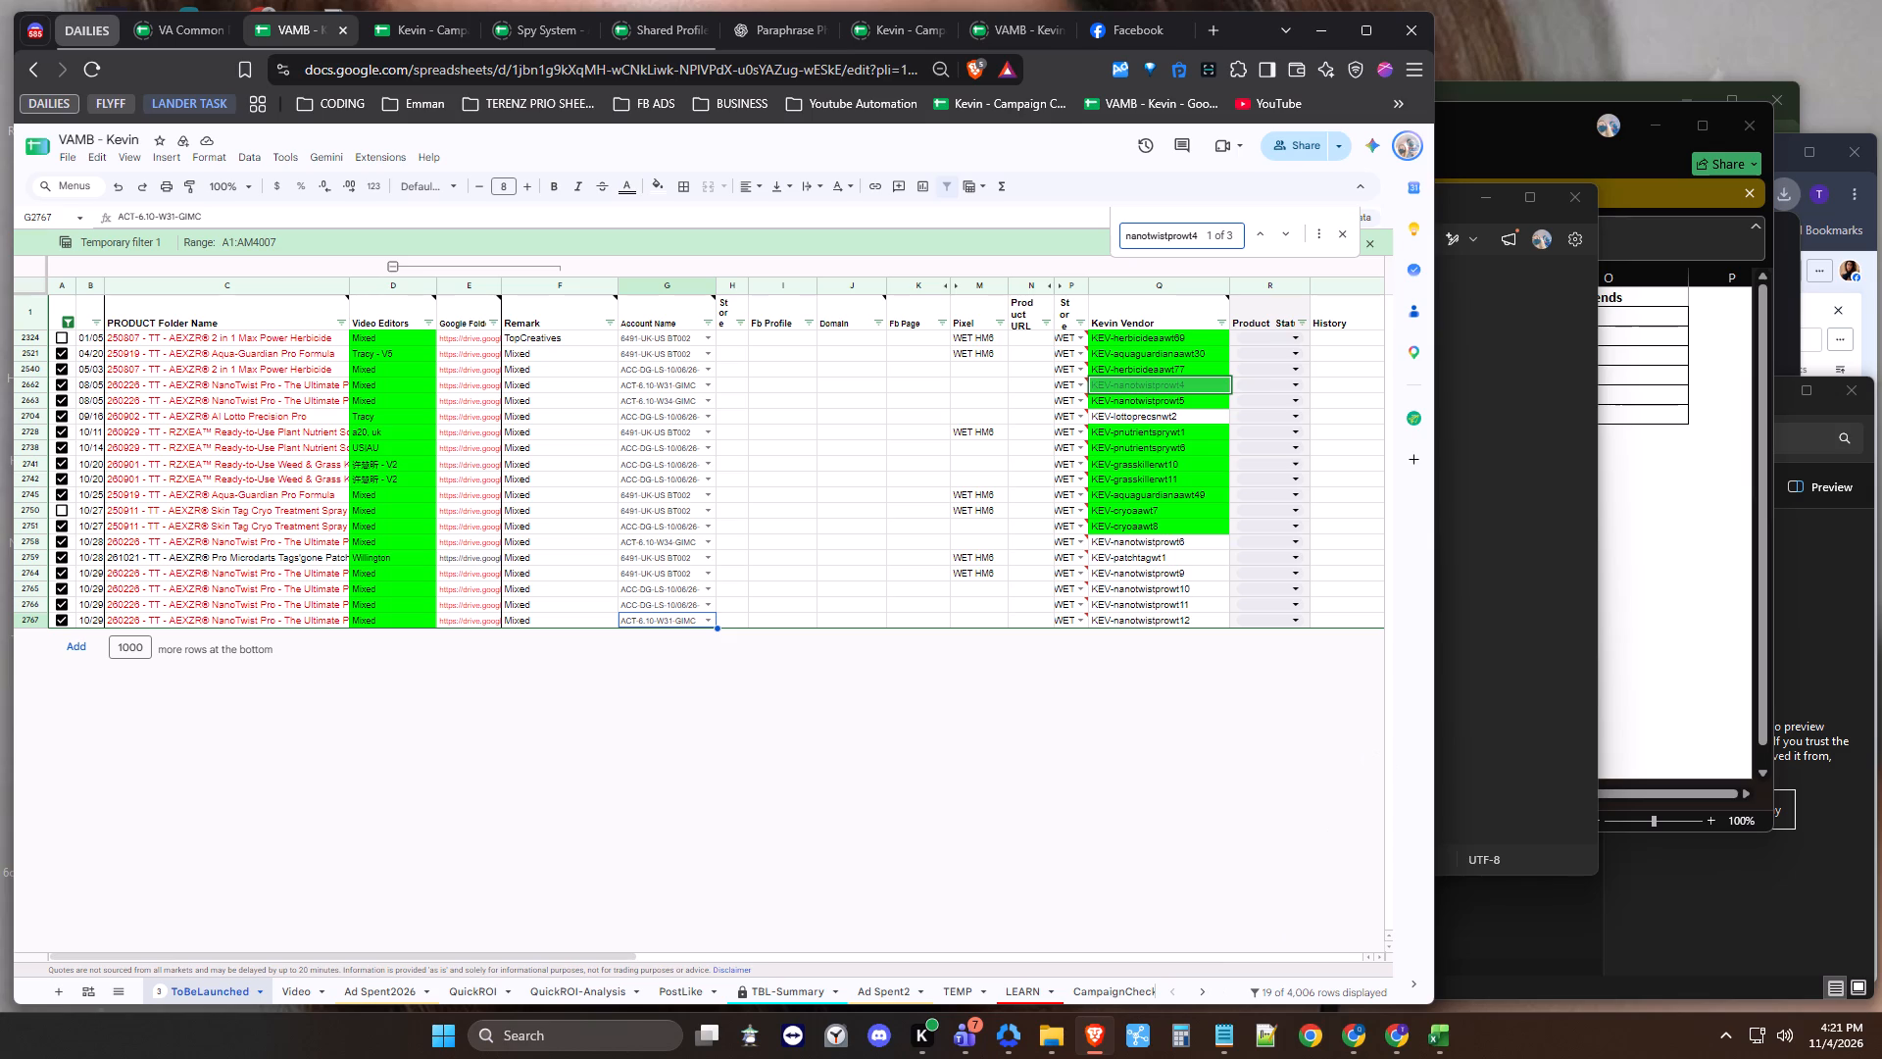
{"action": "left_click", "coordinate": [39, 382]}
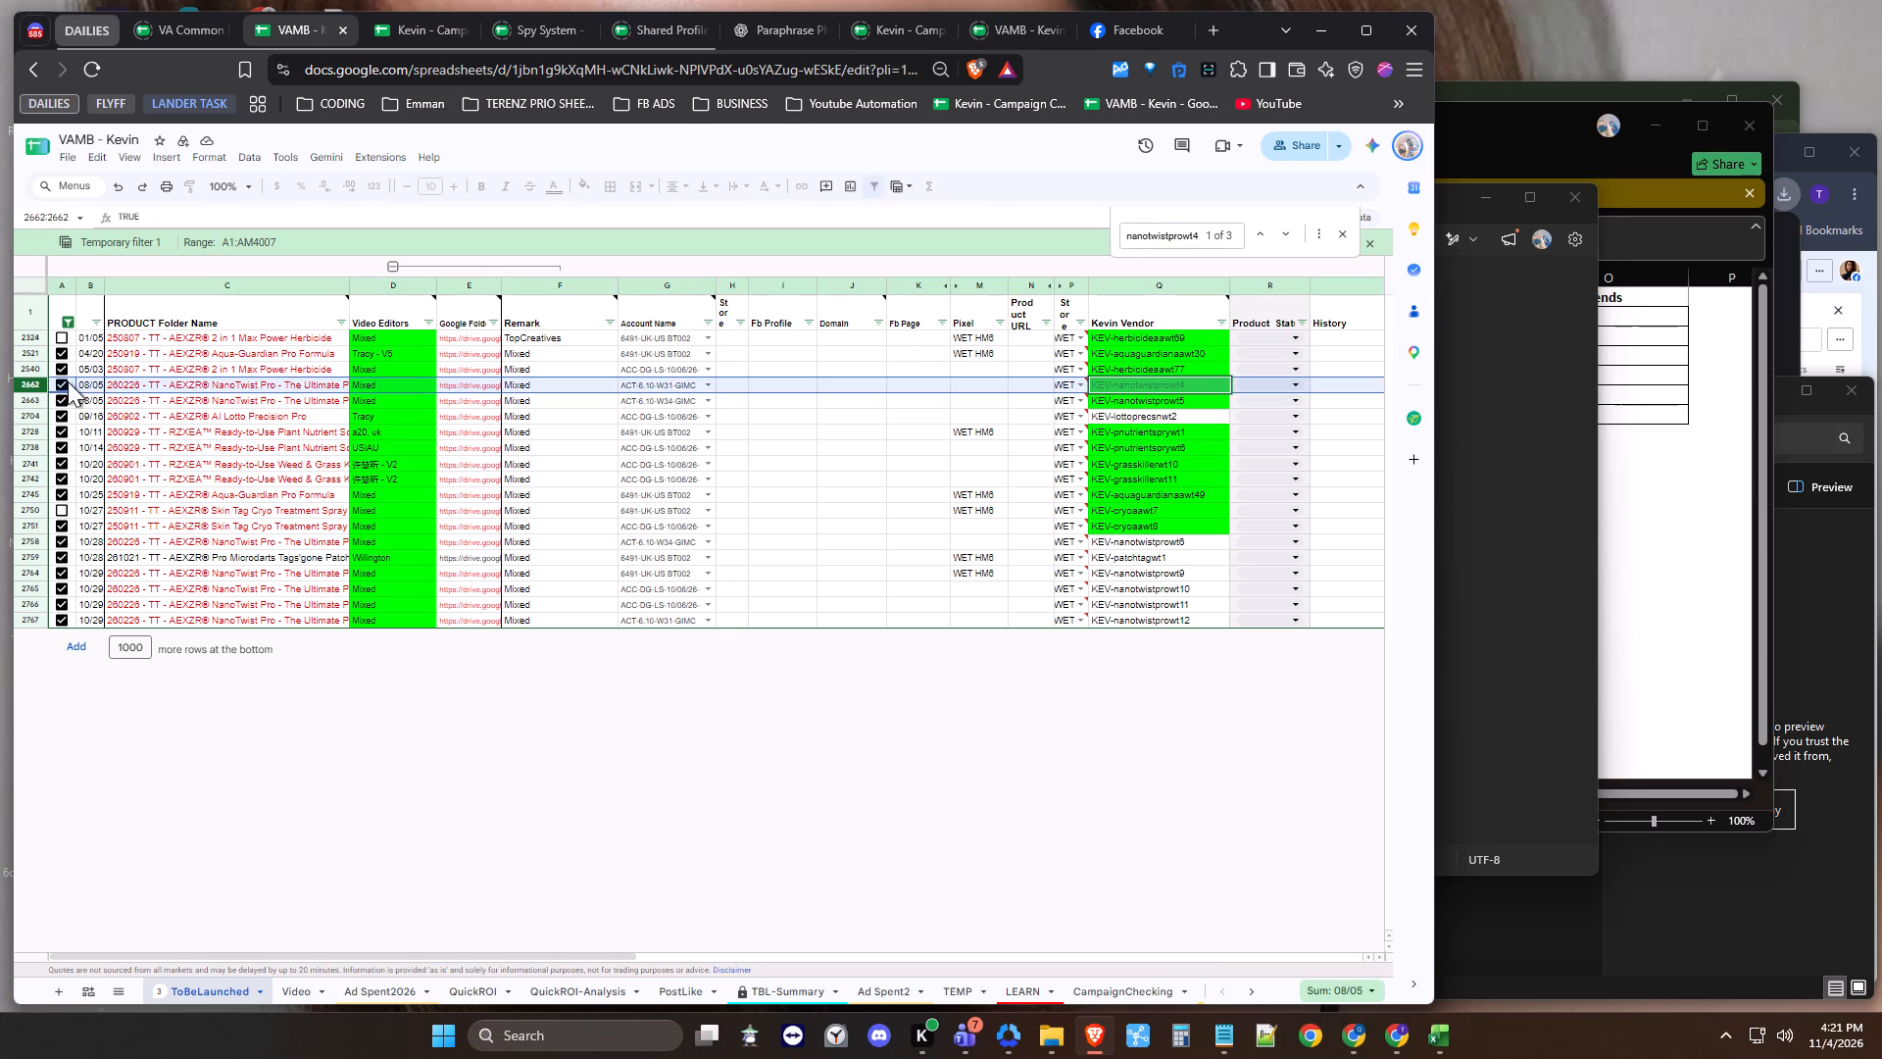
{"action": "left_click", "coordinate": [61, 381]}
Cut grasskillerwt11 from the Notepad list, find it in the ToBeLaunched sheet and uncheck its row 2742.
{"action": "left_click", "coordinate": [1559, 559]}
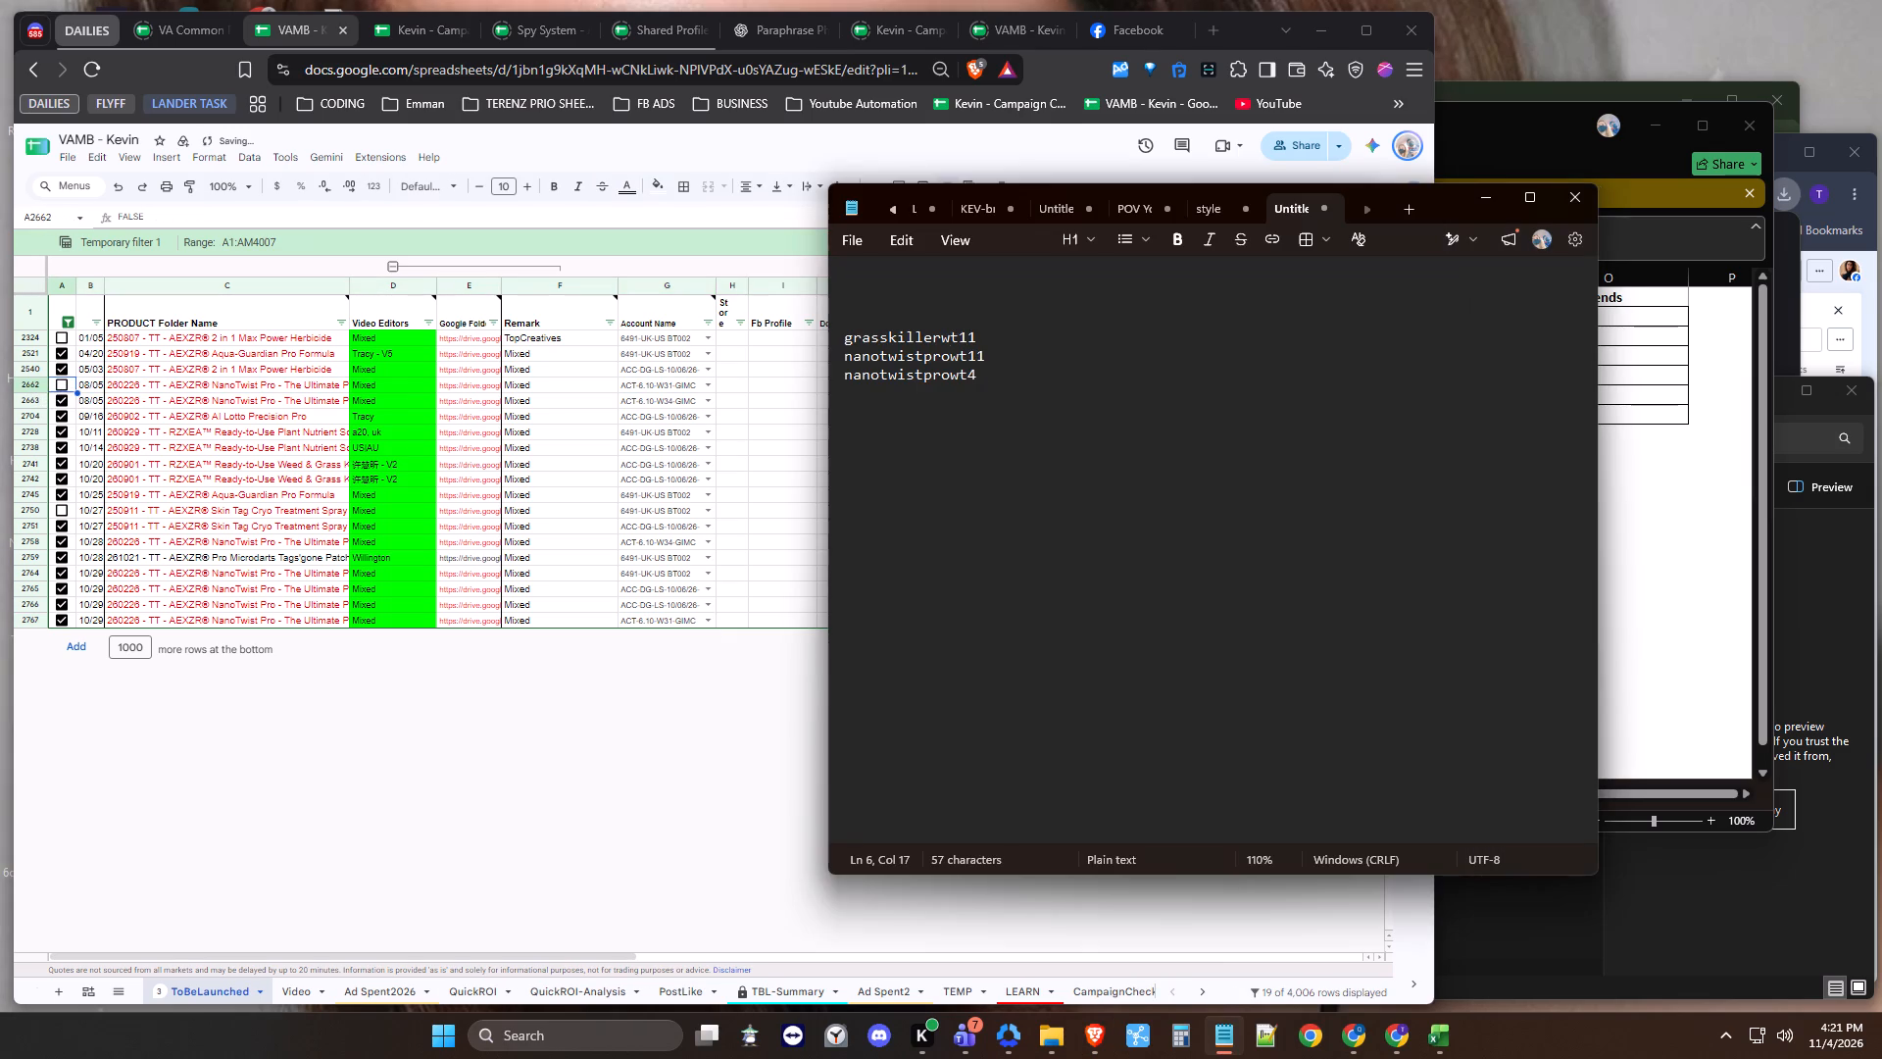
{"action": "double_click", "coordinate": [948, 331]}
{"action": "key", "text": "ctrl+x"}
{"action": "left_click", "coordinate": [673, 782]}
{"action": "key", "text": "ctrl+f"}
{"action": "key", "text": "ctrl+v"}
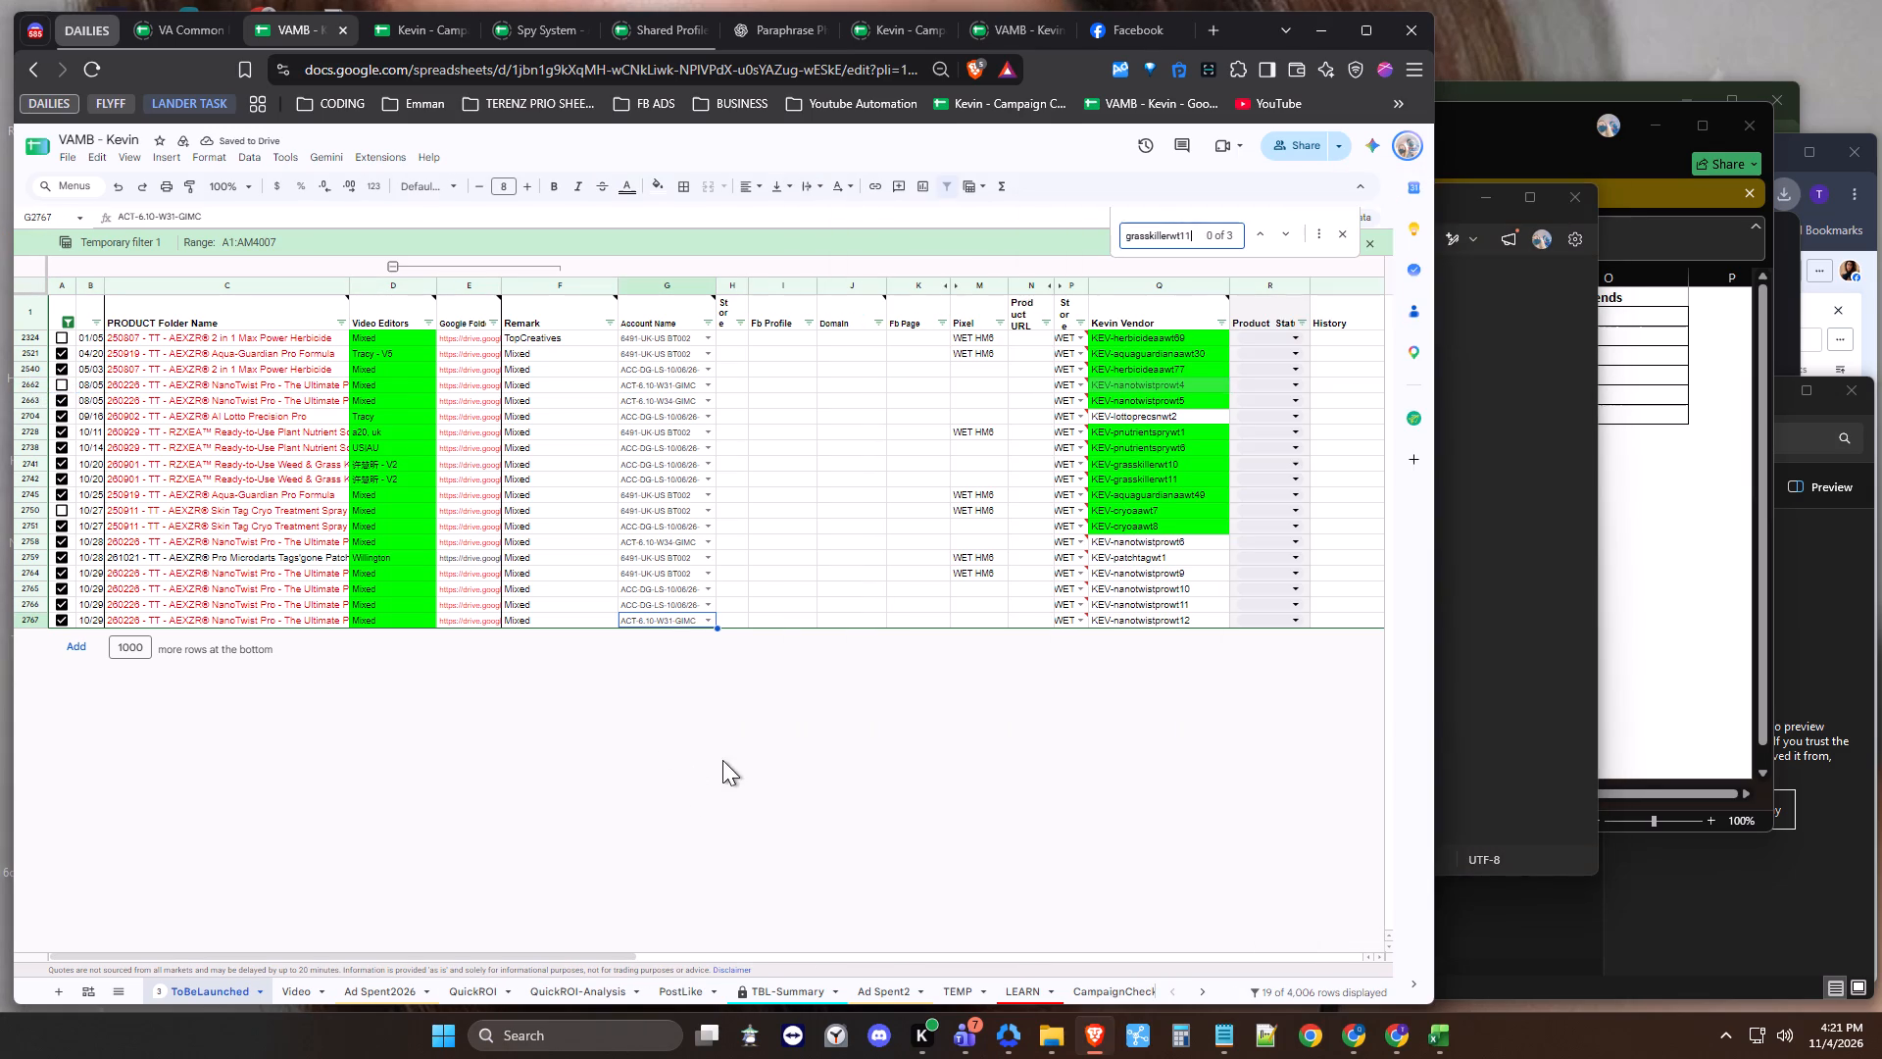
{"action": "key", "text": "BackSpace"}
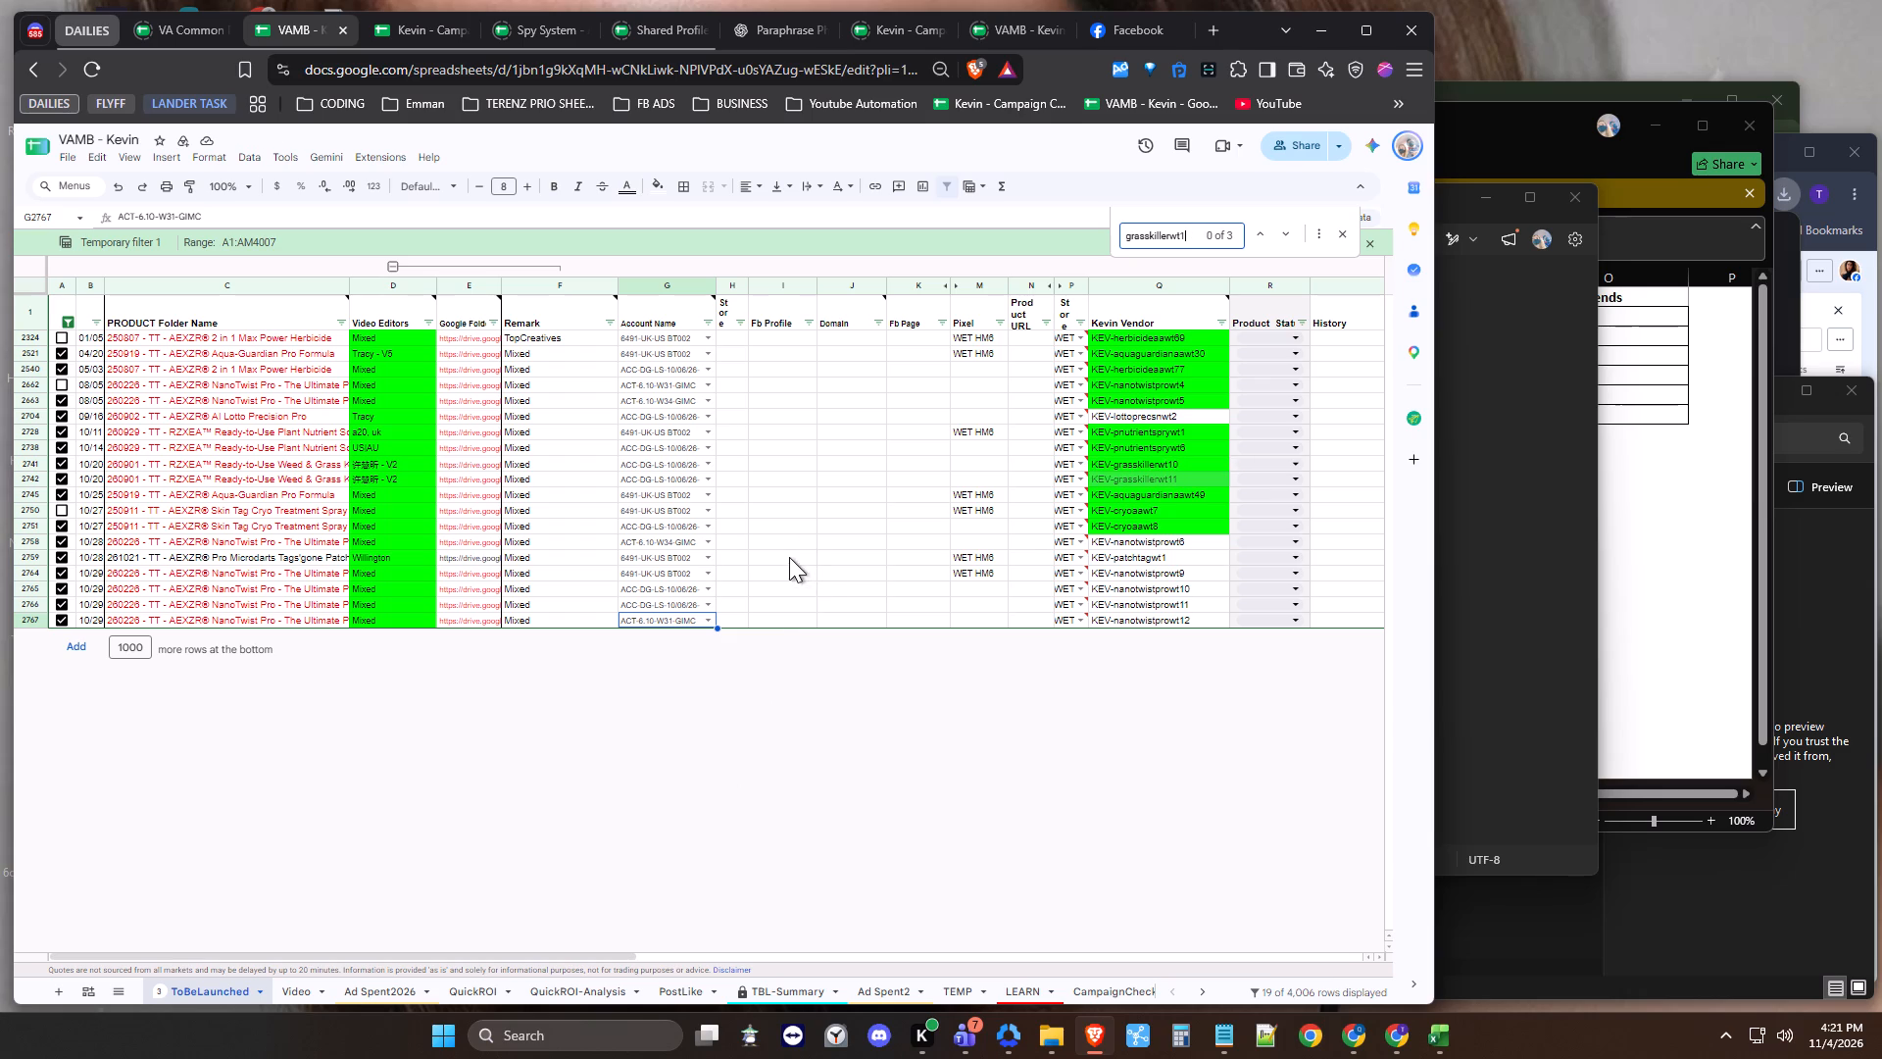
{"action": "key", "text": "1"}
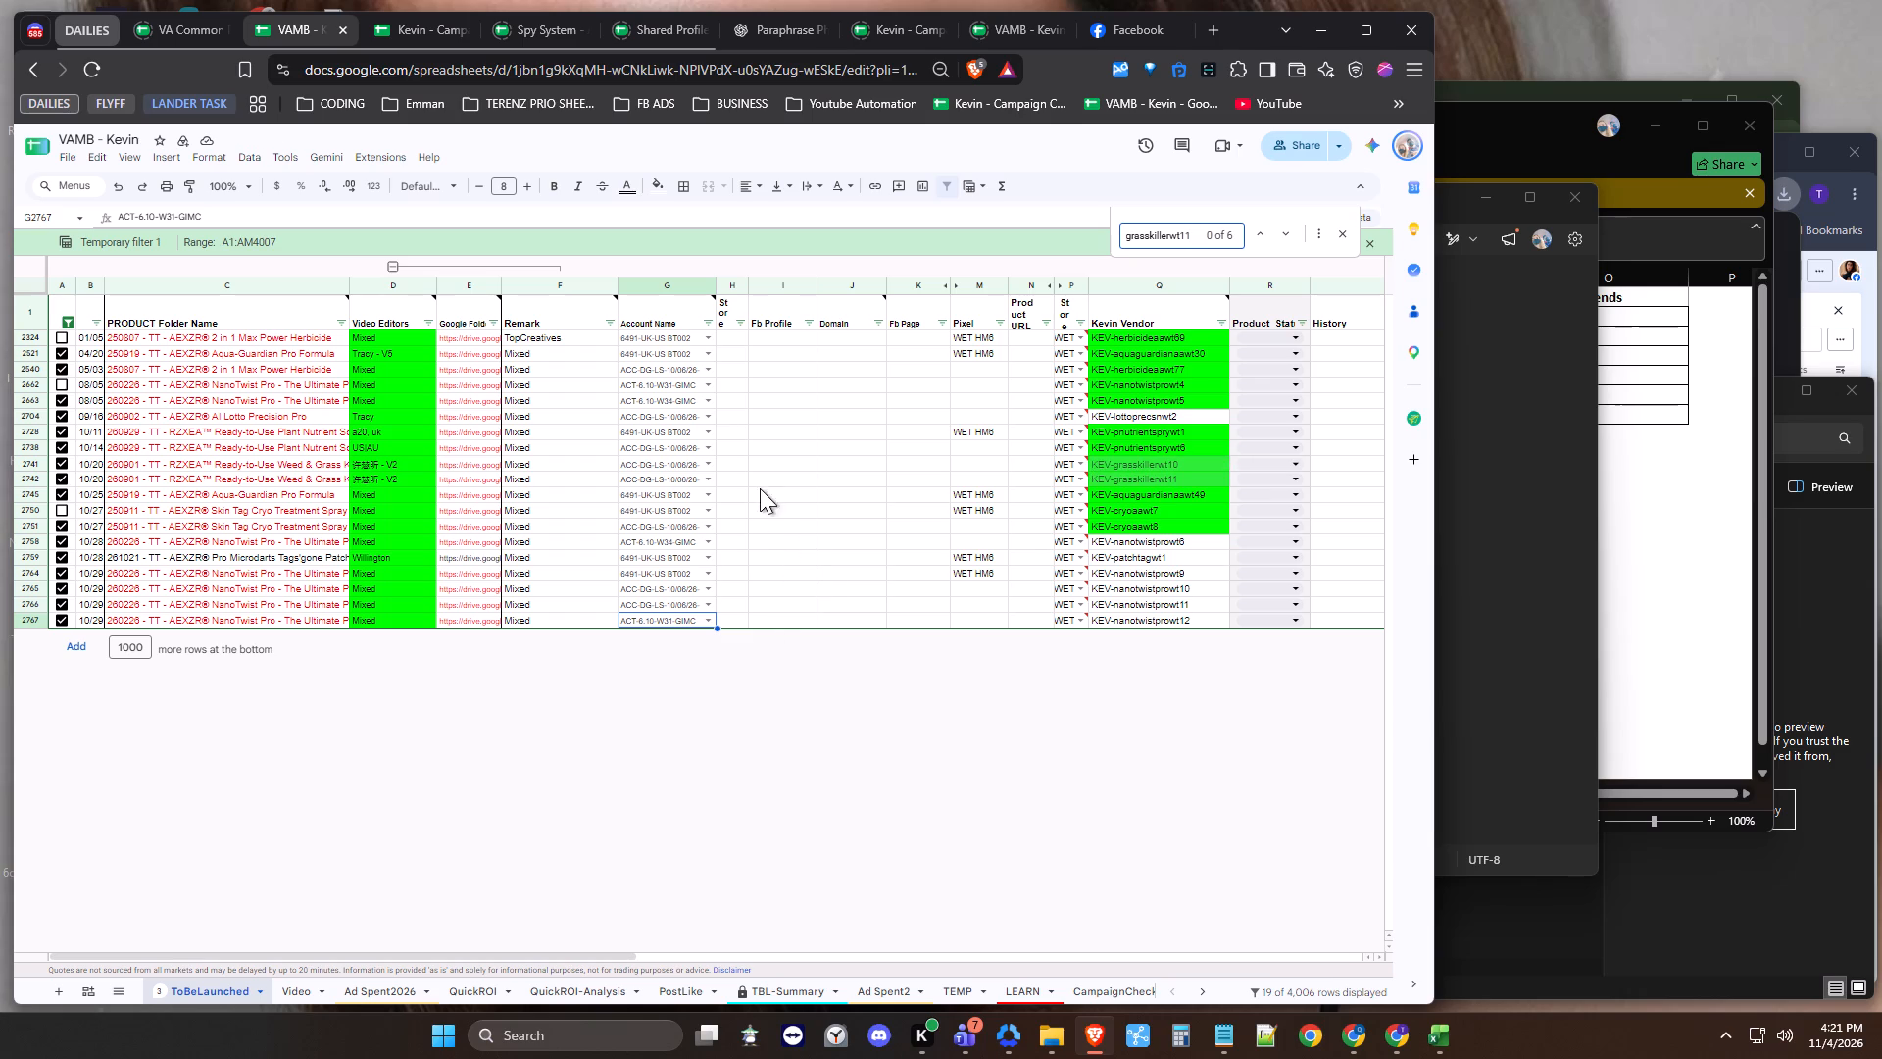
{"action": "left_click", "coordinate": [37, 467]}
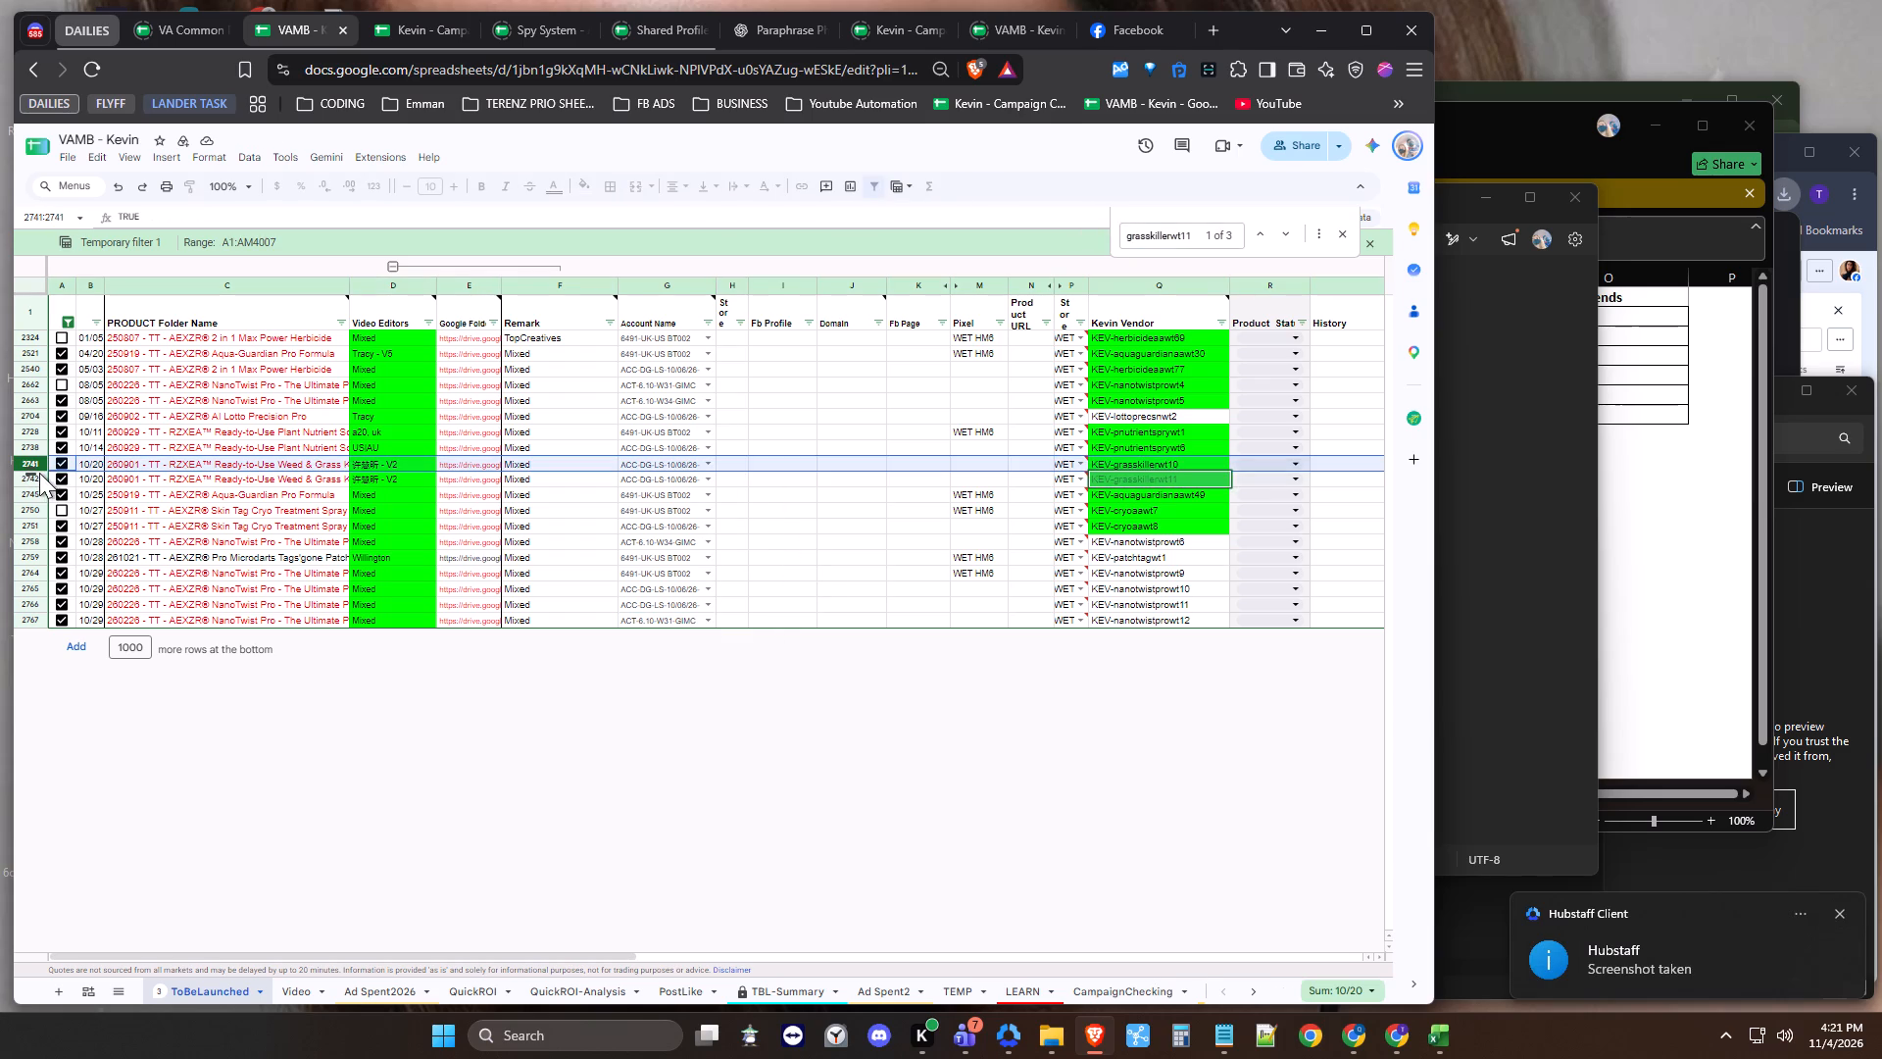
{"action": "left_click", "coordinate": [38, 477]}
{"action": "left_click", "coordinate": [58, 475]}
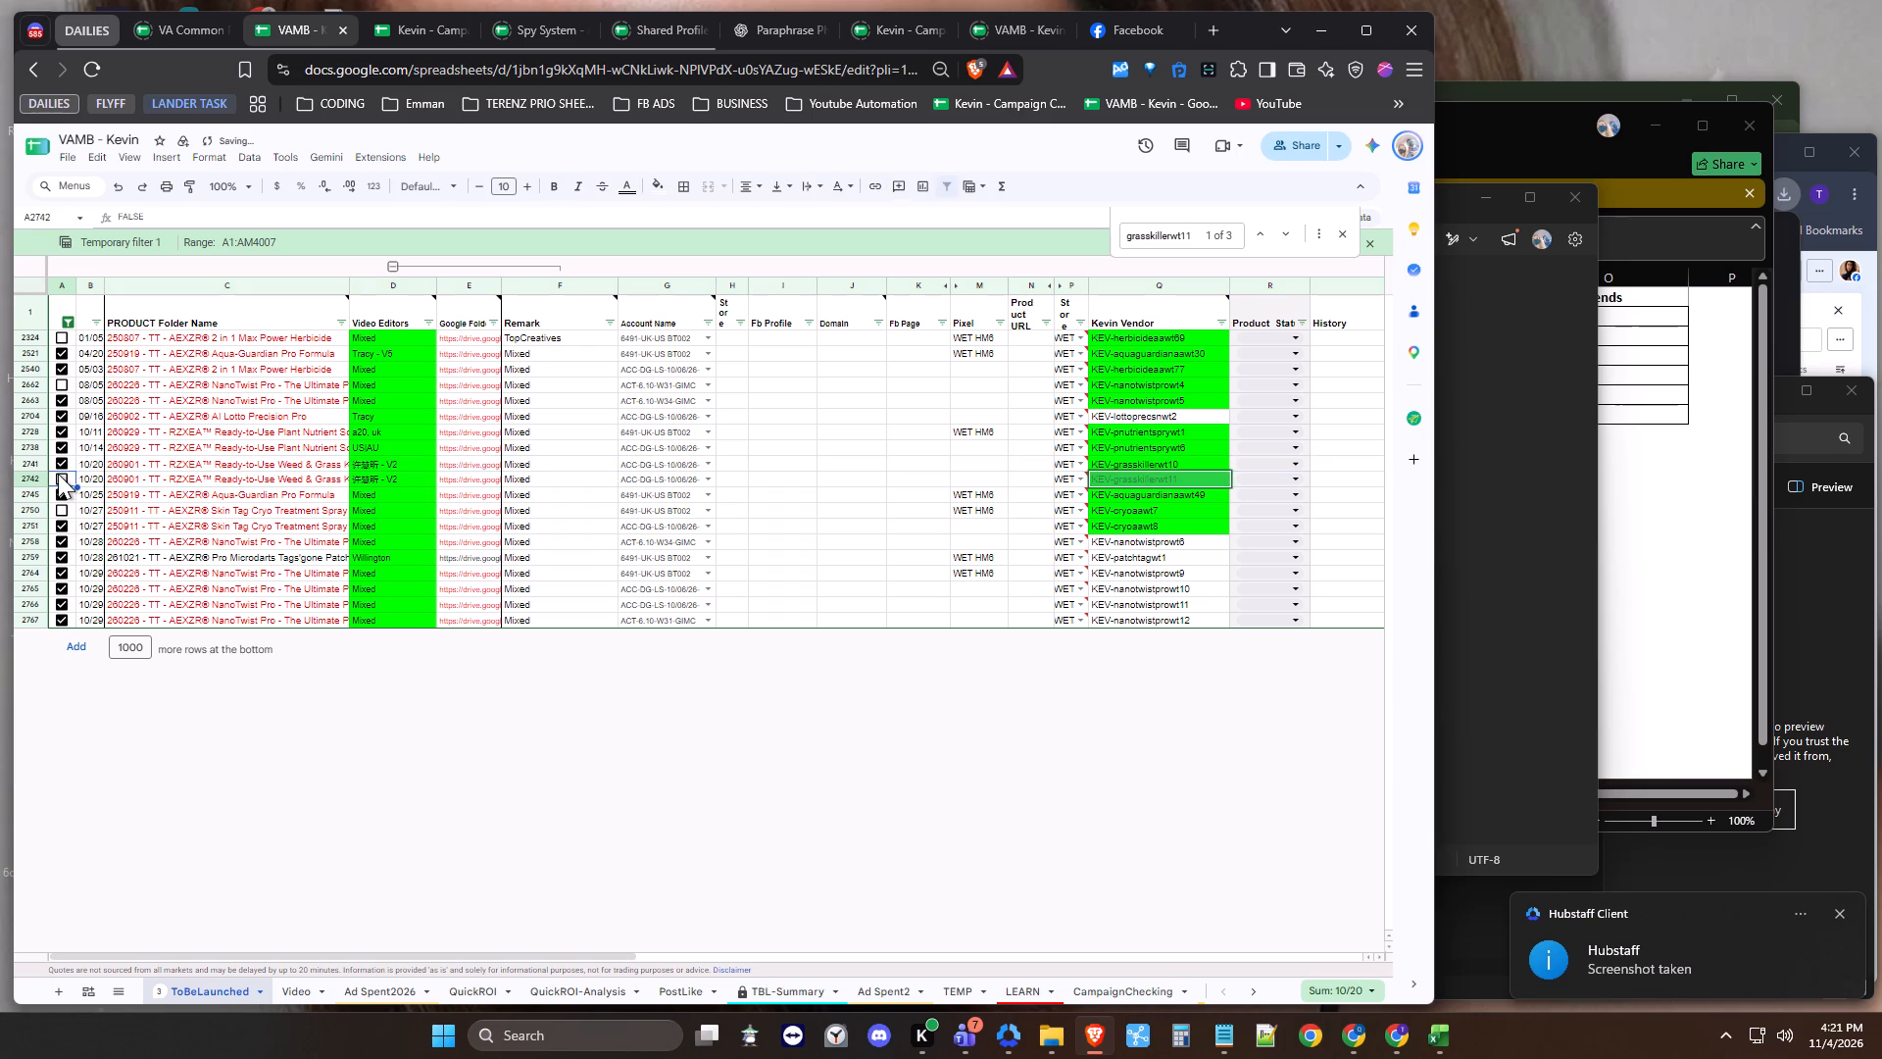
Cut nanotwistprowt11 from the Notepad list, find it in the ToBeLaunched sheet and uncheck its row 2766.
{"action": "left_click", "coordinate": [1487, 570]}
{"action": "double_click", "coordinate": [892, 364]}
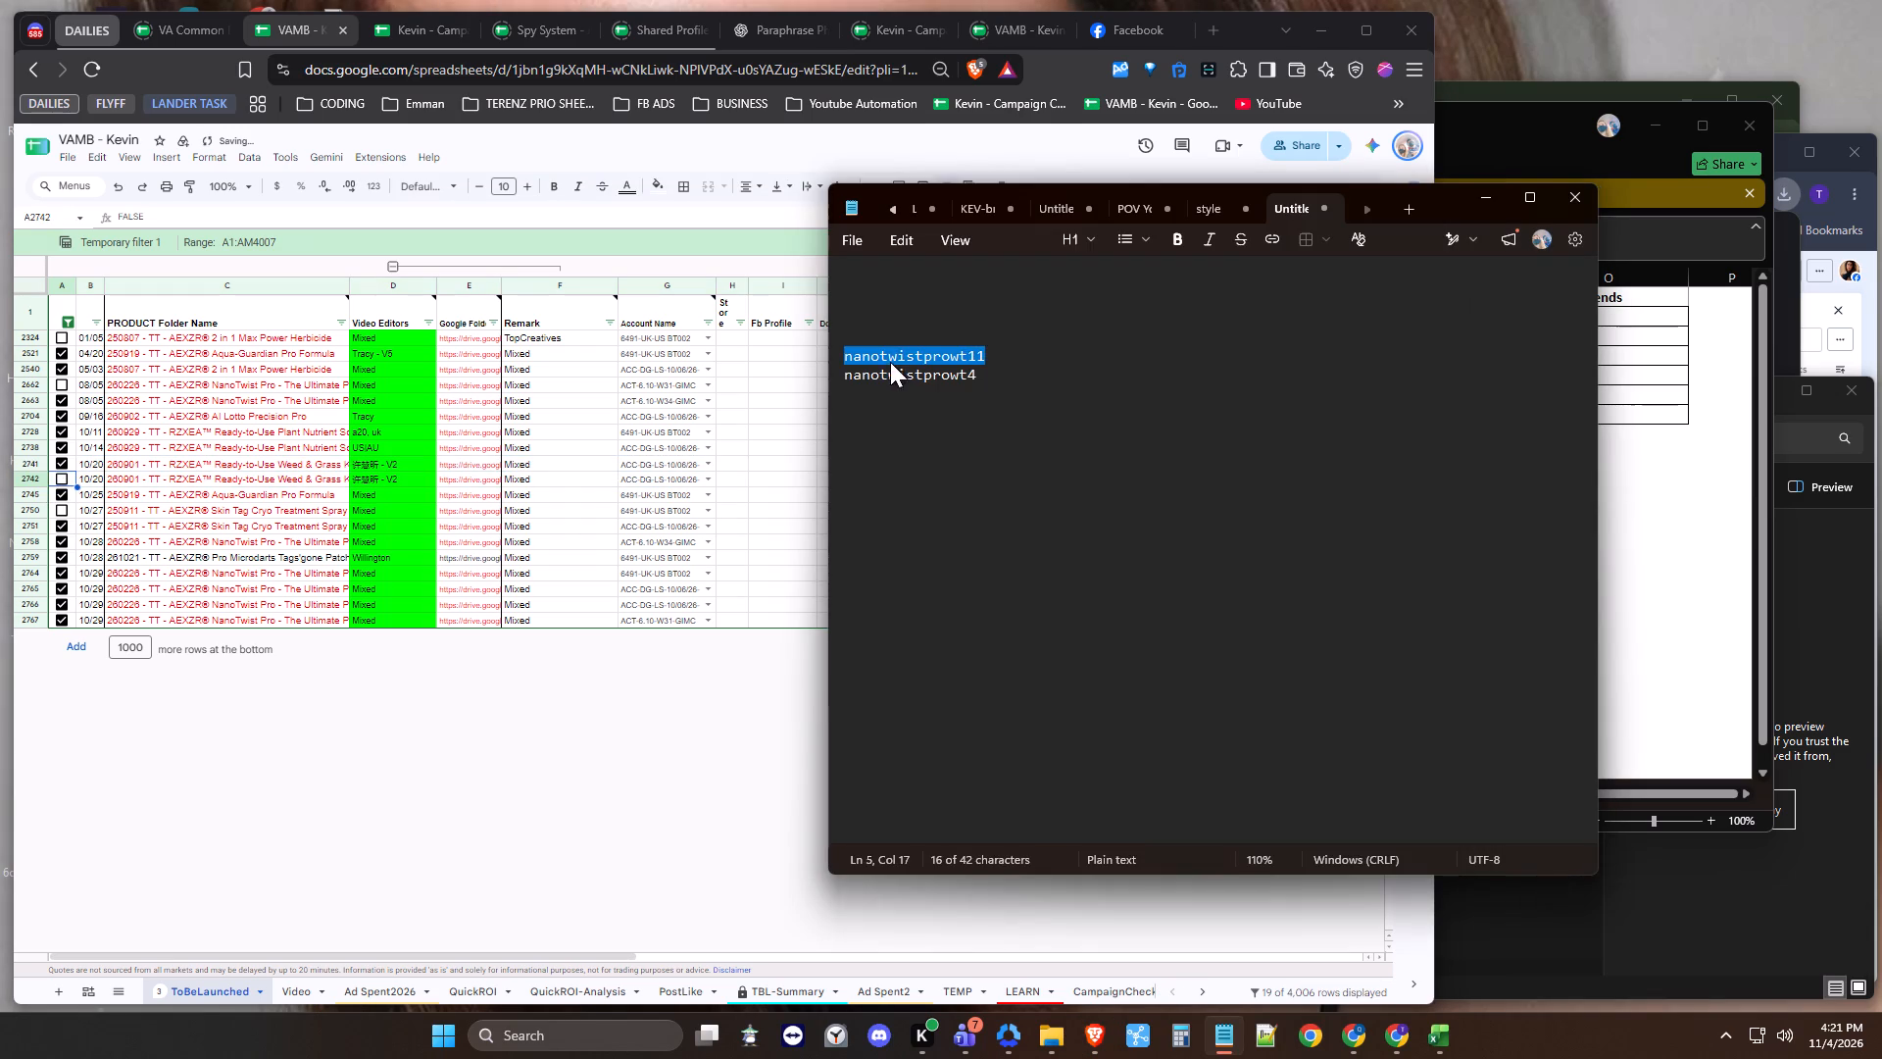
{"action": "key", "text": "ctrl+x"}
{"action": "left_click", "coordinate": [579, 758]}
{"action": "key", "text": "ctrl+f"}
{"action": "key", "text": "ctrl+v"}
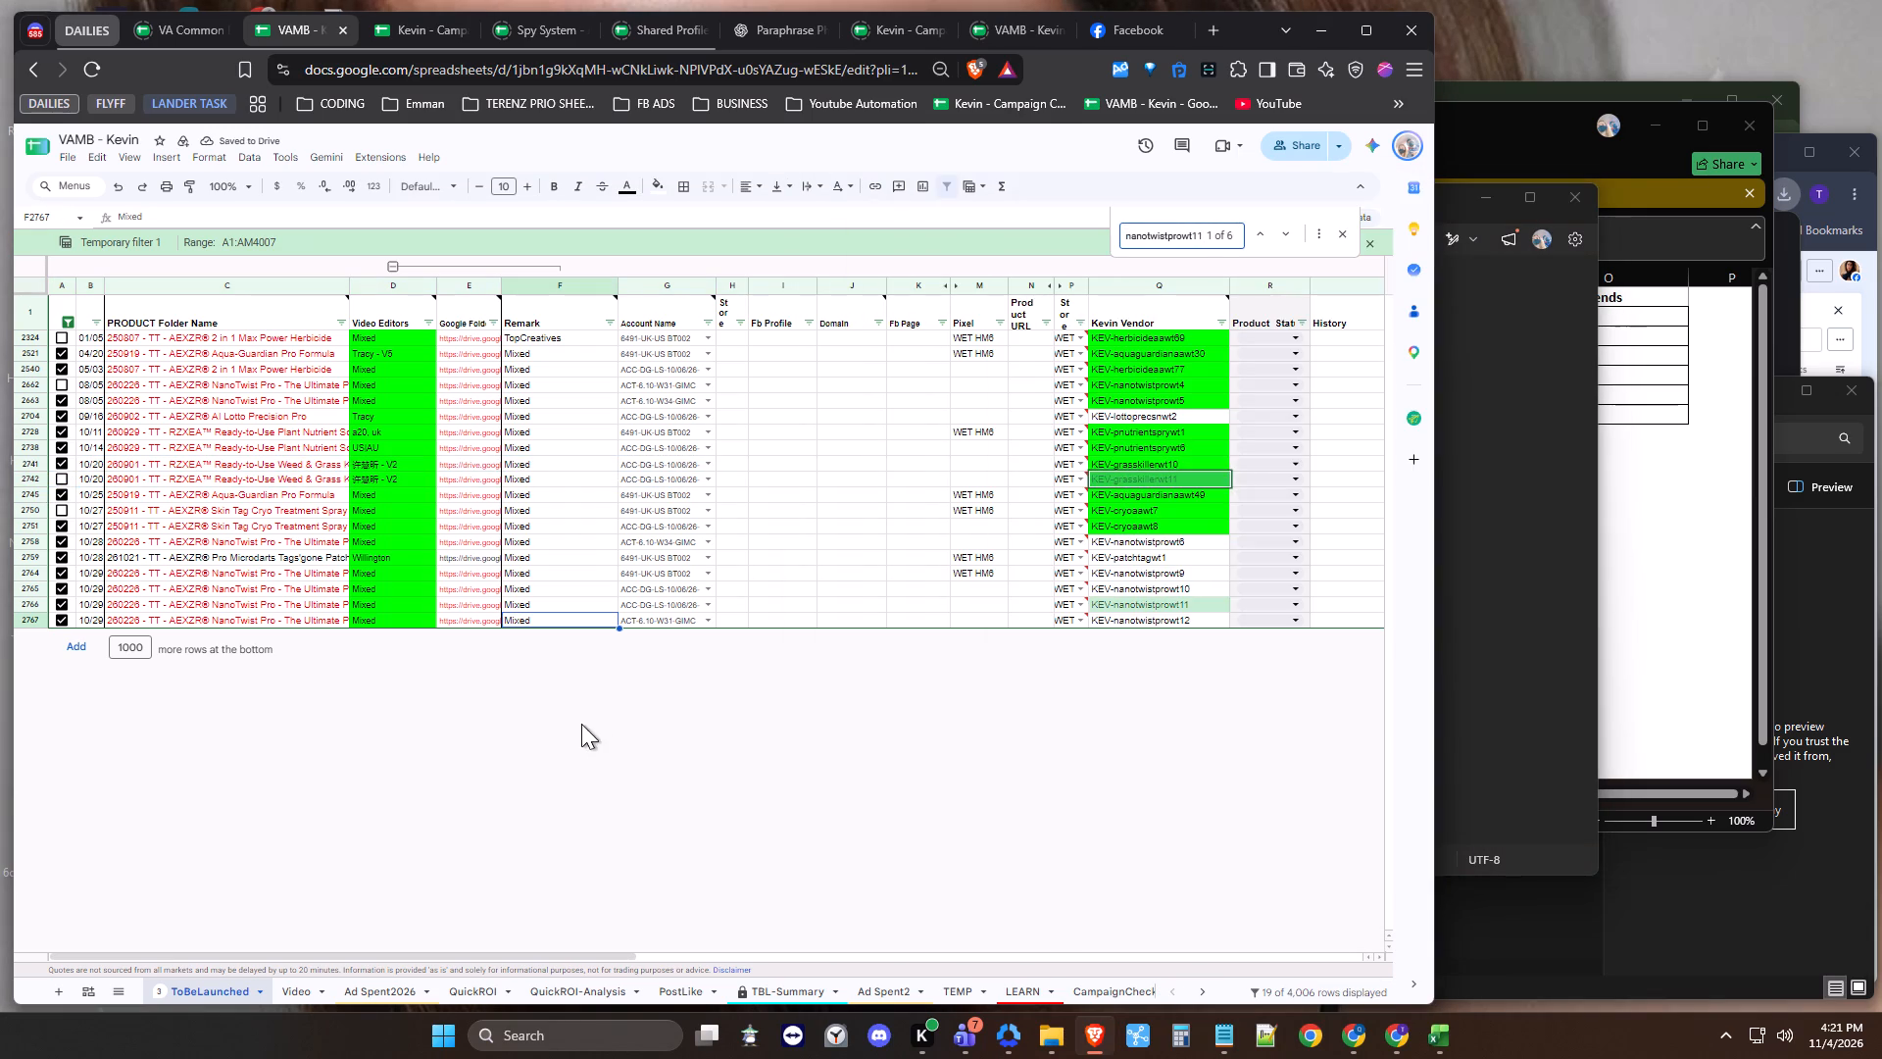
{"action": "left_click", "coordinate": [59, 604]}
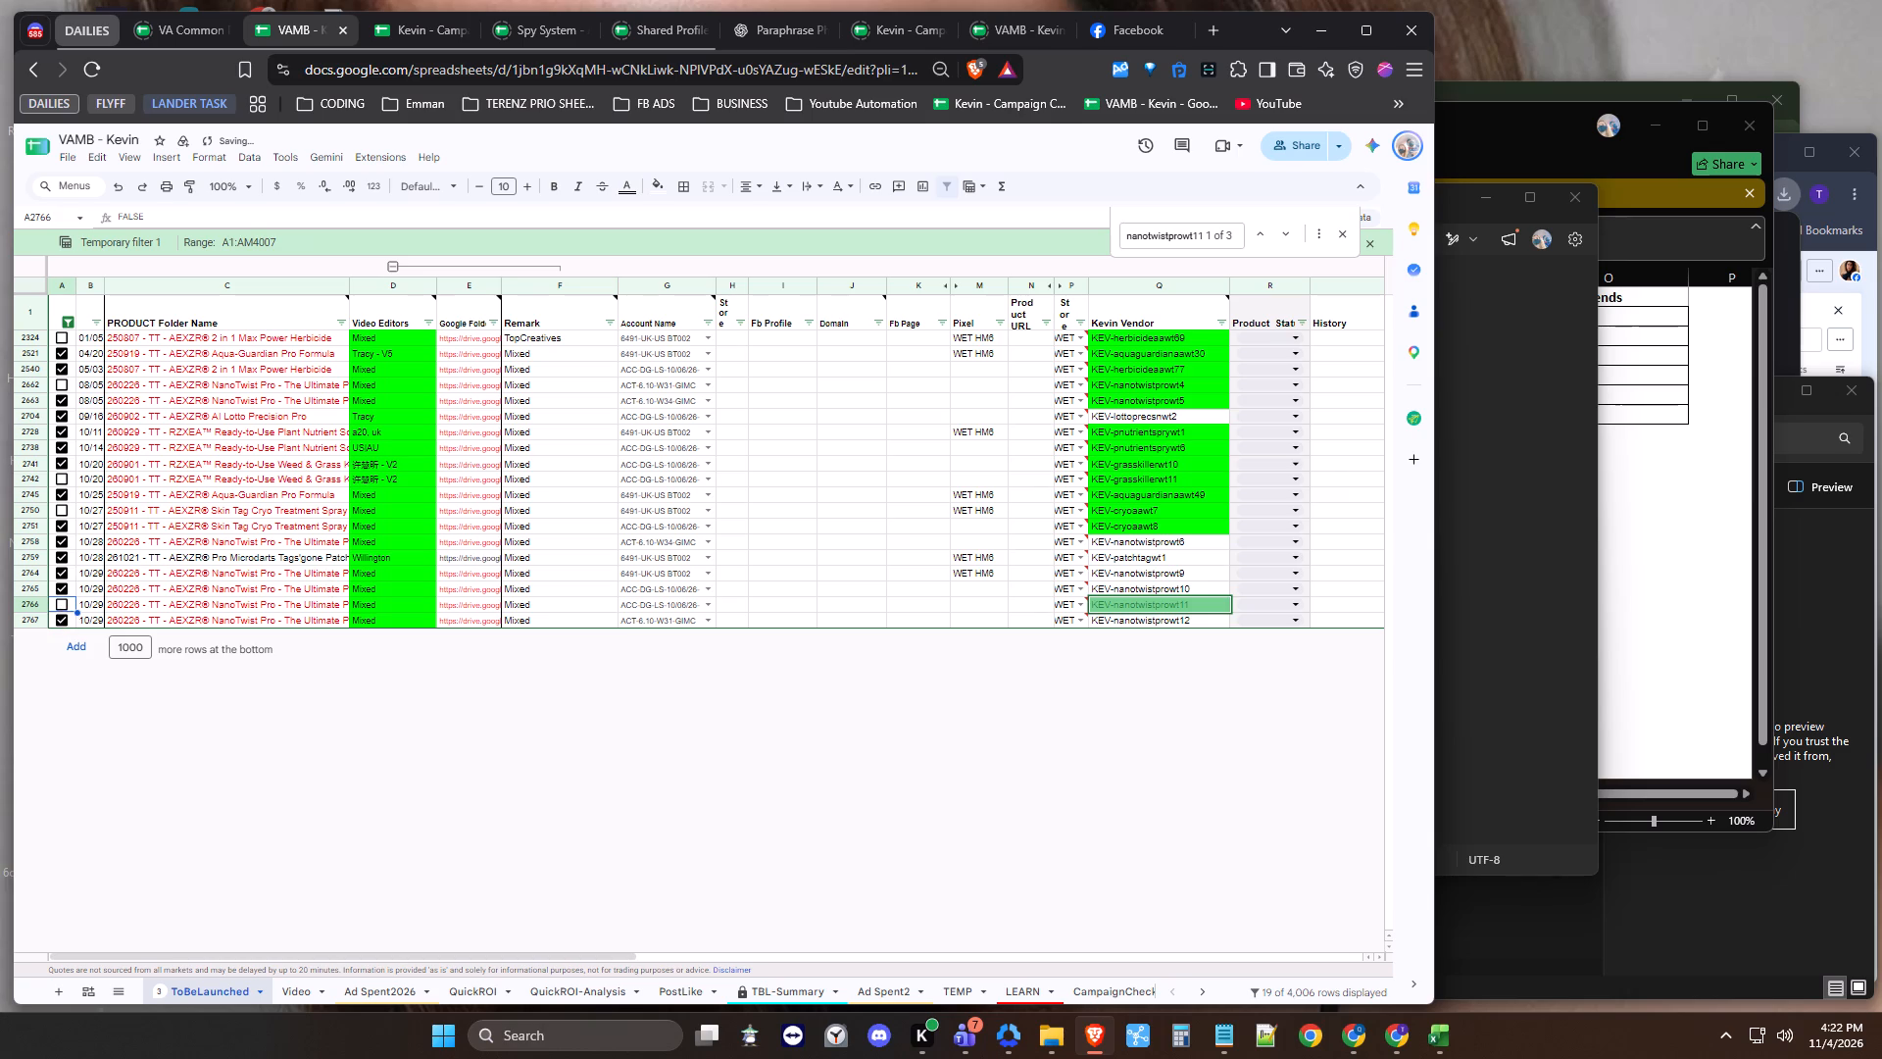
Change the fill of the Kevin Vendor cells from row 2324 to row 2751 to white.
{"action": "left_click_drag", "start_coordinate": [1163, 334], "coordinate": [1140, 534]}
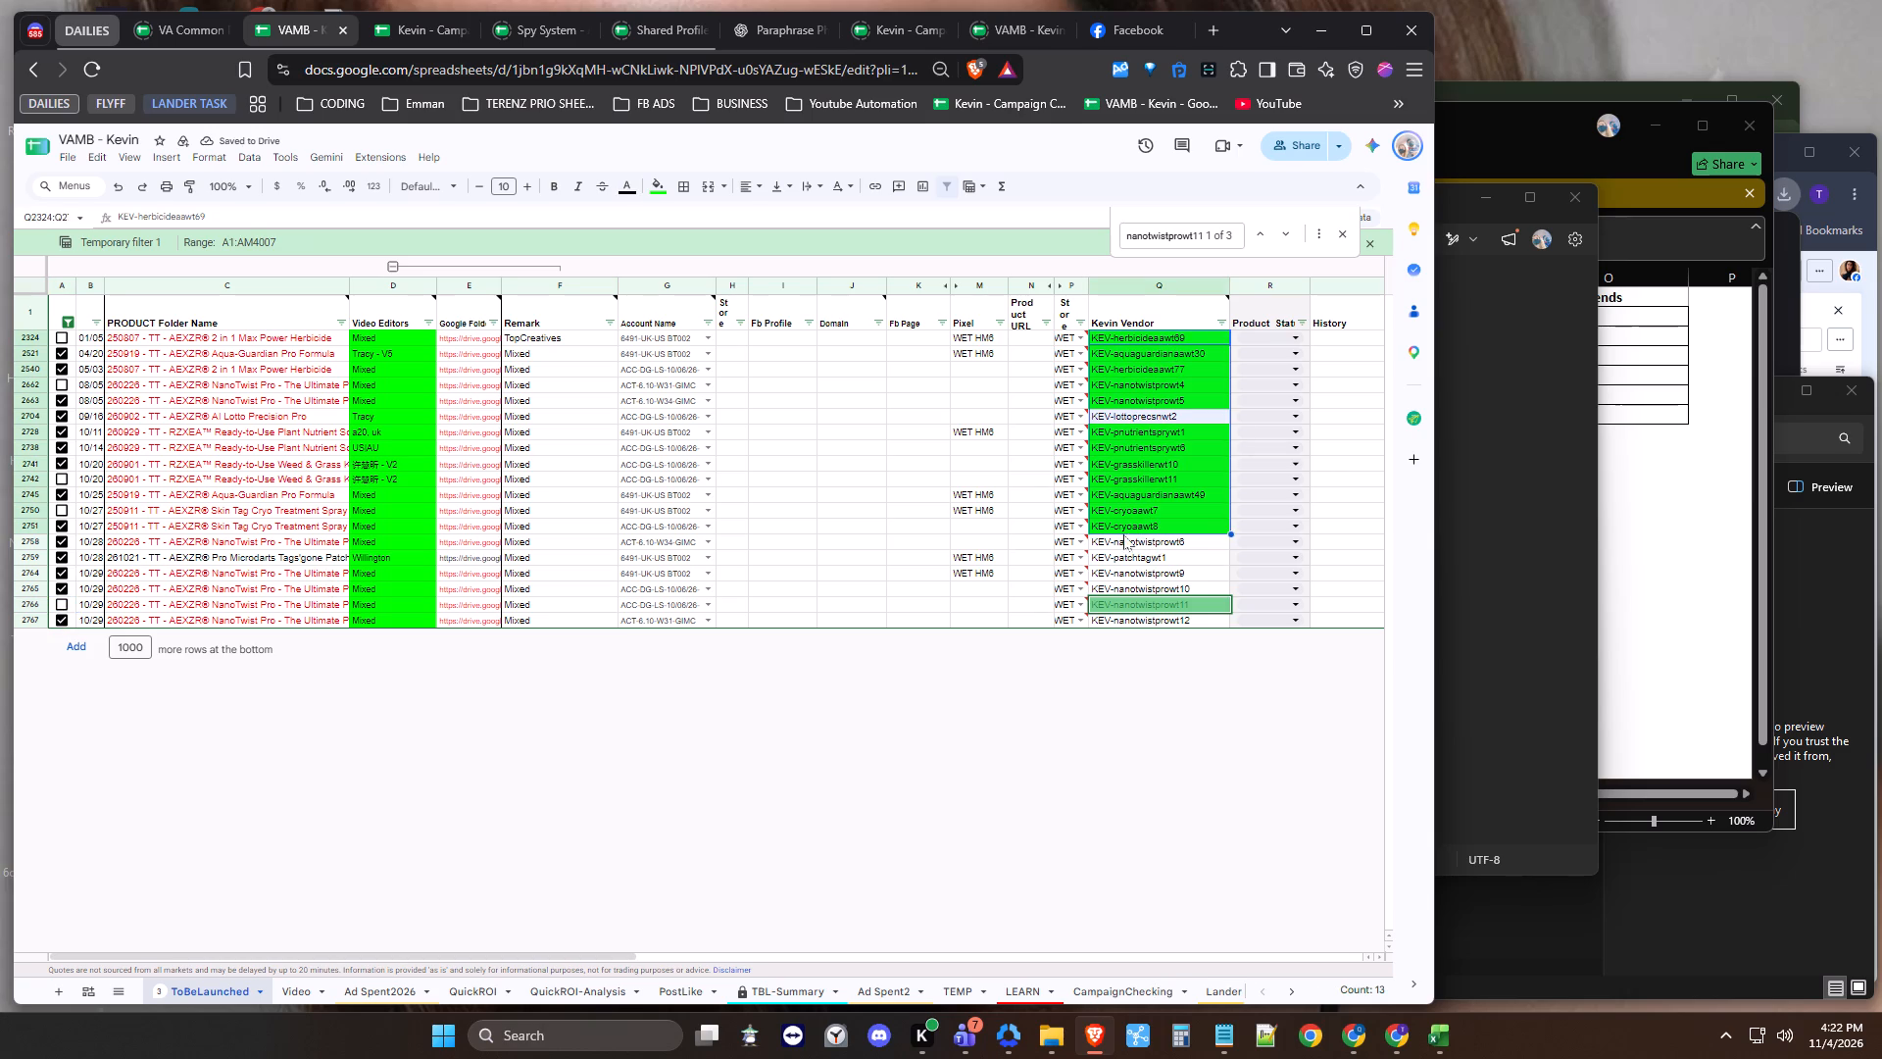
{"action": "left_click", "coordinate": [661, 183]}
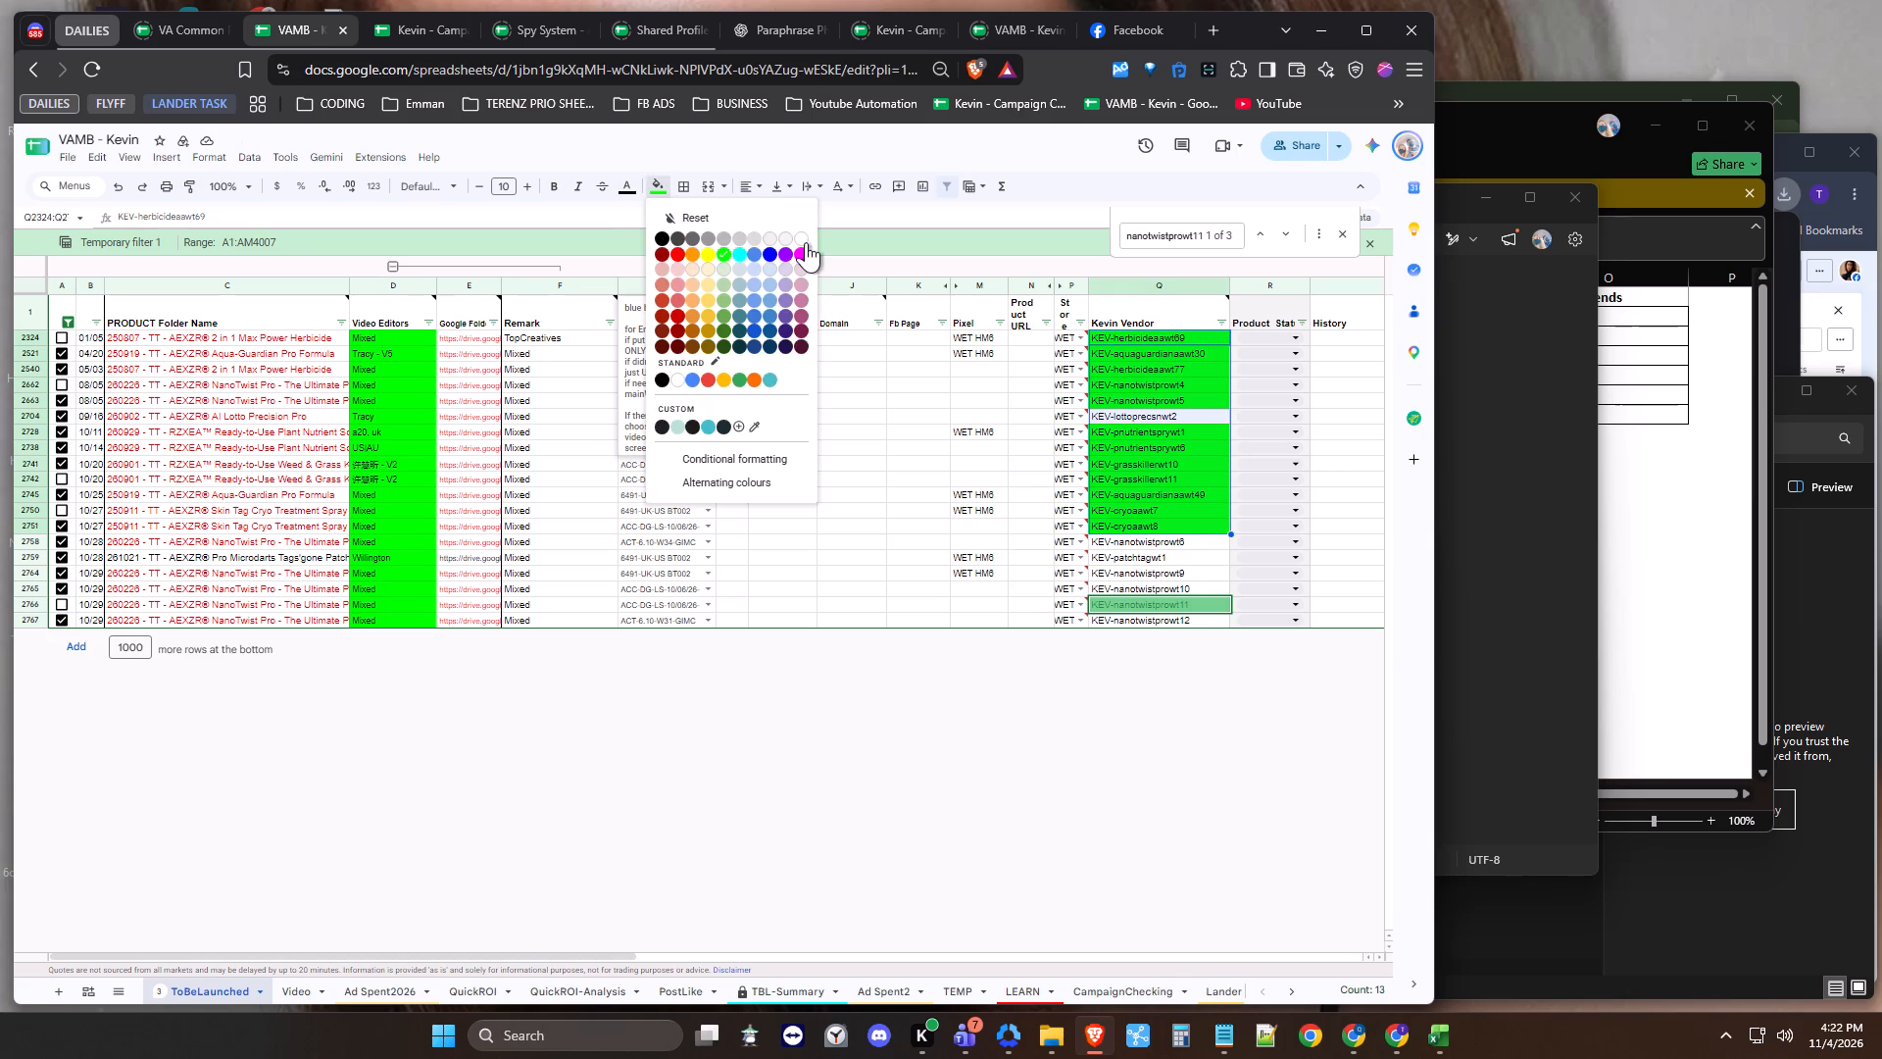
{"action": "left_click", "coordinate": [803, 242]}
Cut the remaining nanotwistprowt4 entry from the Notepad list and search for it in the ToBeLaunched sheet.
{"action": "left_click", "coordinate": [1551, 619]}
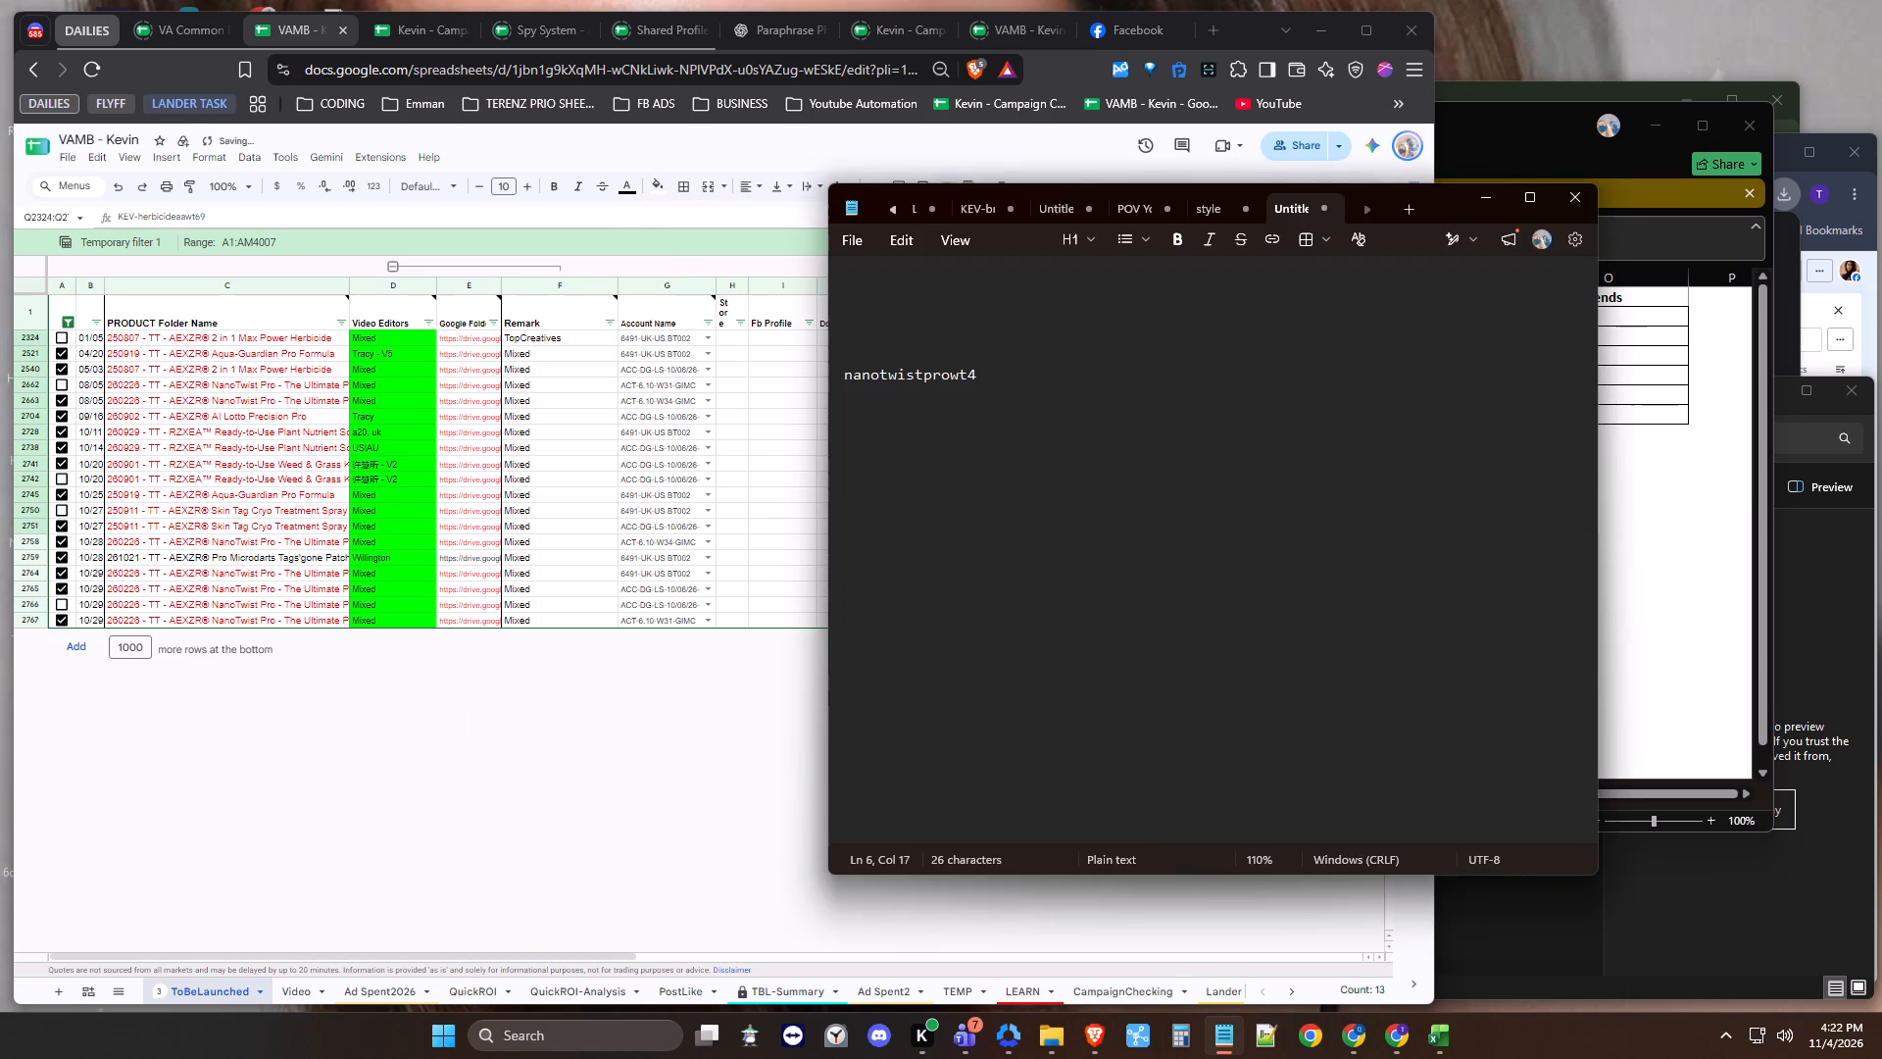
{"action": "triple_click", "coordinate": [931, 384]}
{"action": "key", "text": "ctrl+x"}
{"action": "left_click", "coordinate": [571, 878]}
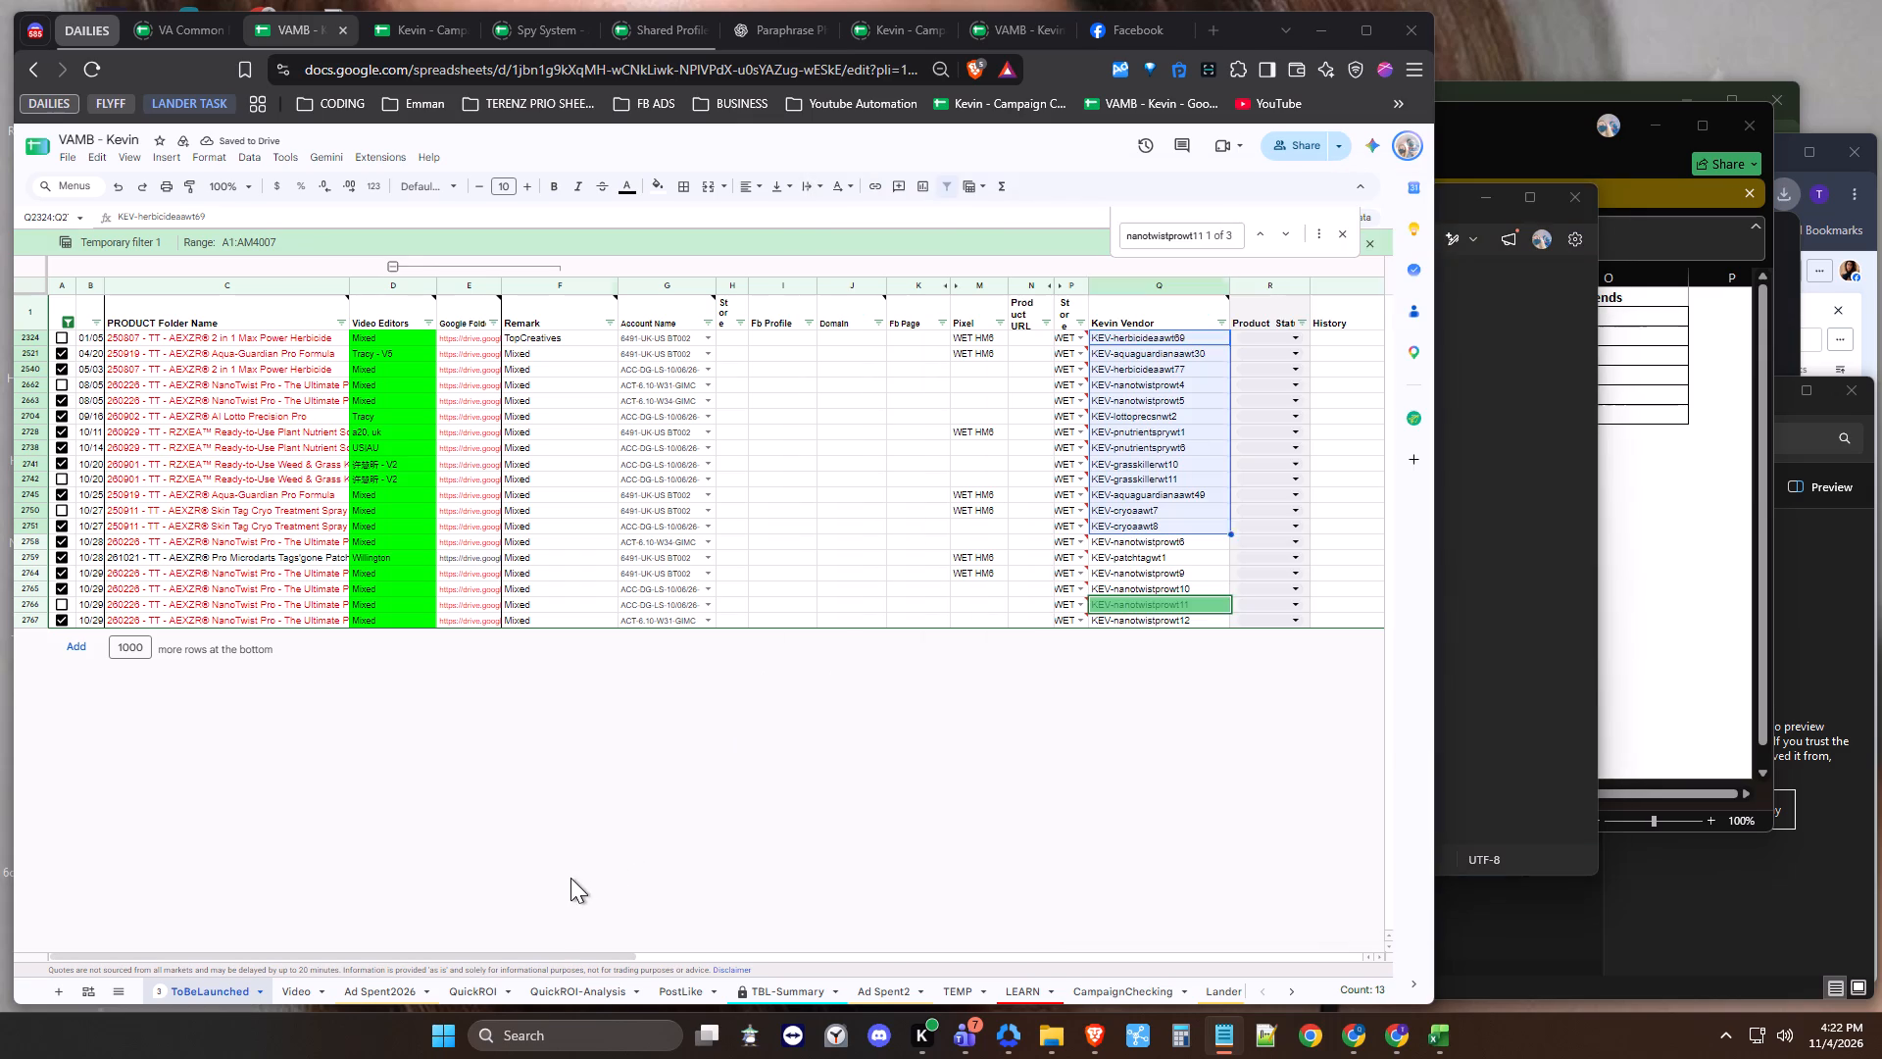
{"action": "key", "text": "ctrl+f"}
{"action": "key", "text": "ctrl+v"}
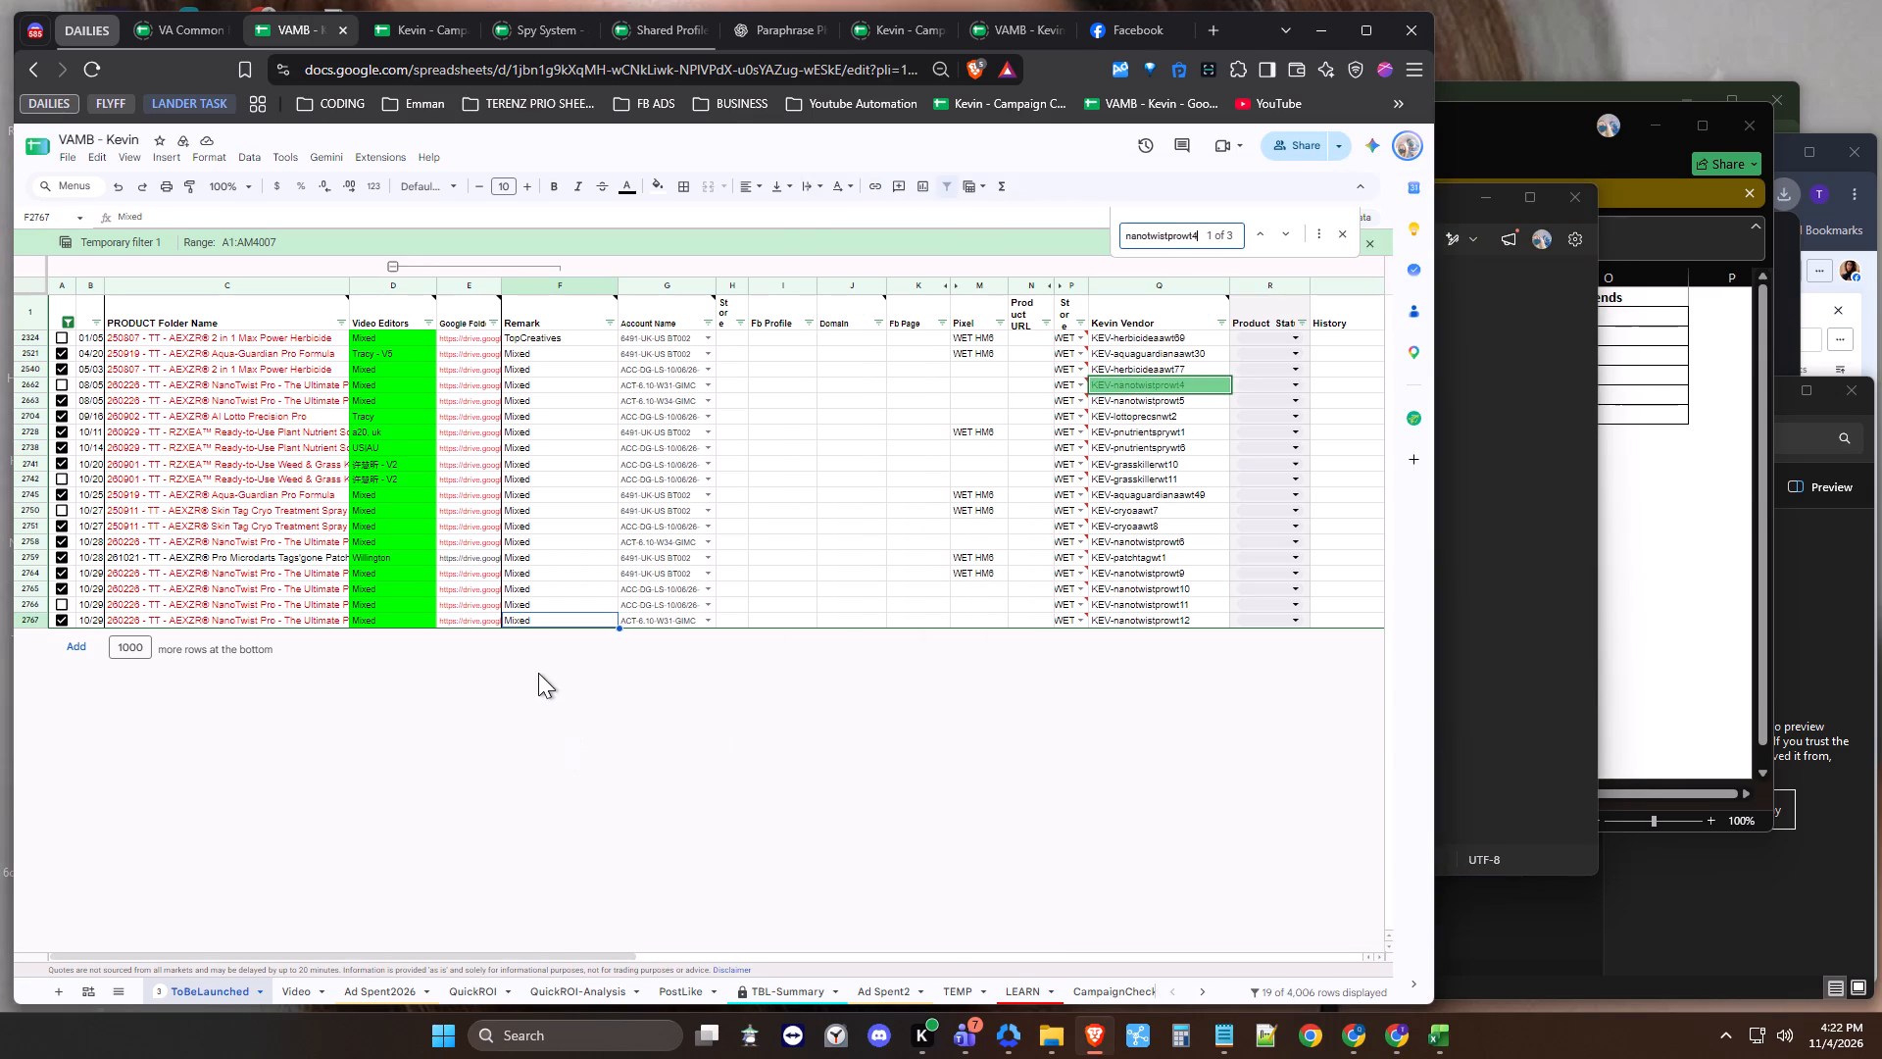
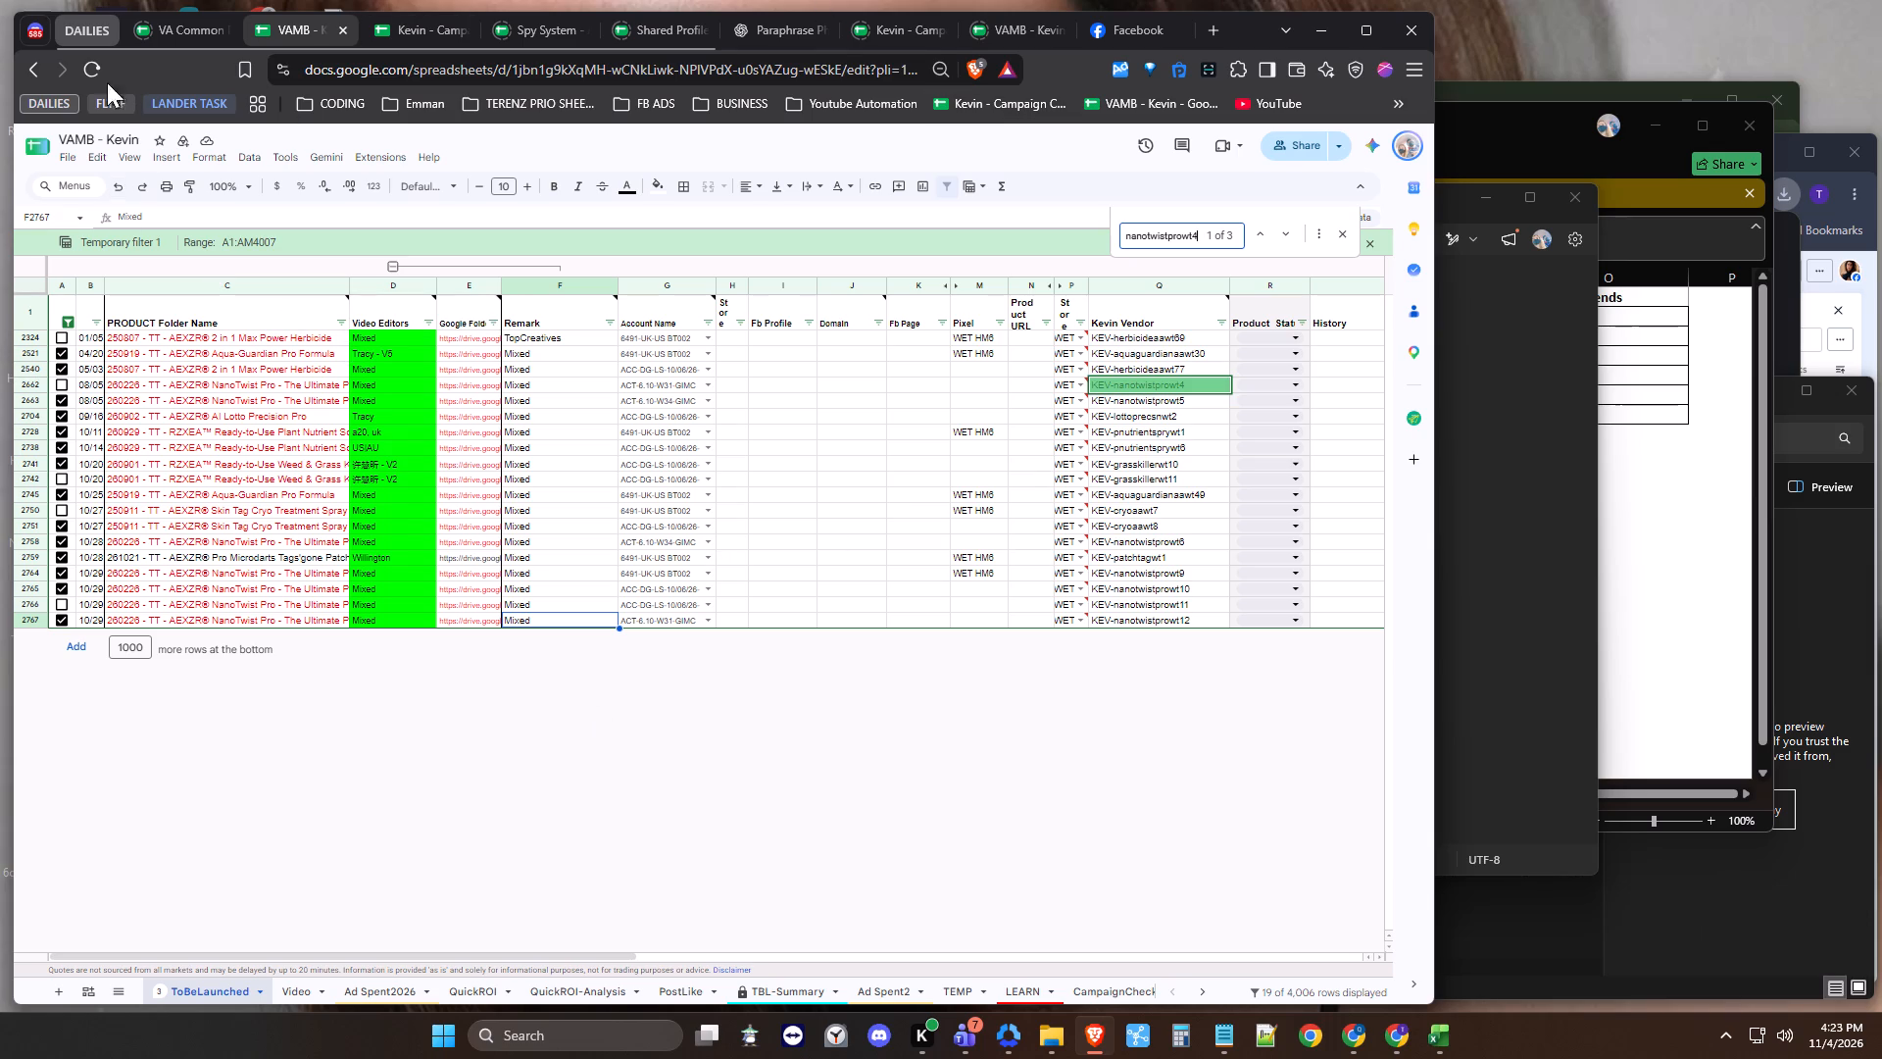
Close the nanotwistprowt4 search and reload the VAMB - Kevin spreadsheet.
{"action": "left_click", "coordinate": [74, 68]}
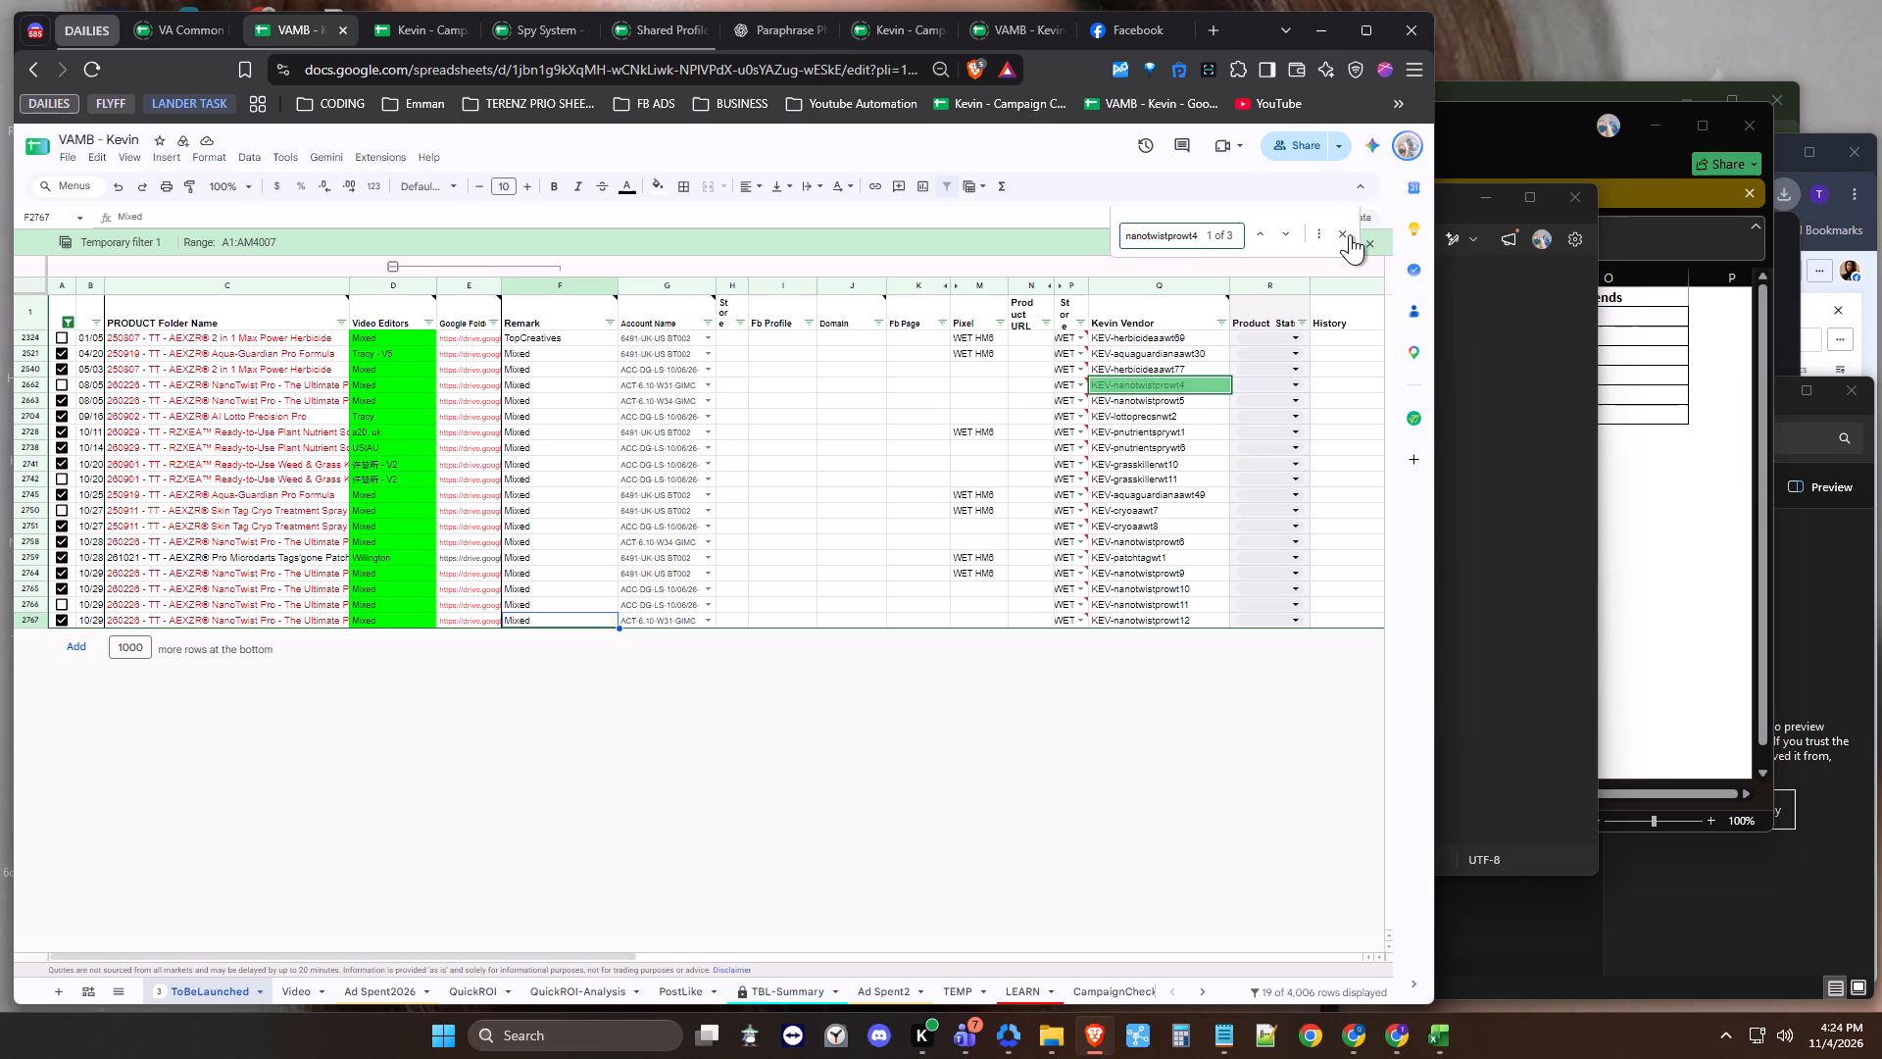
{"action": "left_click", "coordinate": [1350, 234]}
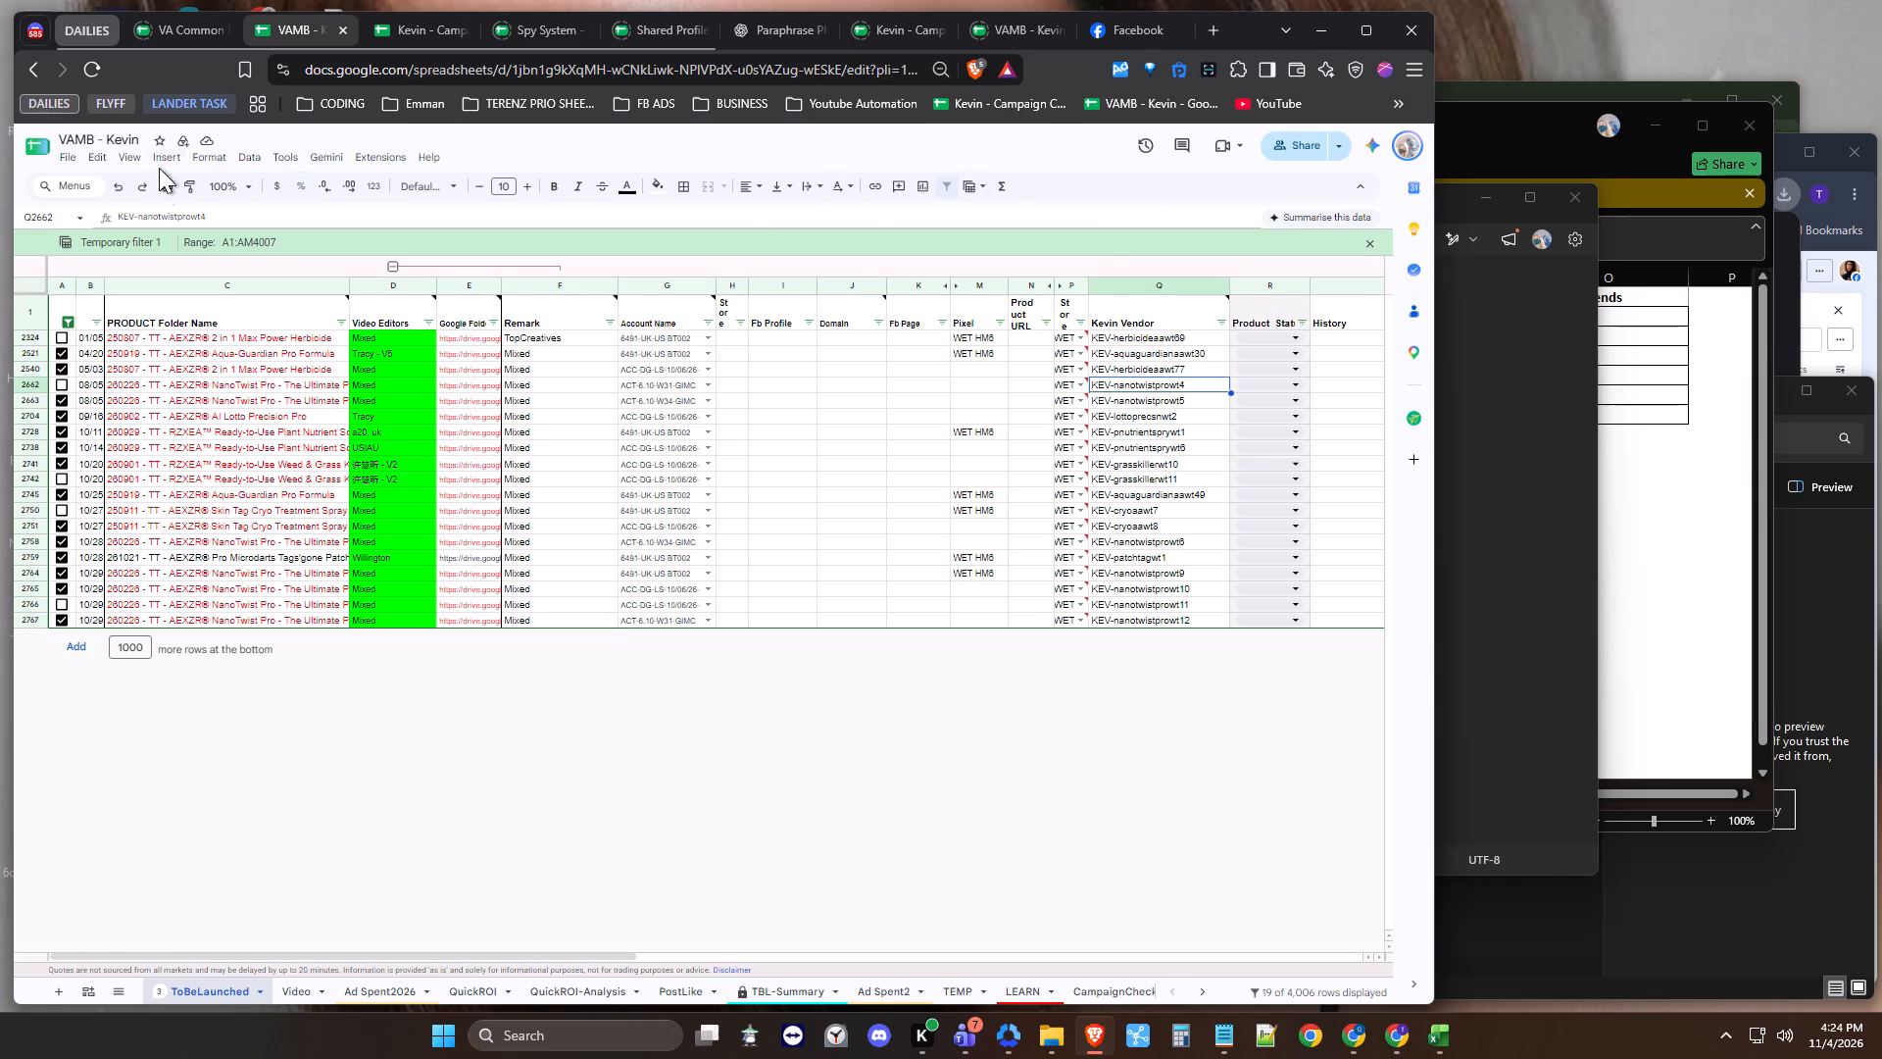
{"action": "left_click", "coordinate": [88, 70]}
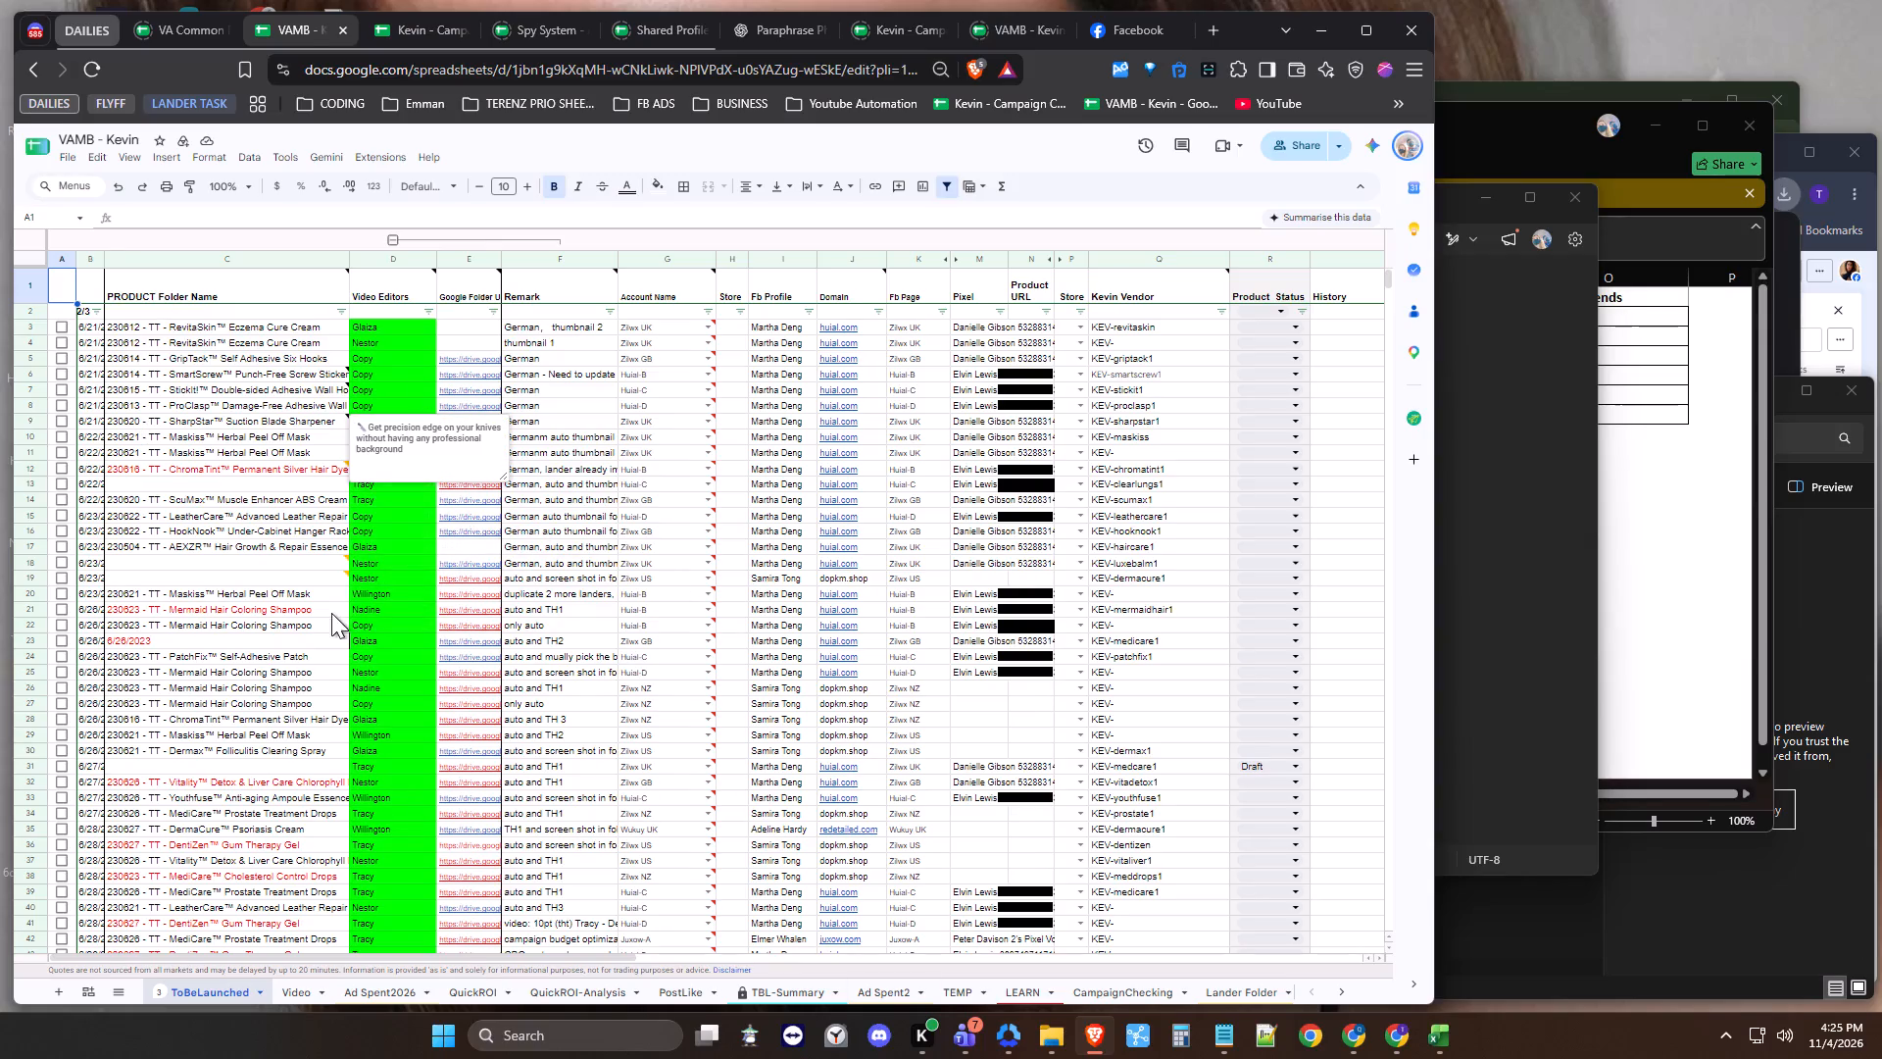
Select the whole ToBeLaunched sheet and create a new filter view over it.
{"action": "left_click", "coordinate": [32, 257]}
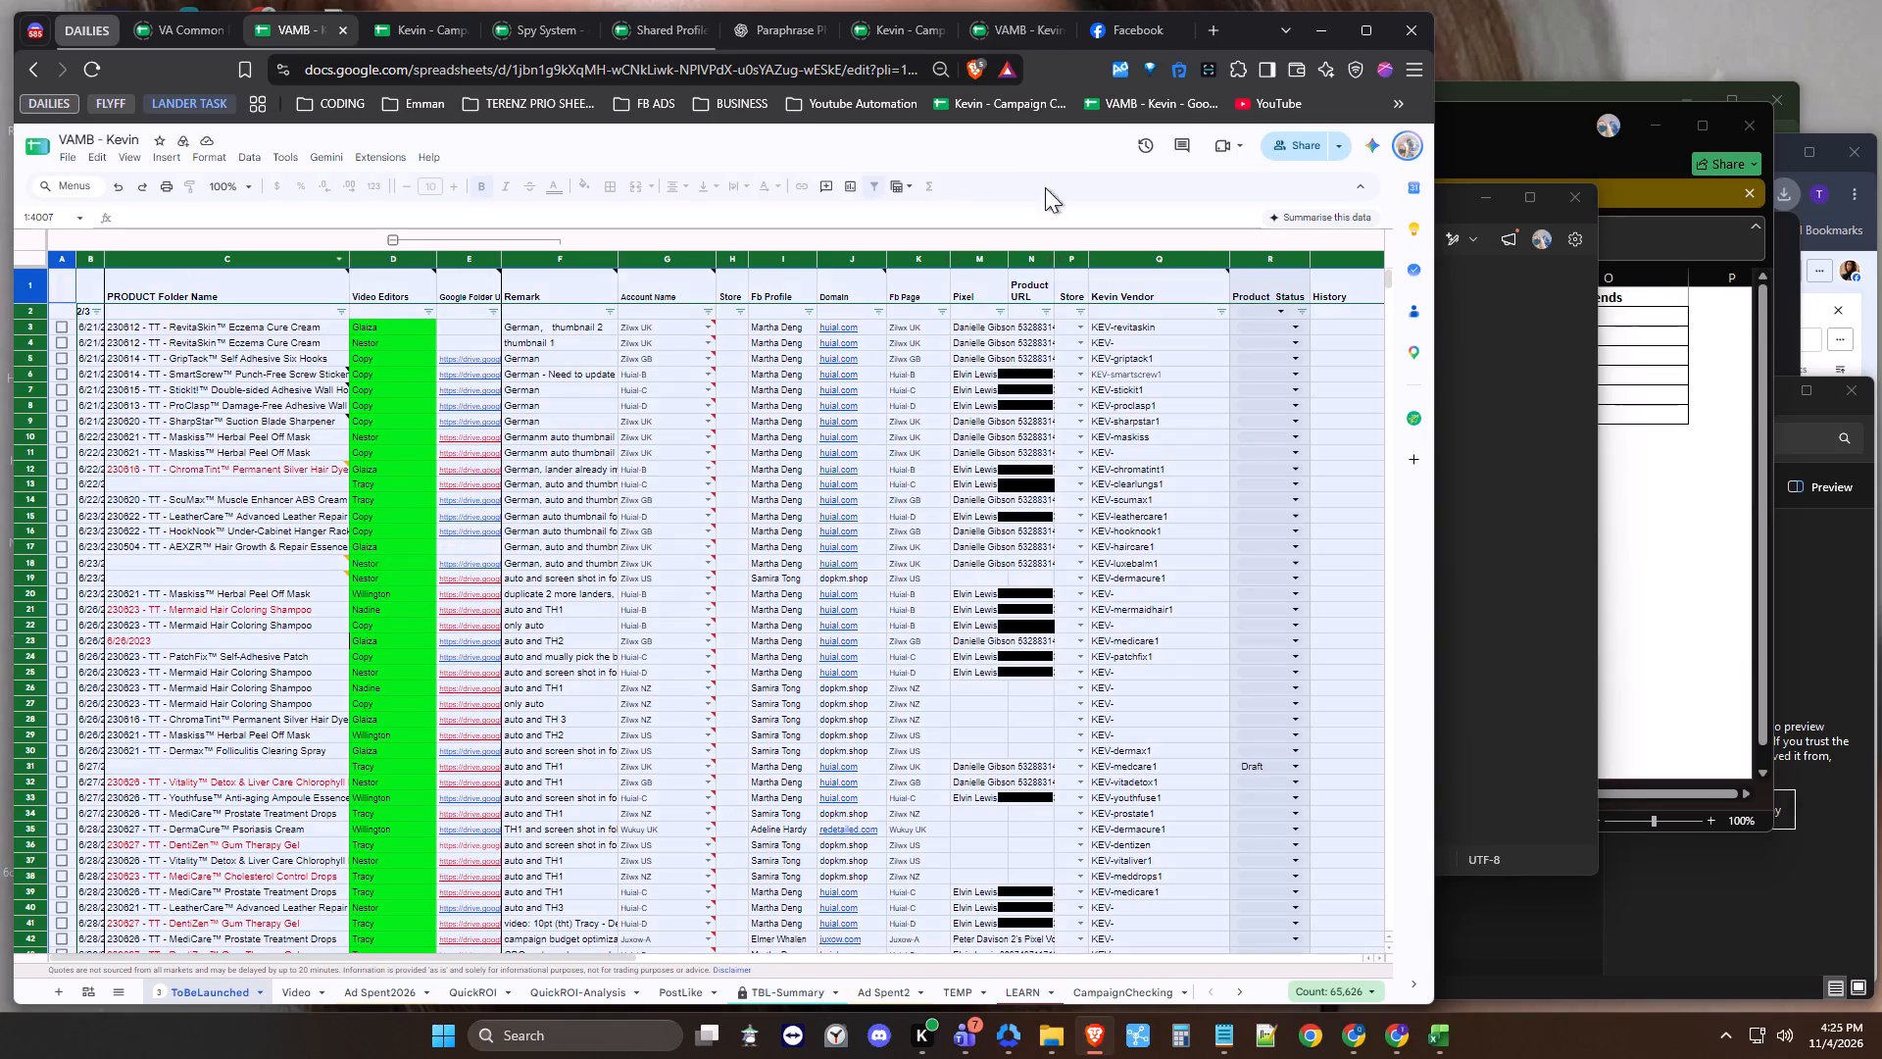
{"action": "left_click", "coordinate": [918, 182]}
{"action": "left_click", "coordinate": [902, 182]}
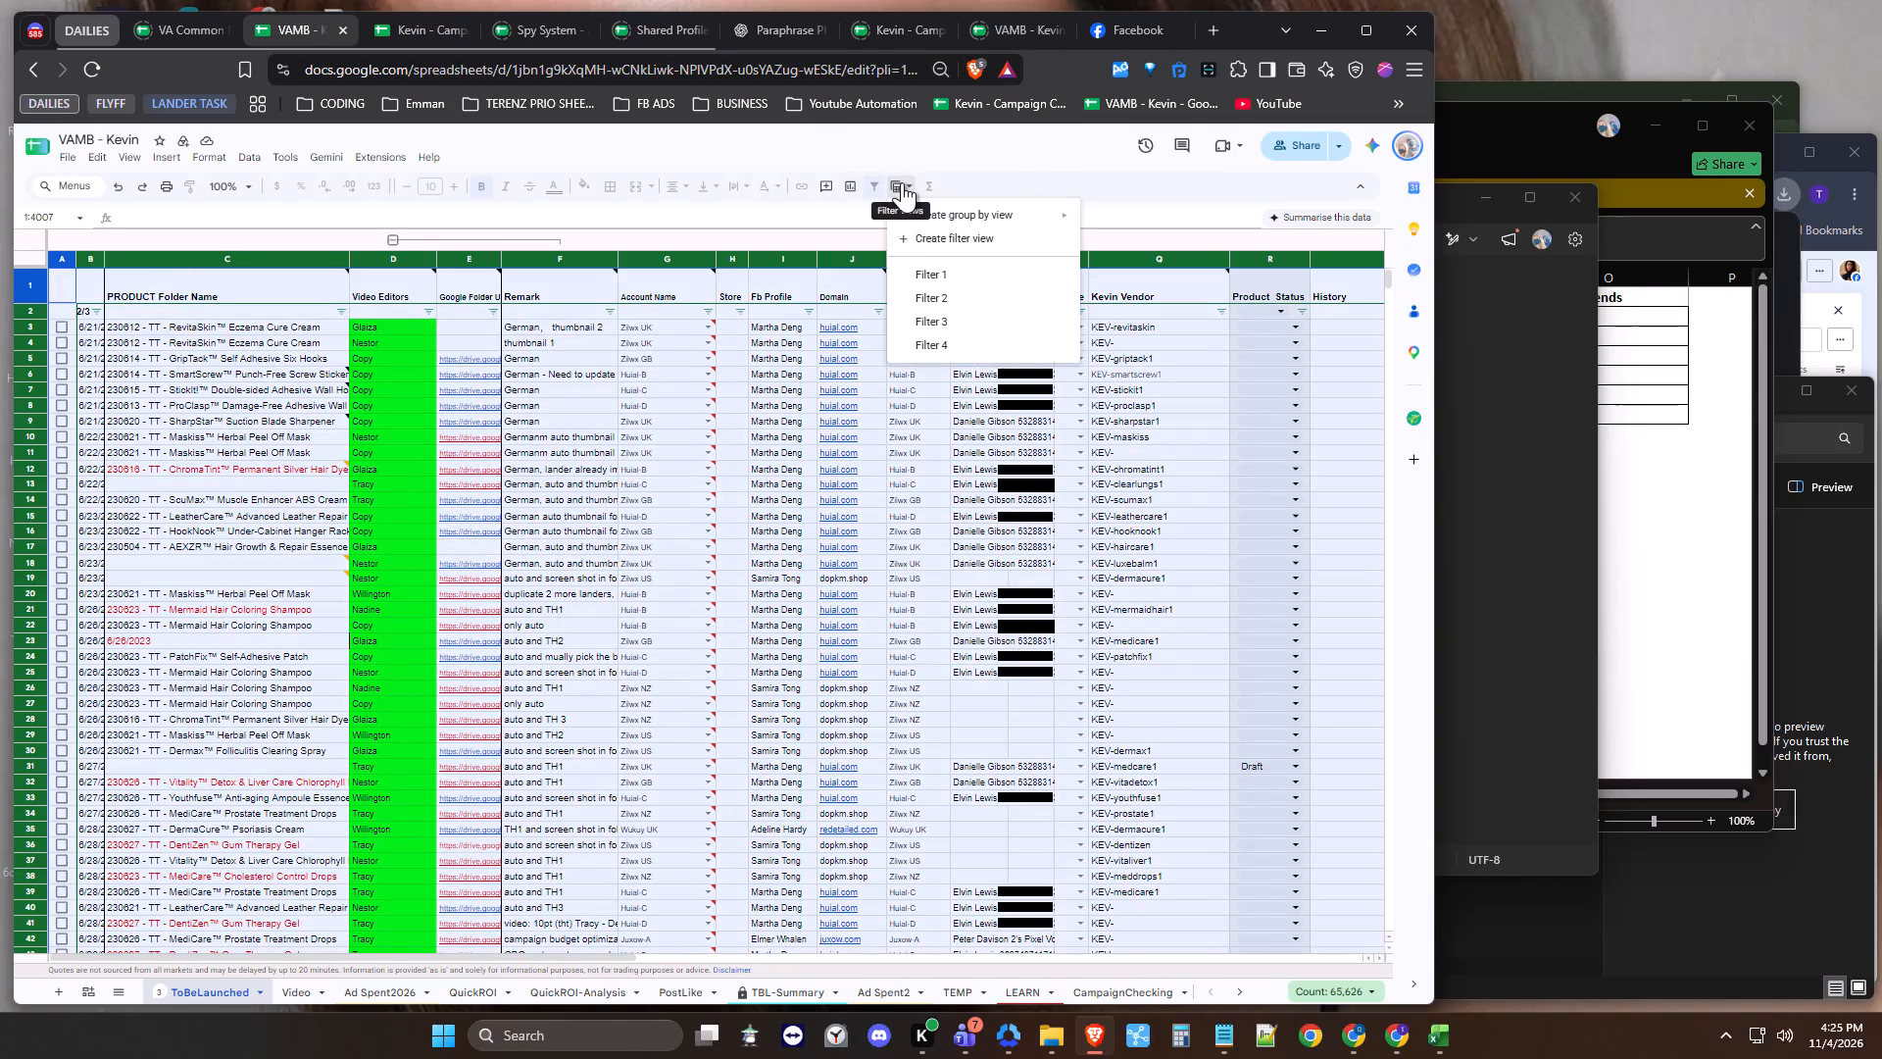
{"action": "left_click", "coordinate": [983, 231]}
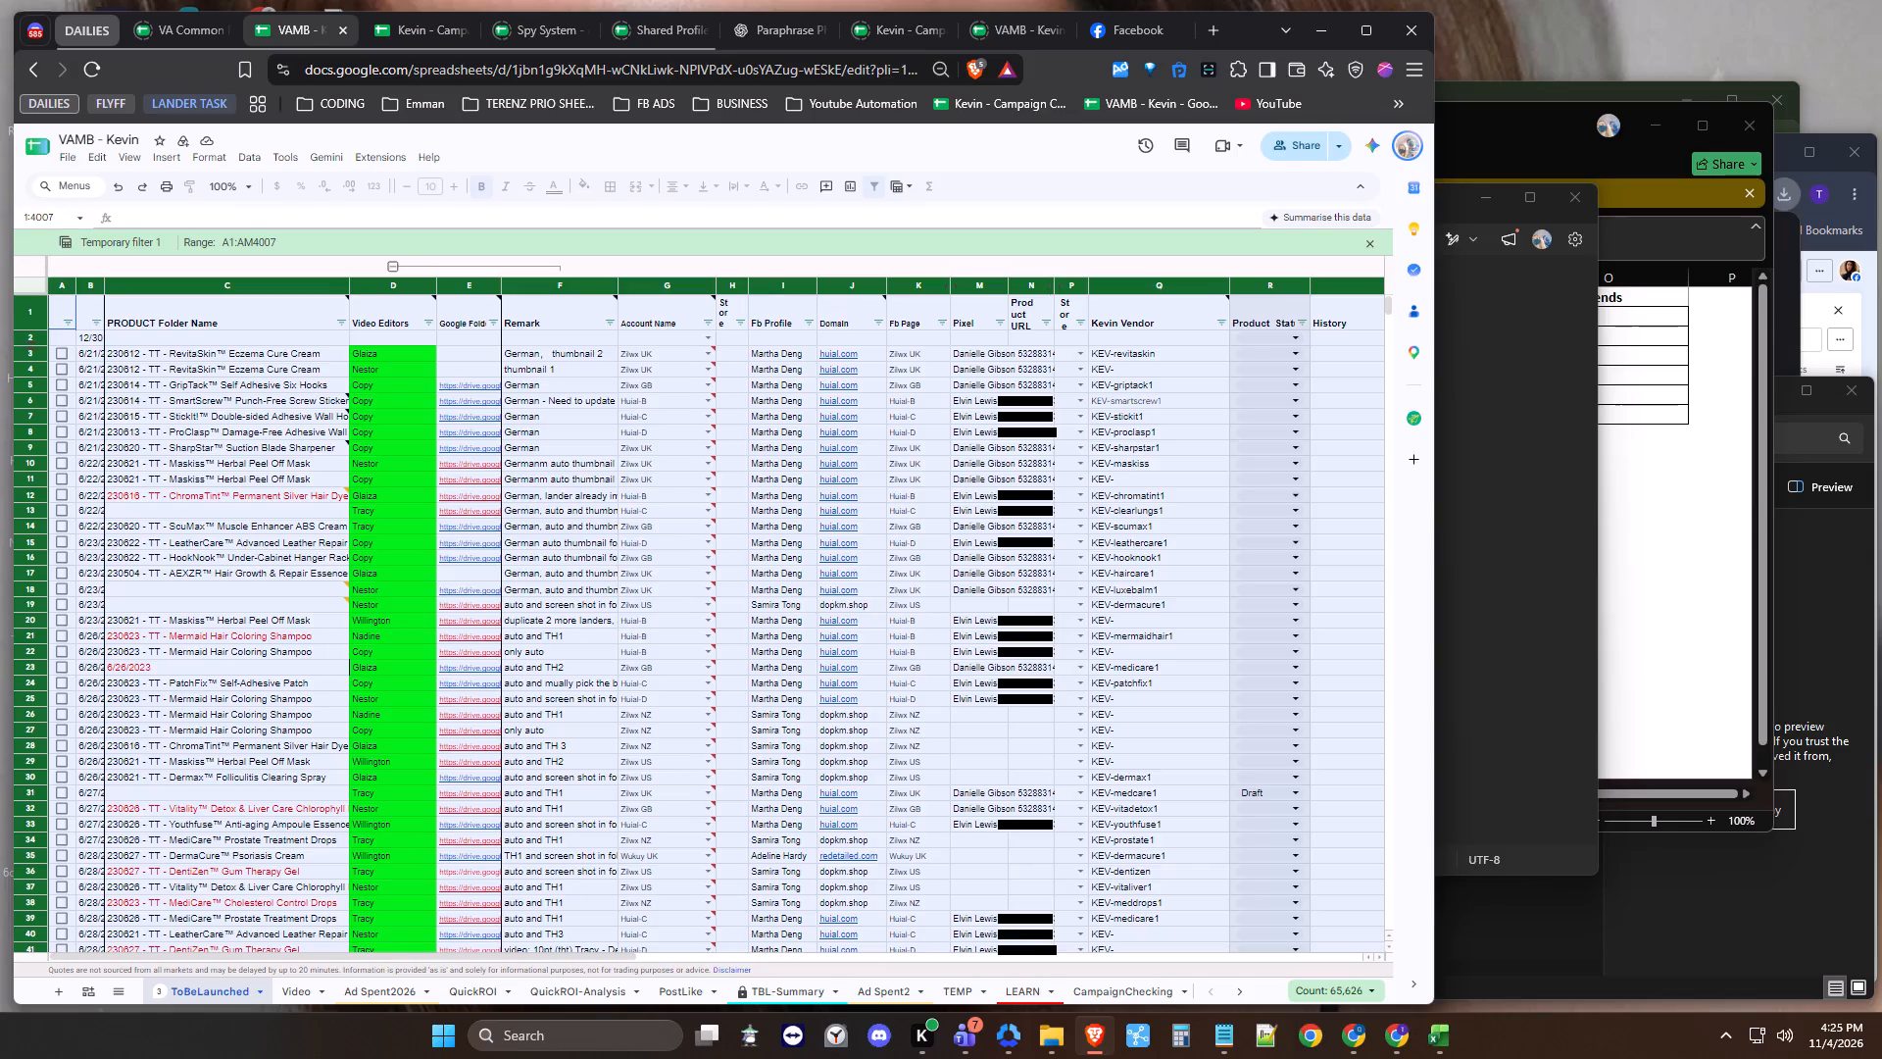
Filter the checkbox column A by values to show only the TRUE rows.
{"action": "left_click", "coordinate": [71, 316]}
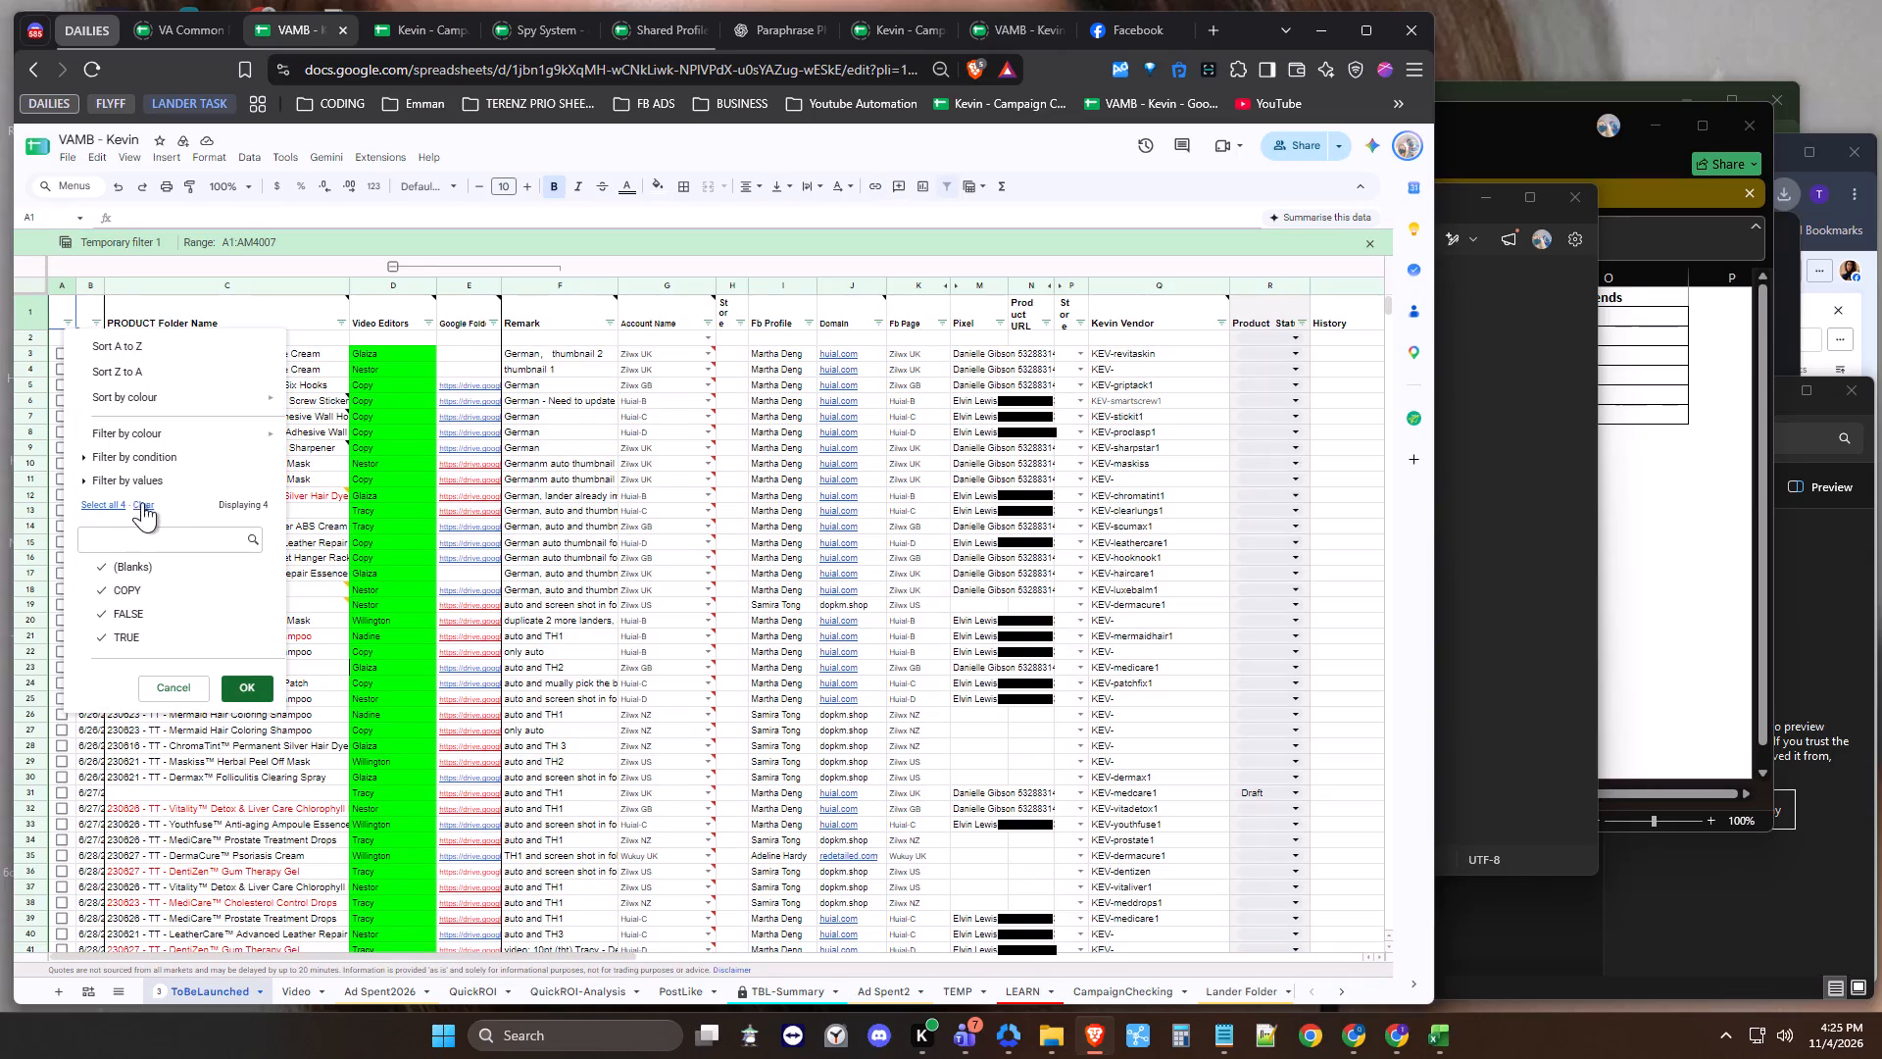
{"action": "left_click", "coordinate": [142, 501]}
{"action": "left_click", "coordinate": [136, 624]}
{"action": "left_click", "coordinate": [128, 604]}
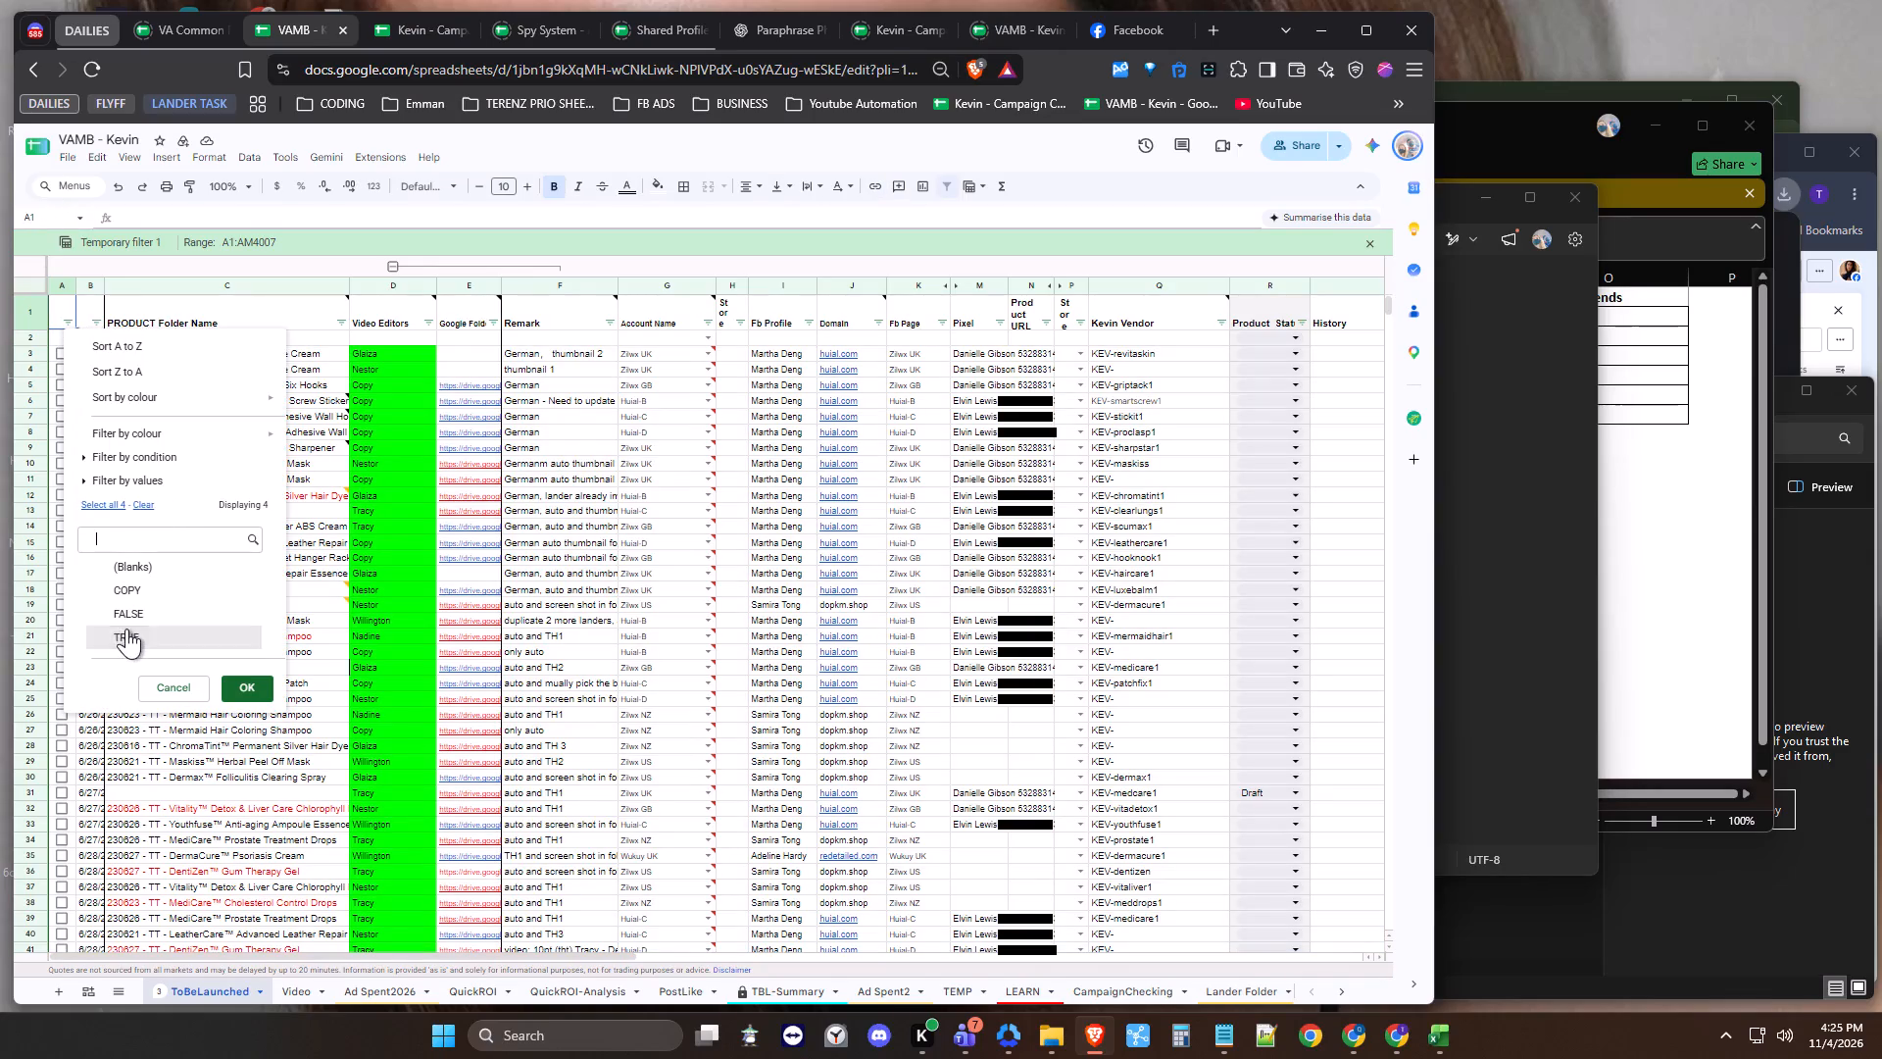
{"action": "left_click", "coordinate": [126, 629]}
{"action": "left_click", "coordinate": [251, 681]}
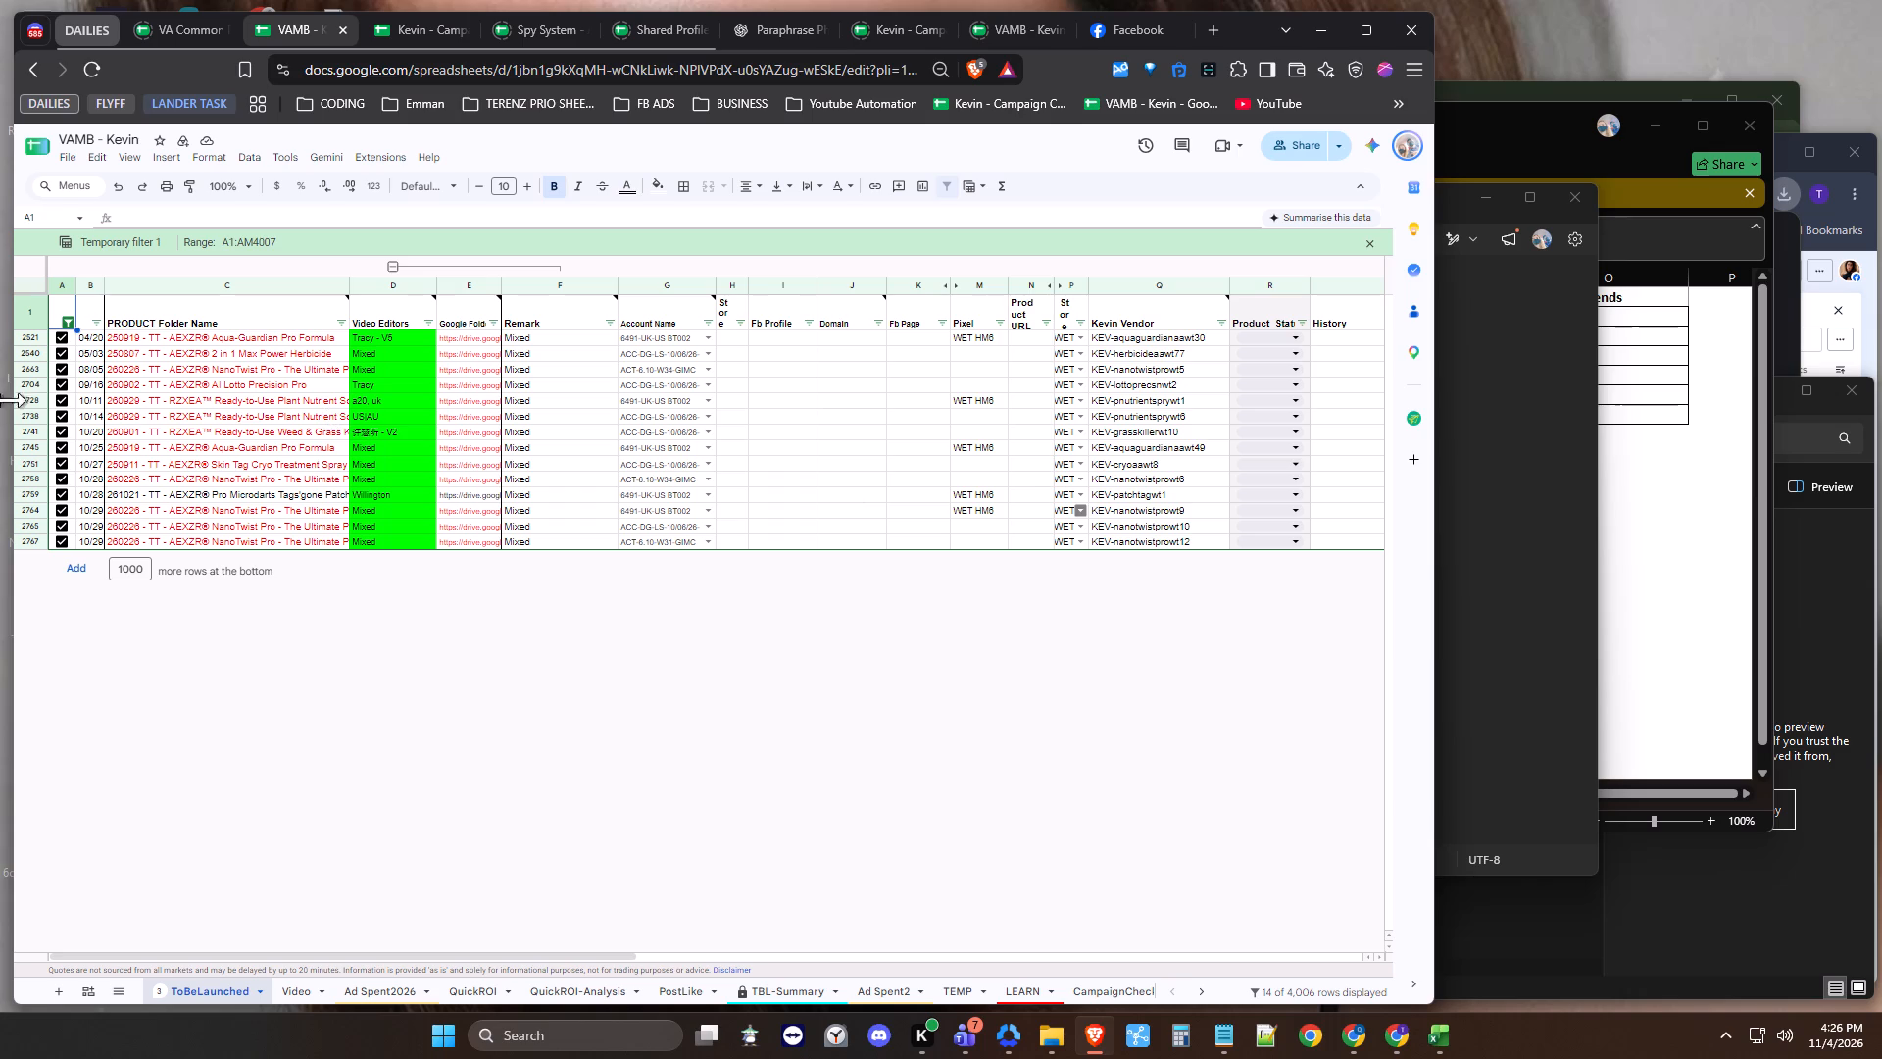
Switch to Notepad and close the emptied campaign list's untitled tab without saving it.
{"action": "left_click", "coordinate": [1509, 575]}
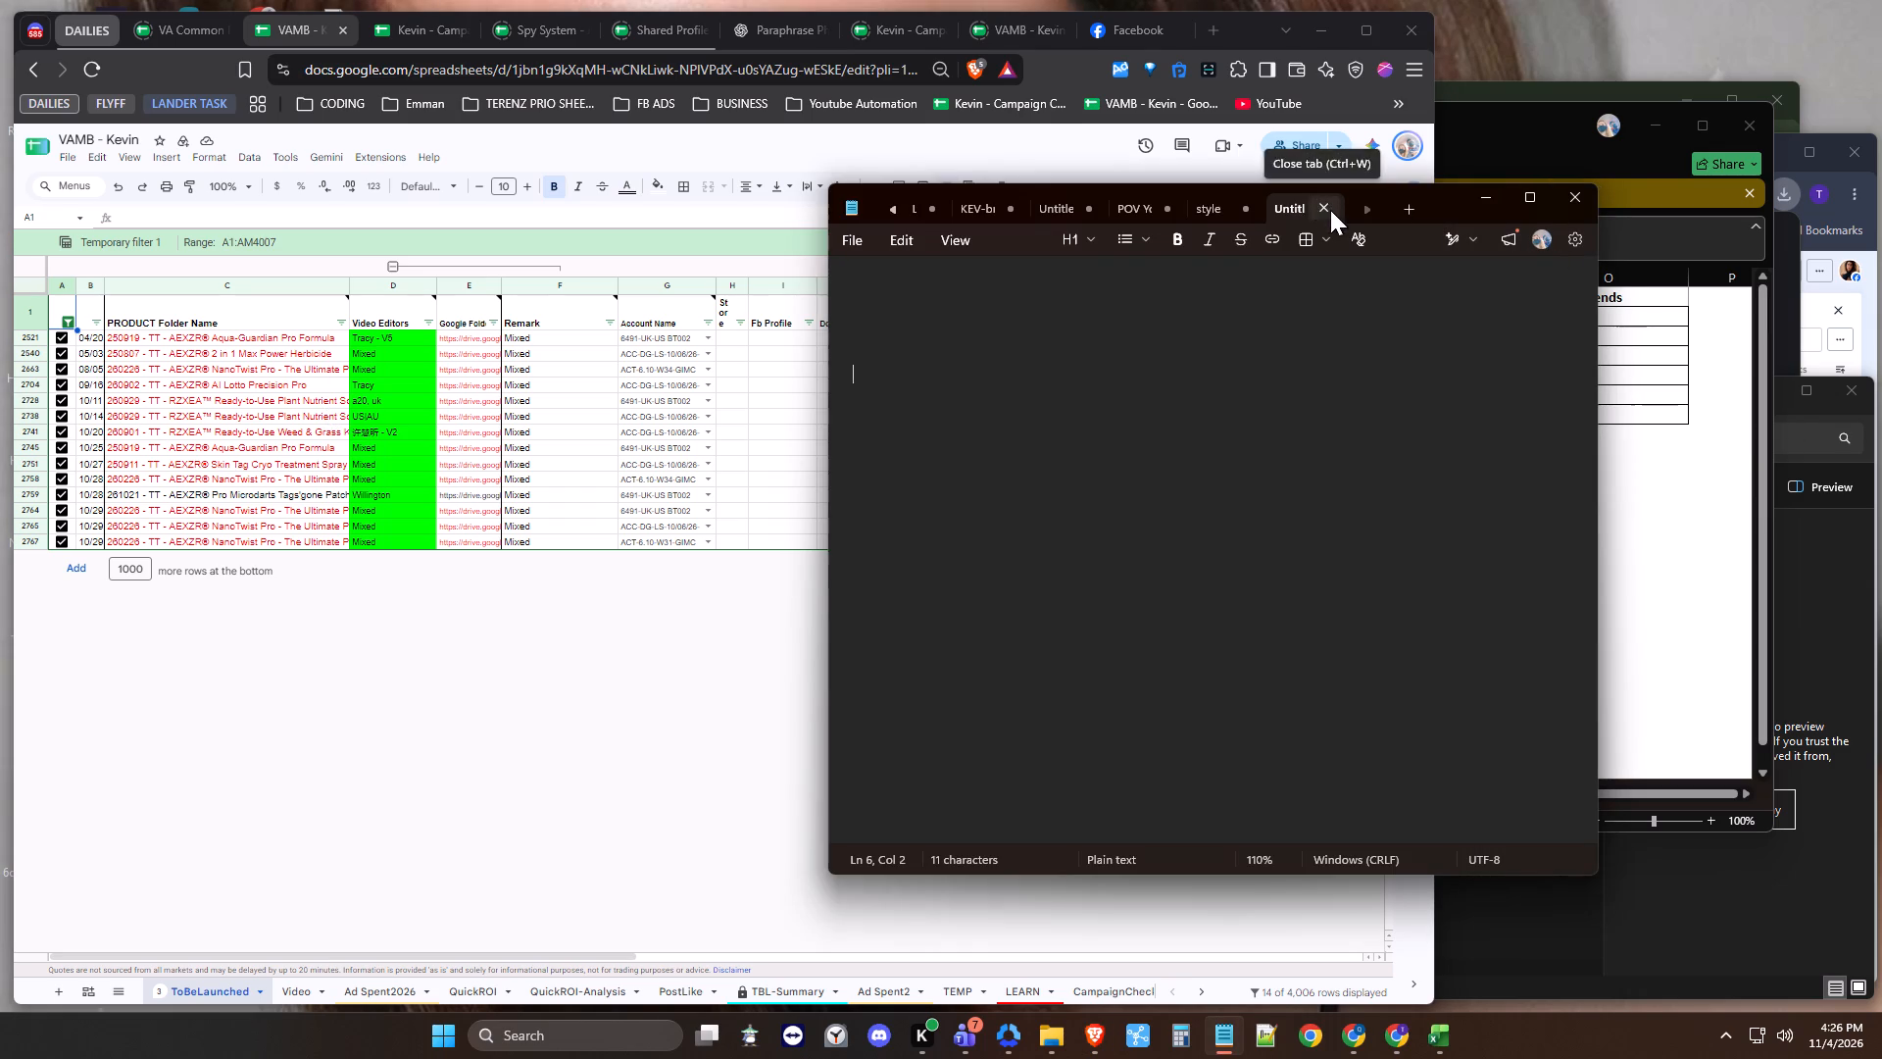
{"action": "left_click", "coordinate": [1330, 210]}
{"action": "left_click", "coordinate": [1204, 573]}
Switch to Excel and close the exported 6491 Raw Data Report workbook.
{"action": "left_click", "coordinate": [1709, 478]}
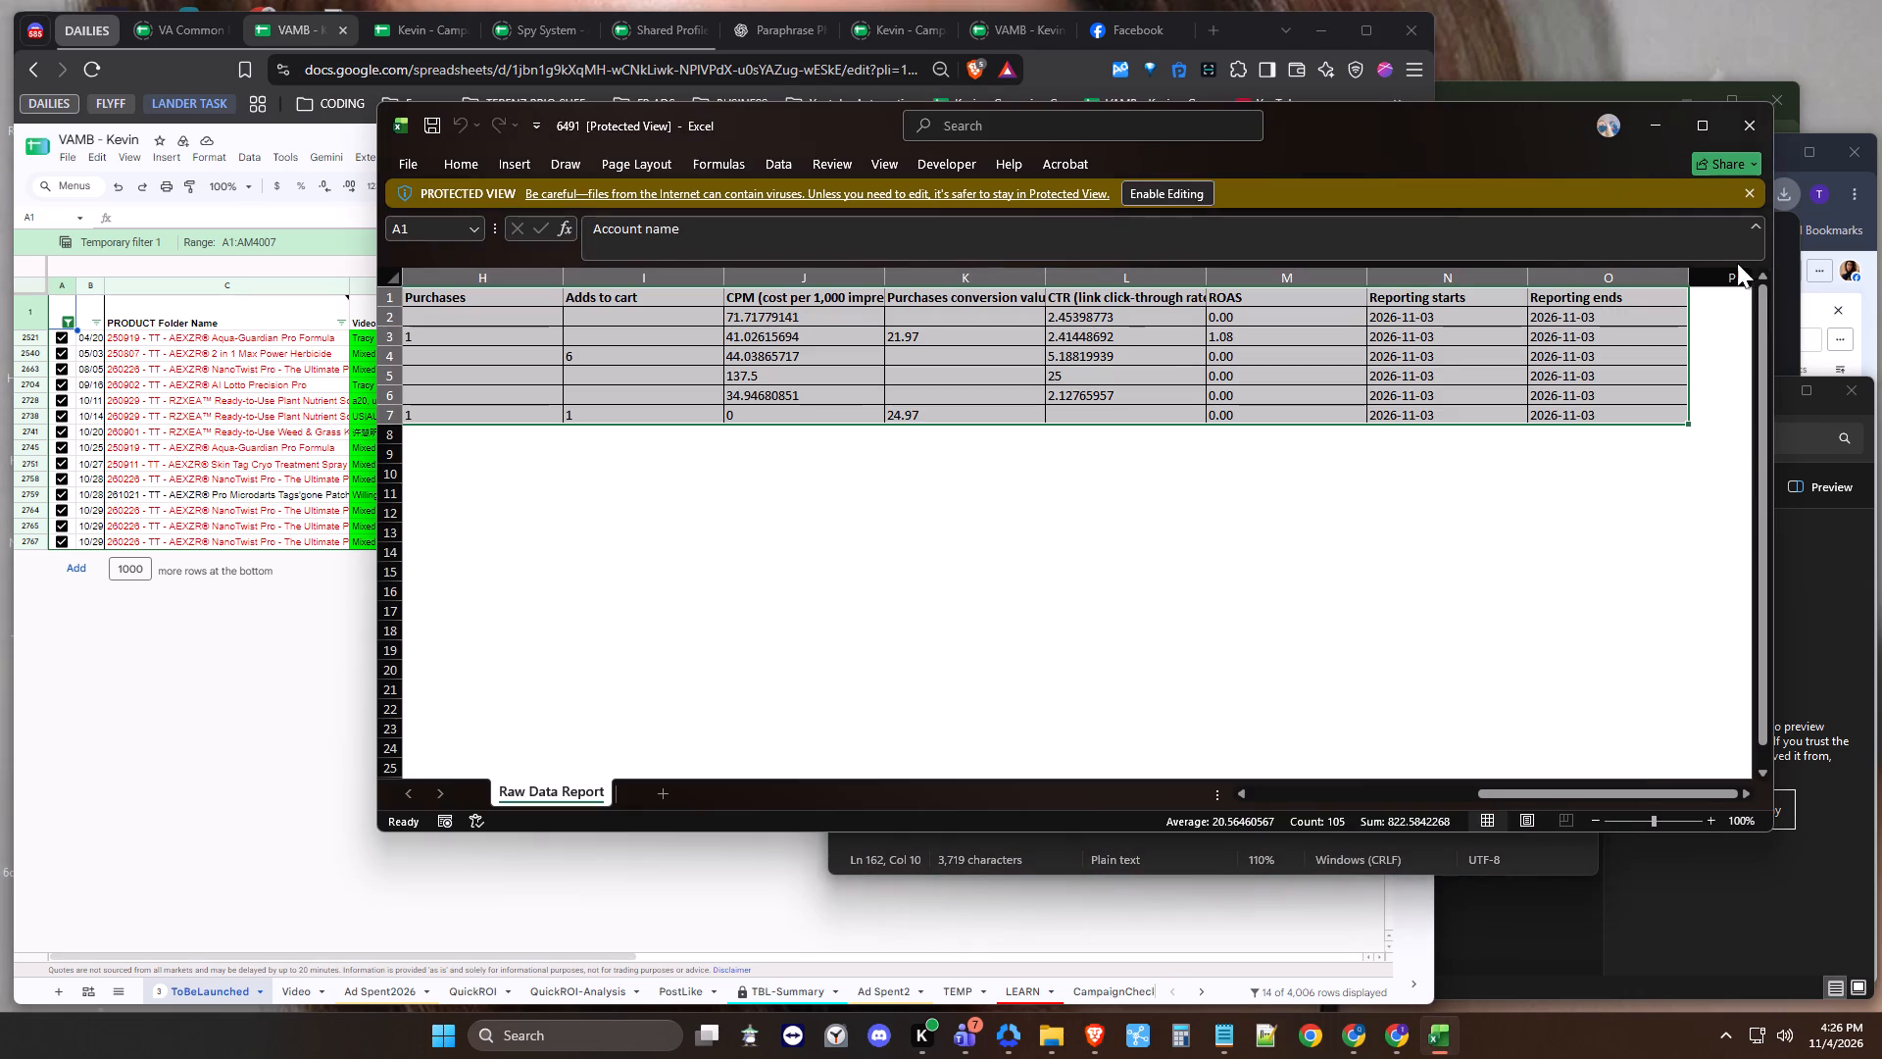
{"action": "left_click", "coordinate": [1747, 117]}
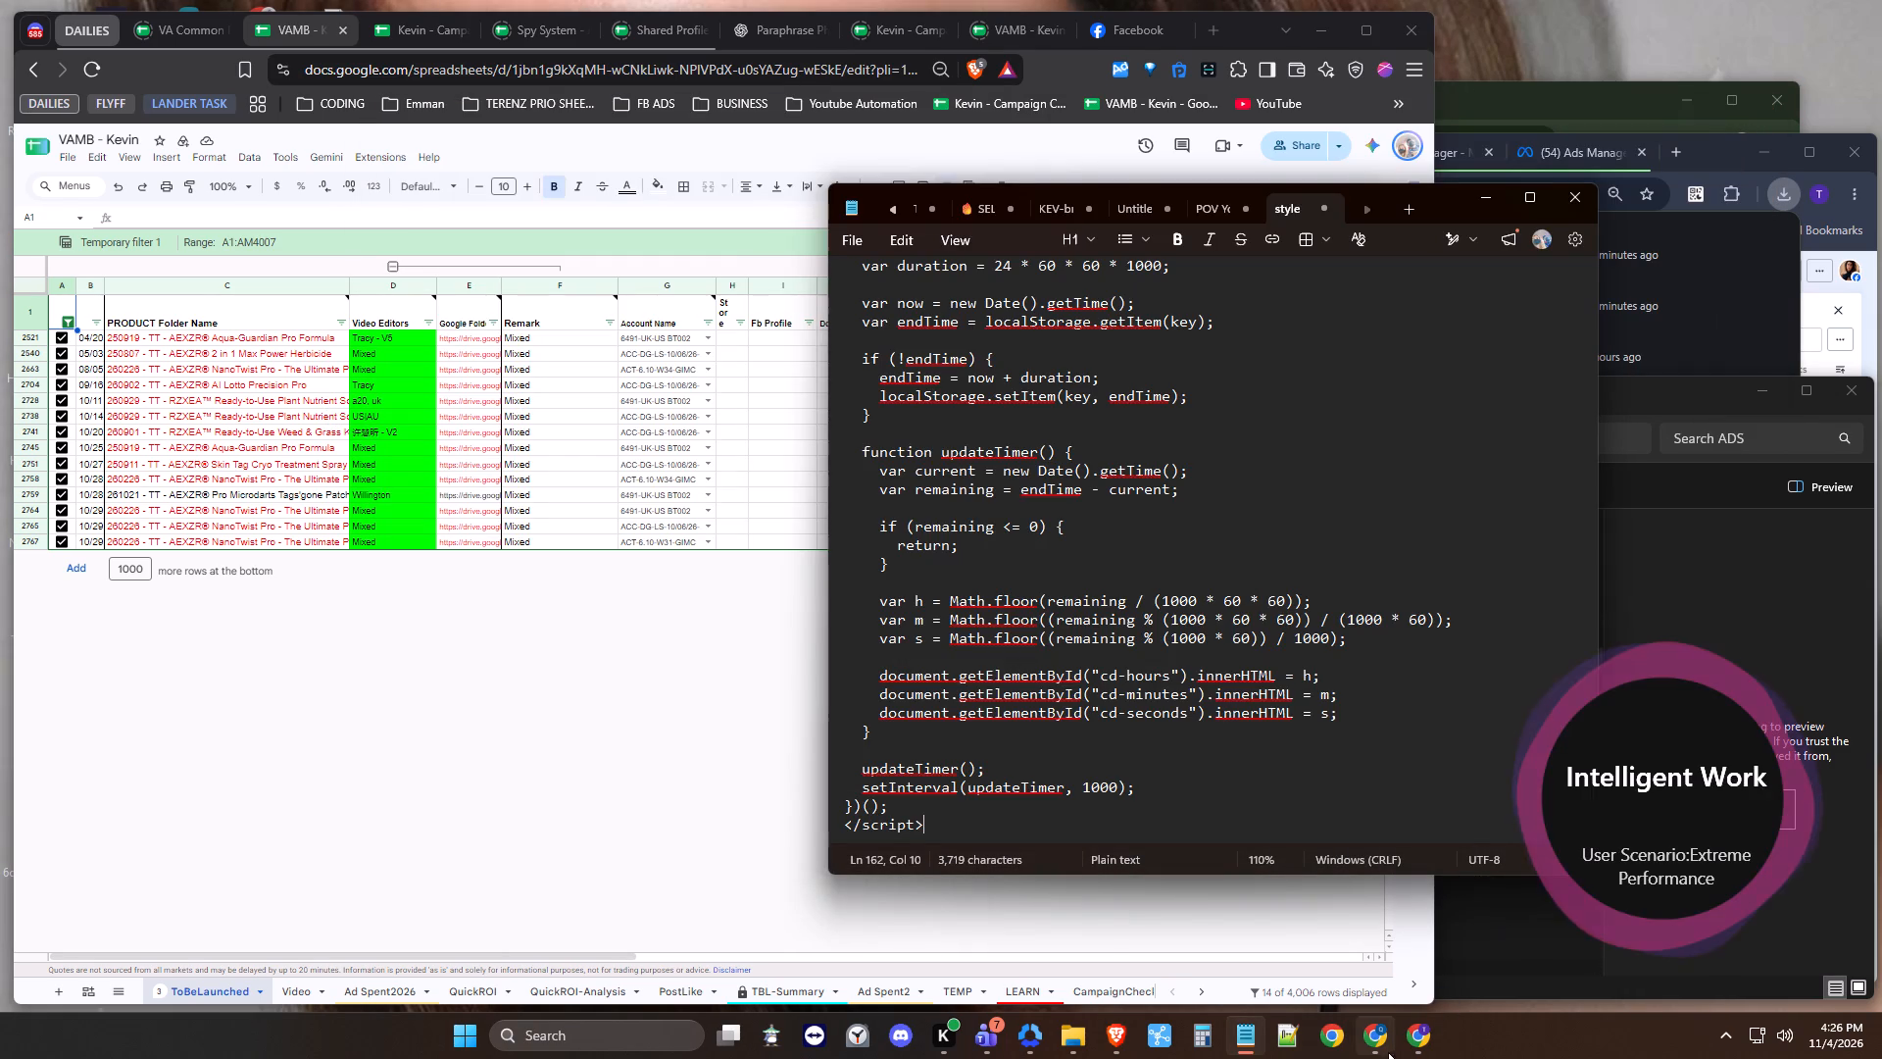
Switch to Chrome's Weeternity WET SALES/SHIP COUNTRY report, close the grasskillerwt11 page search and reload the report.
{"action": "left_click", "coordinate": [1407, 1035]}
{"action": "left_click", "coordinate": [1391, 1035]}
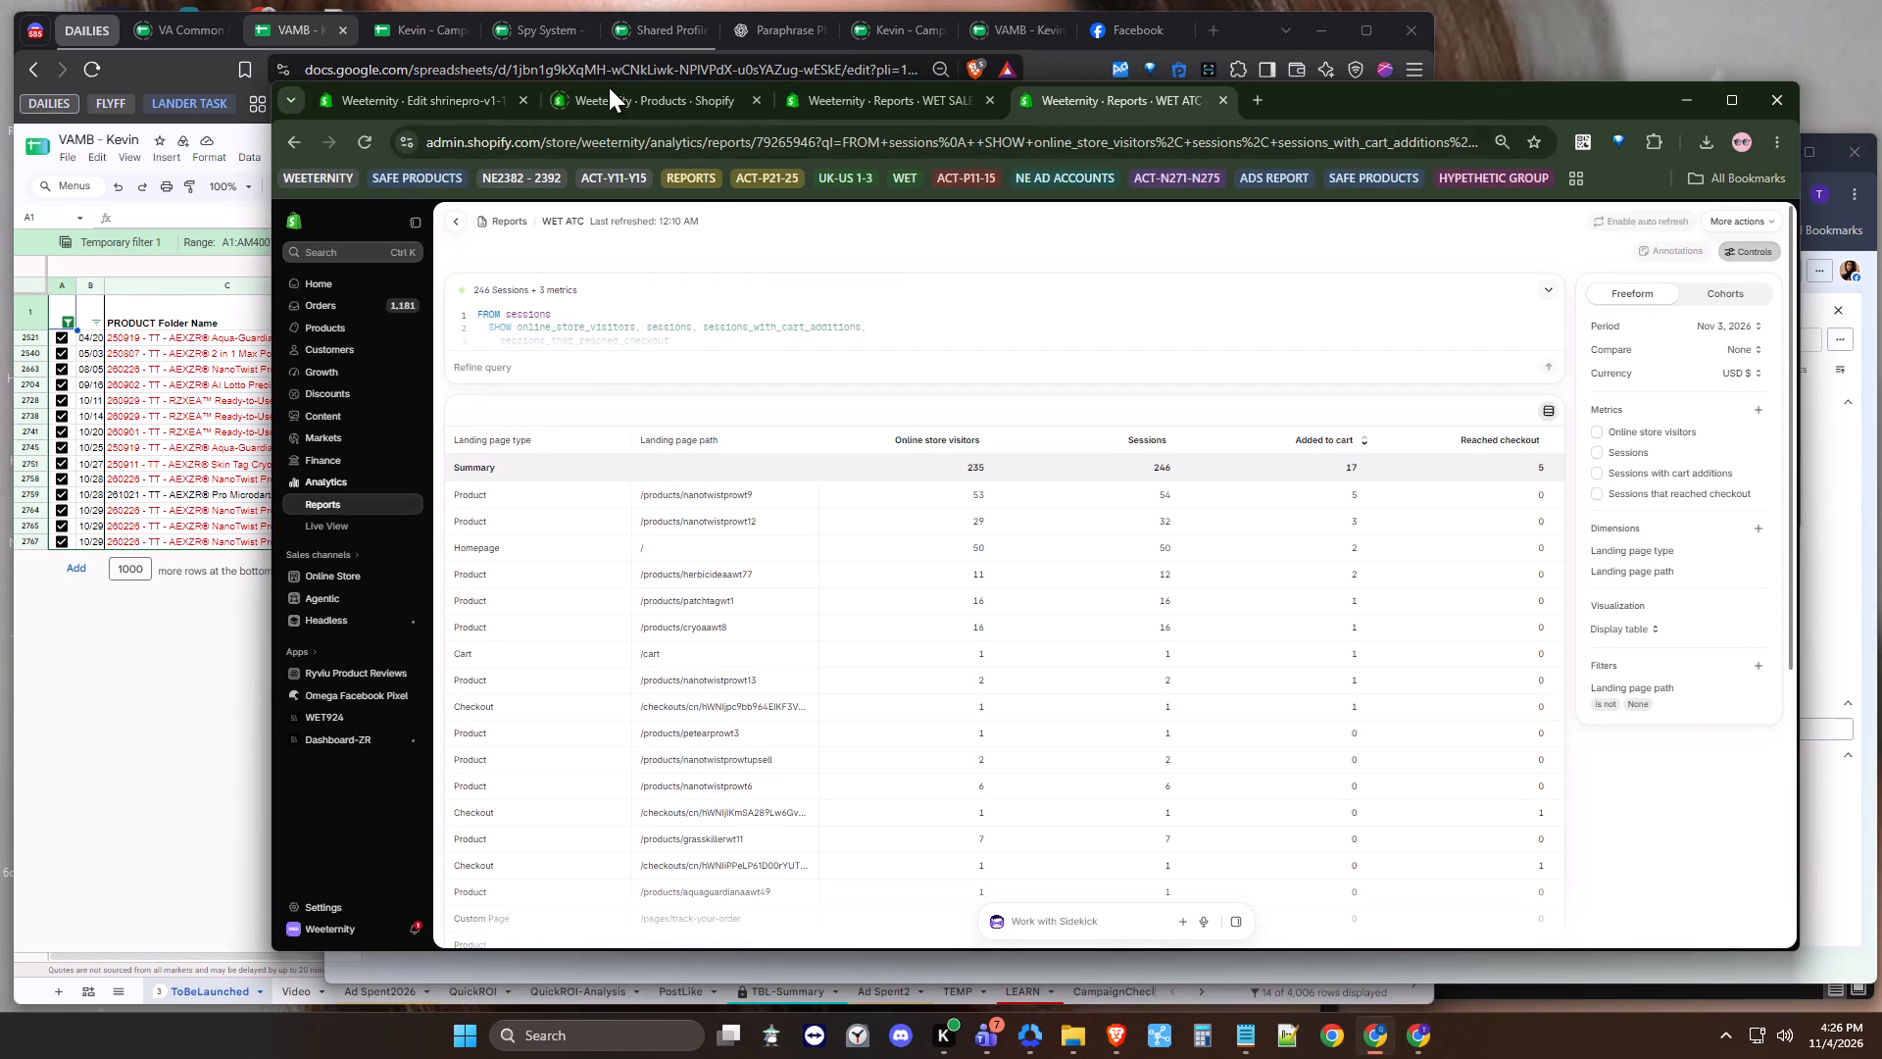
{"action": "left_click", "coordinate": [819, 85]}
{"action": "left_click", "coordinate": [820, 94]}
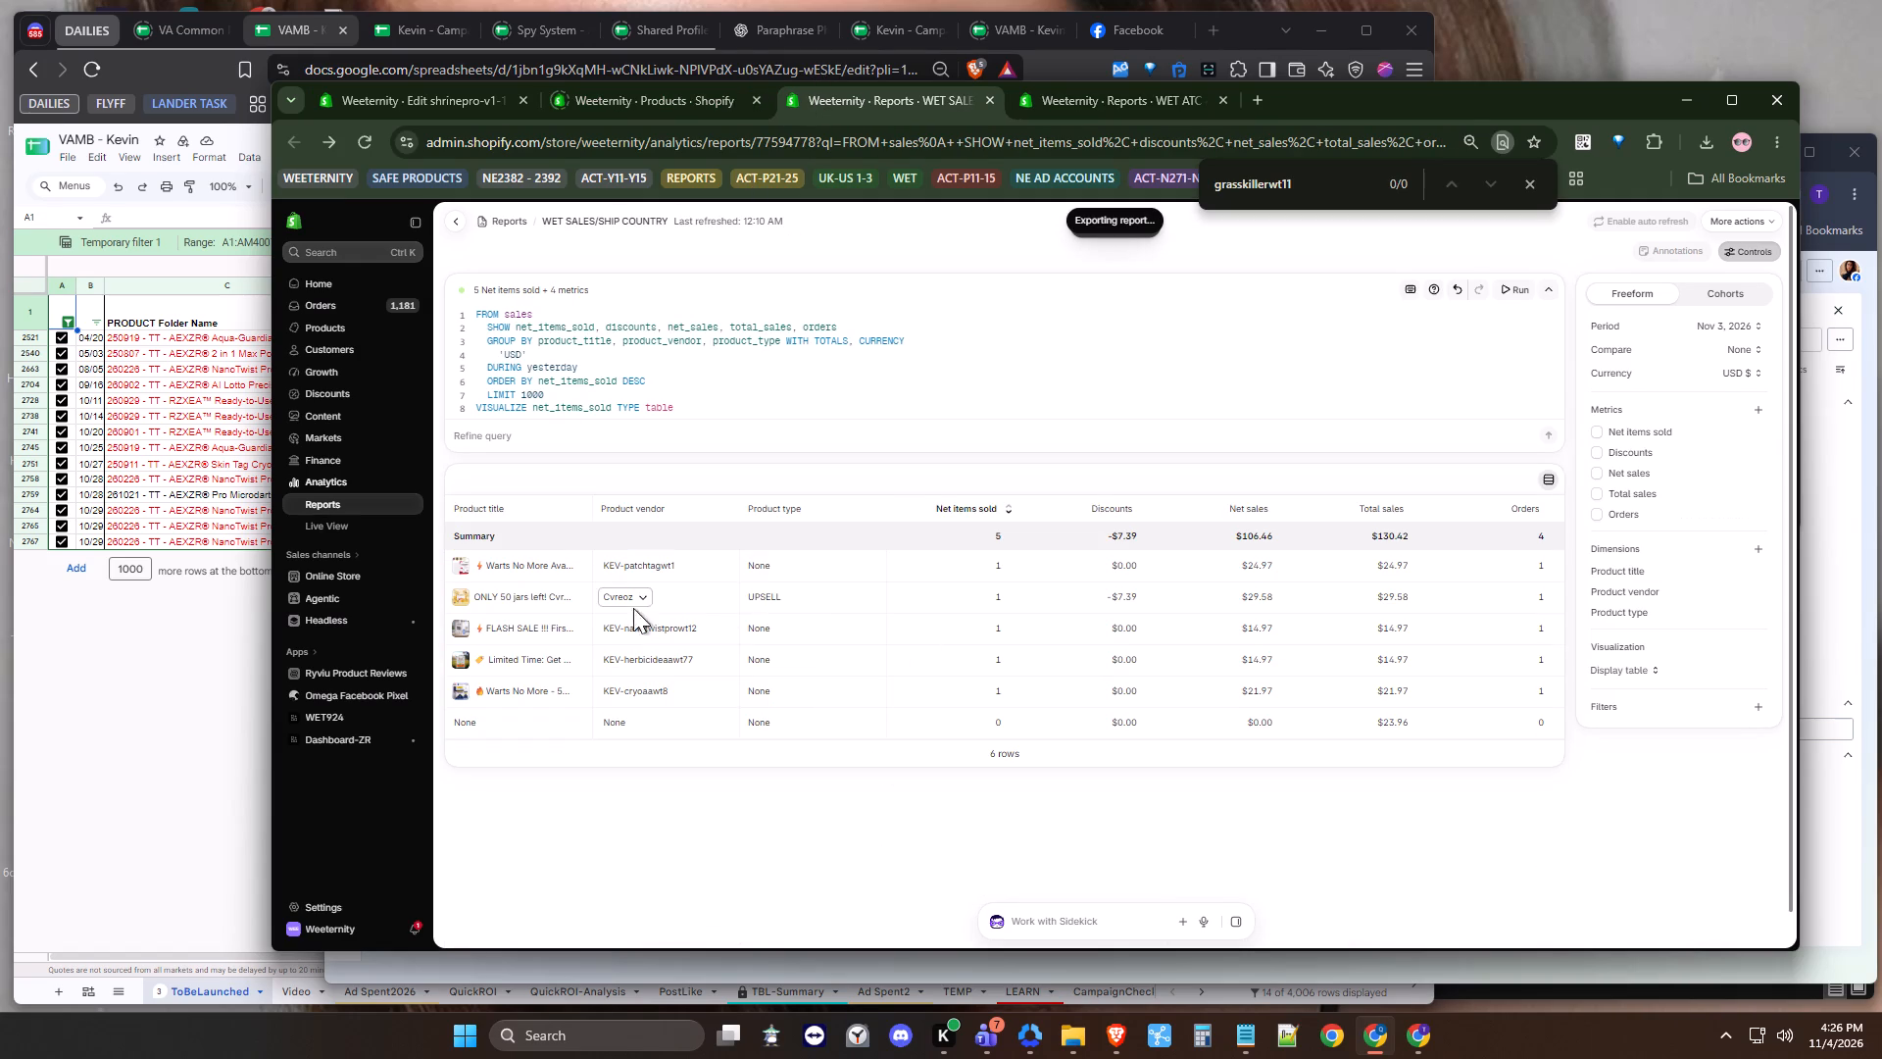
{"action": "left_click", "coordinate": [1530, 178]}
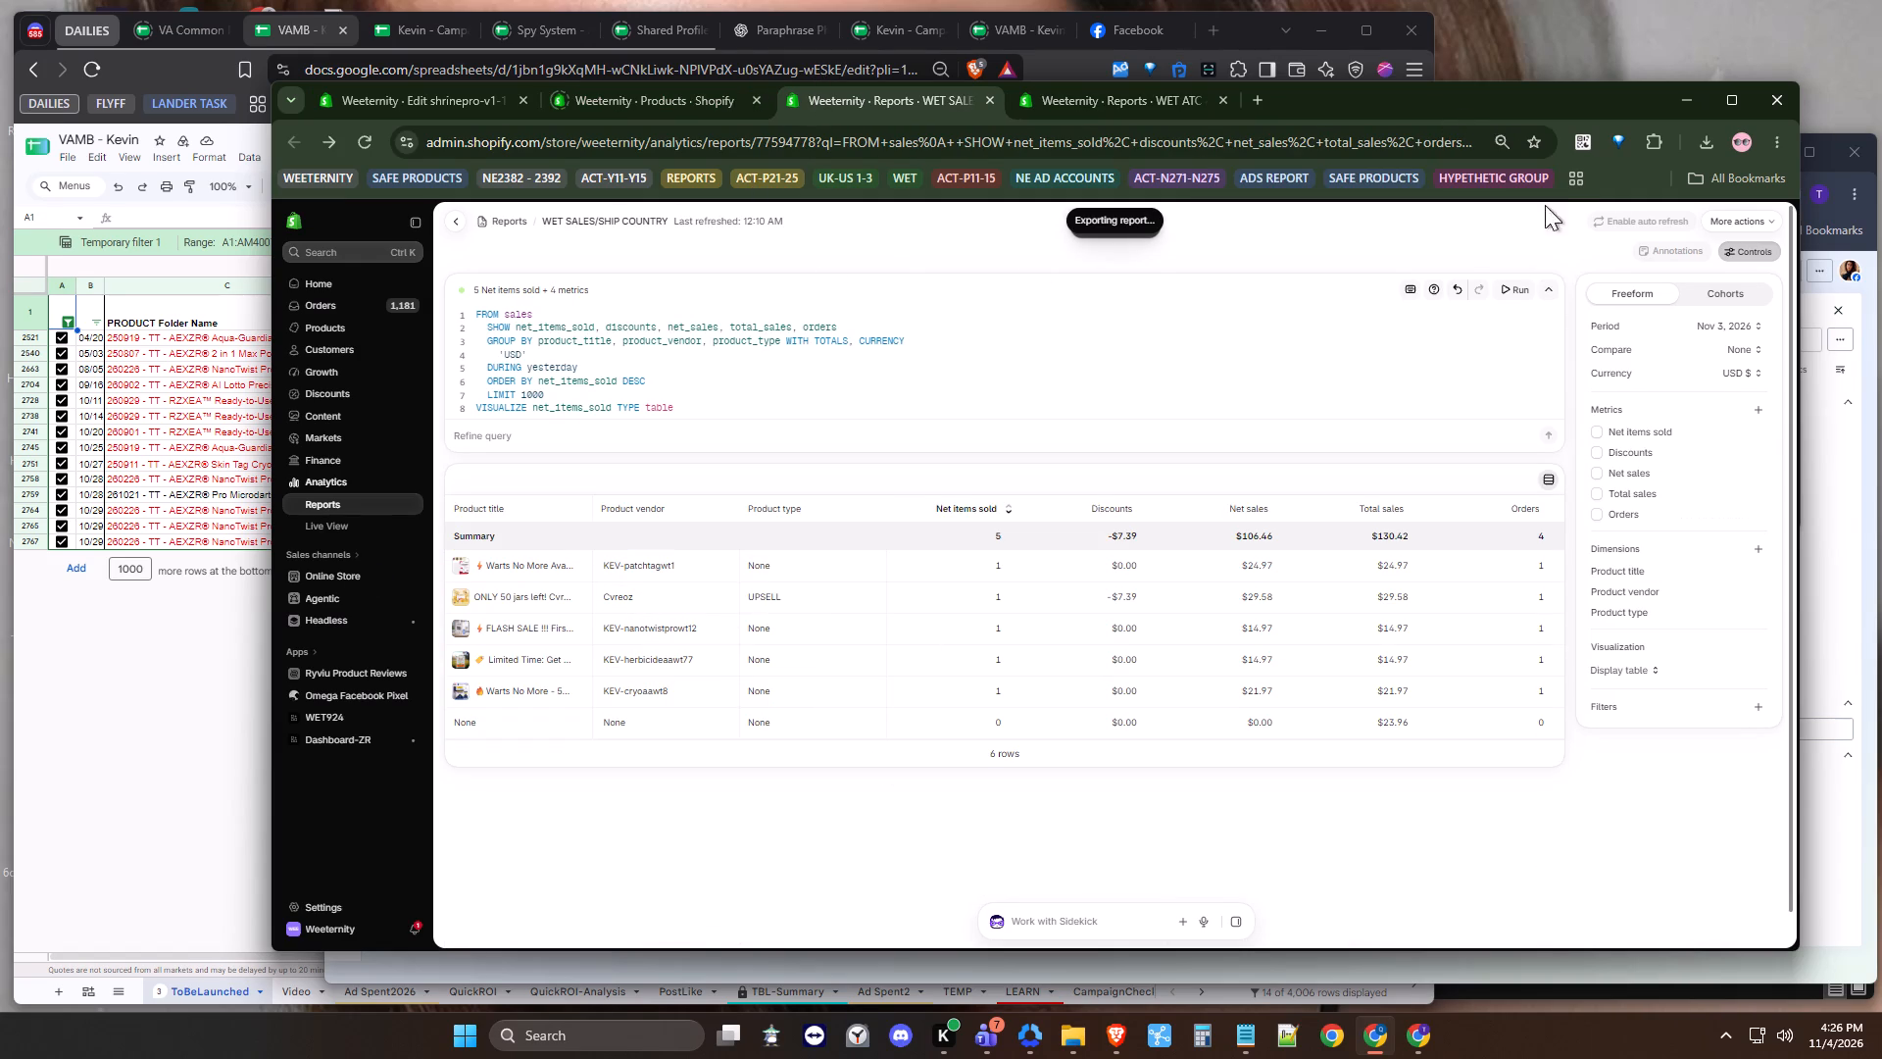
{"action": "left_click", "coordinate": [1509, 229]}
{"action": "left_click", "coordinate": [1645, 212]}
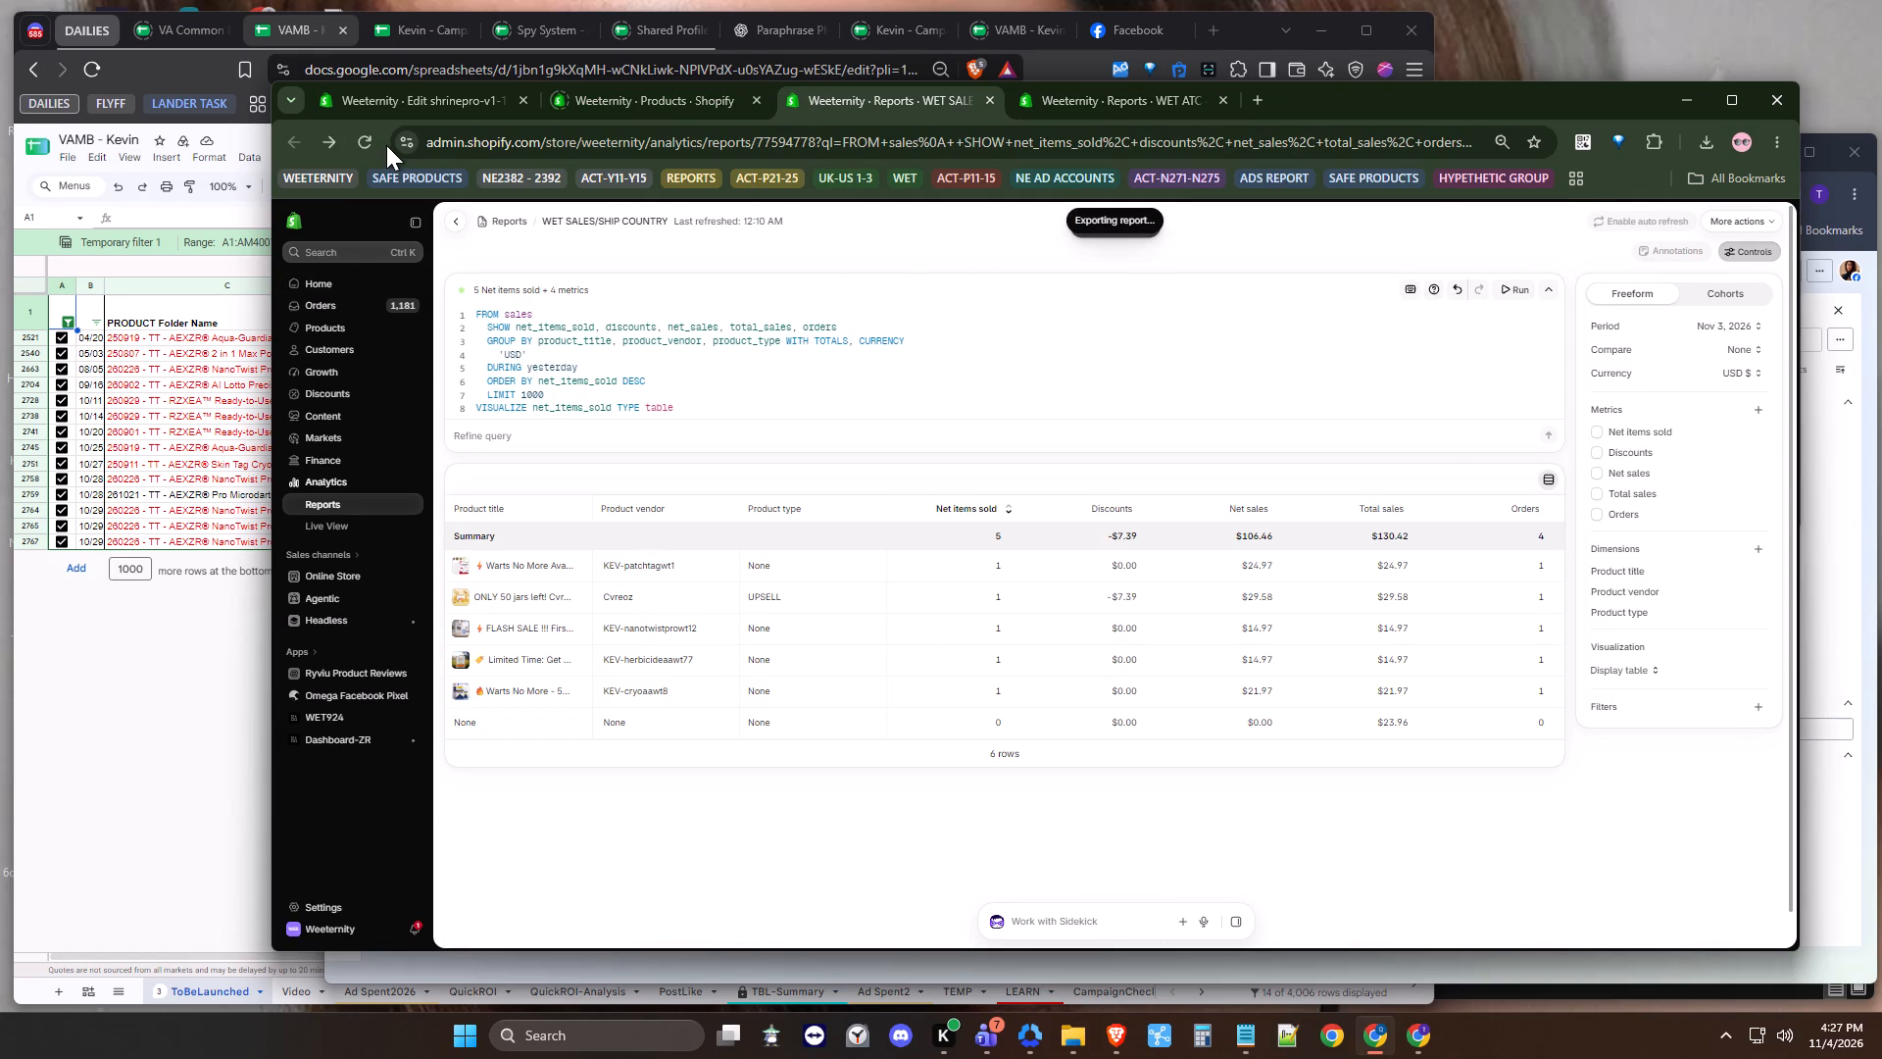
{"action": "left_click", "coordinate": [370, 145]}
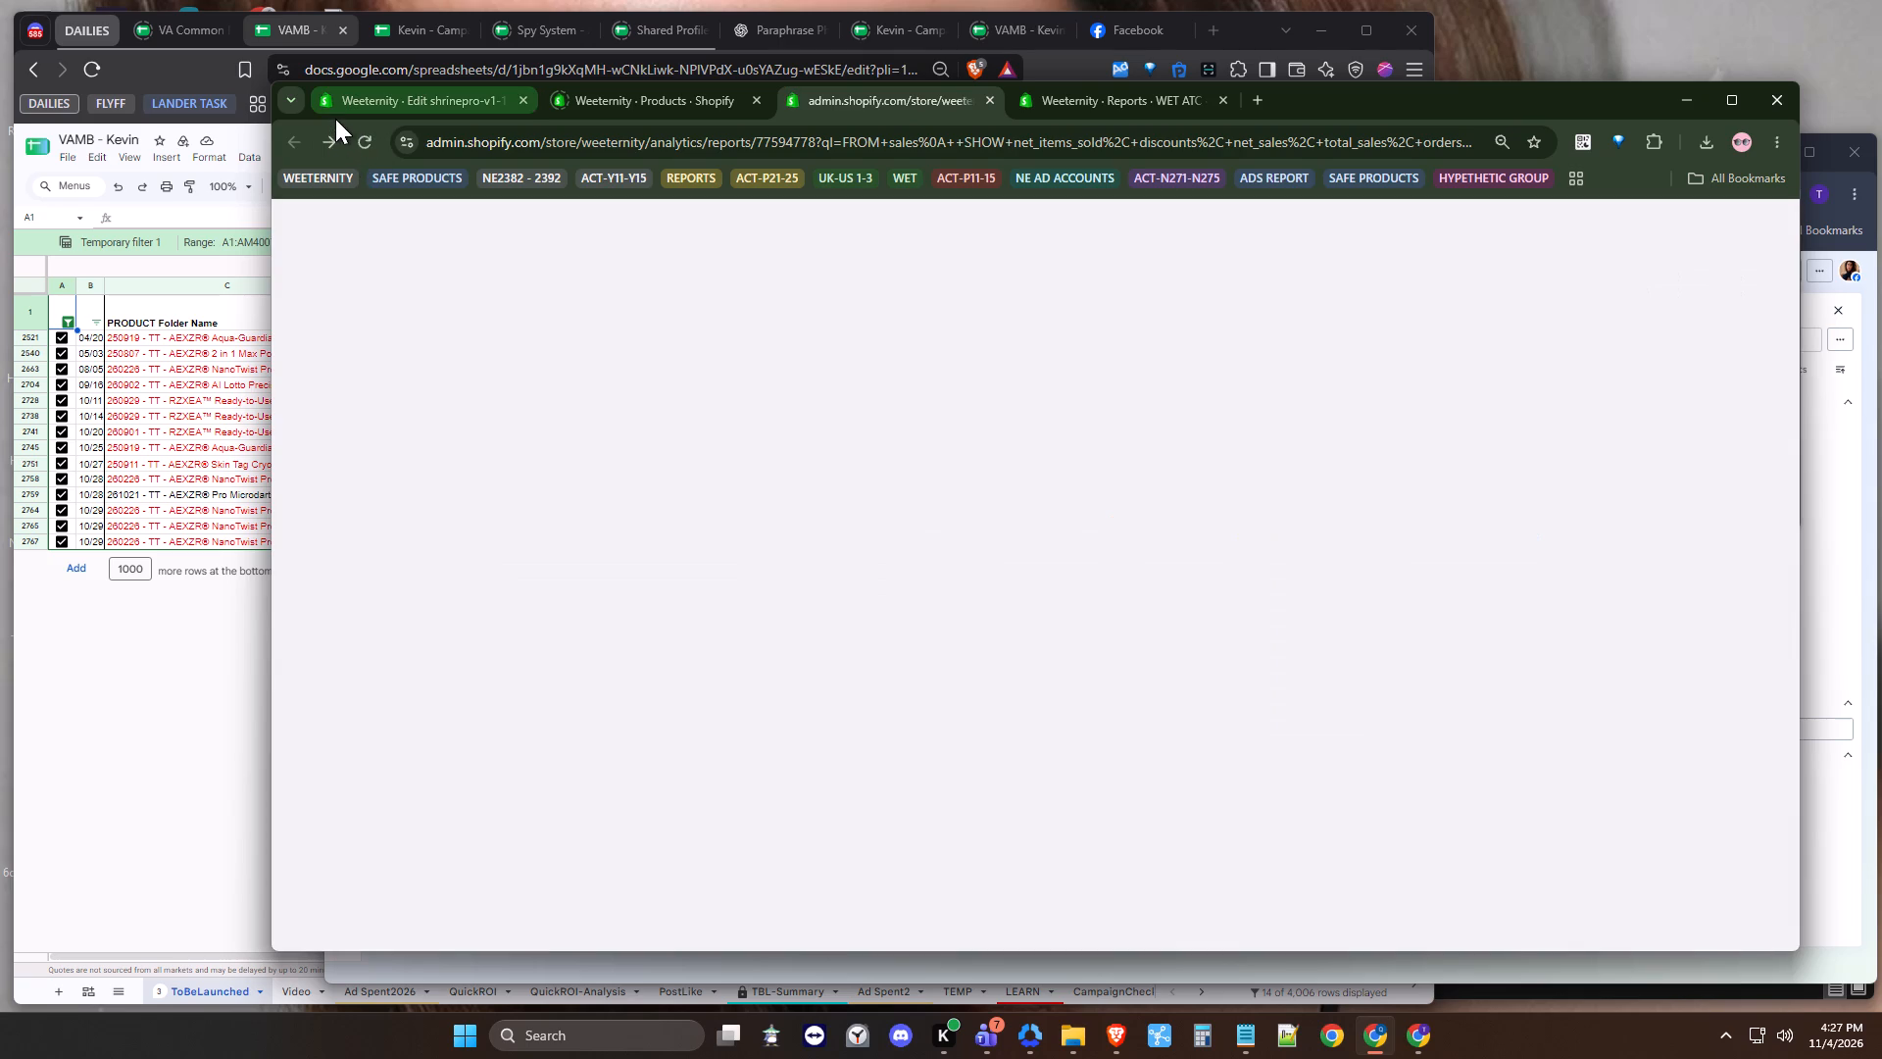
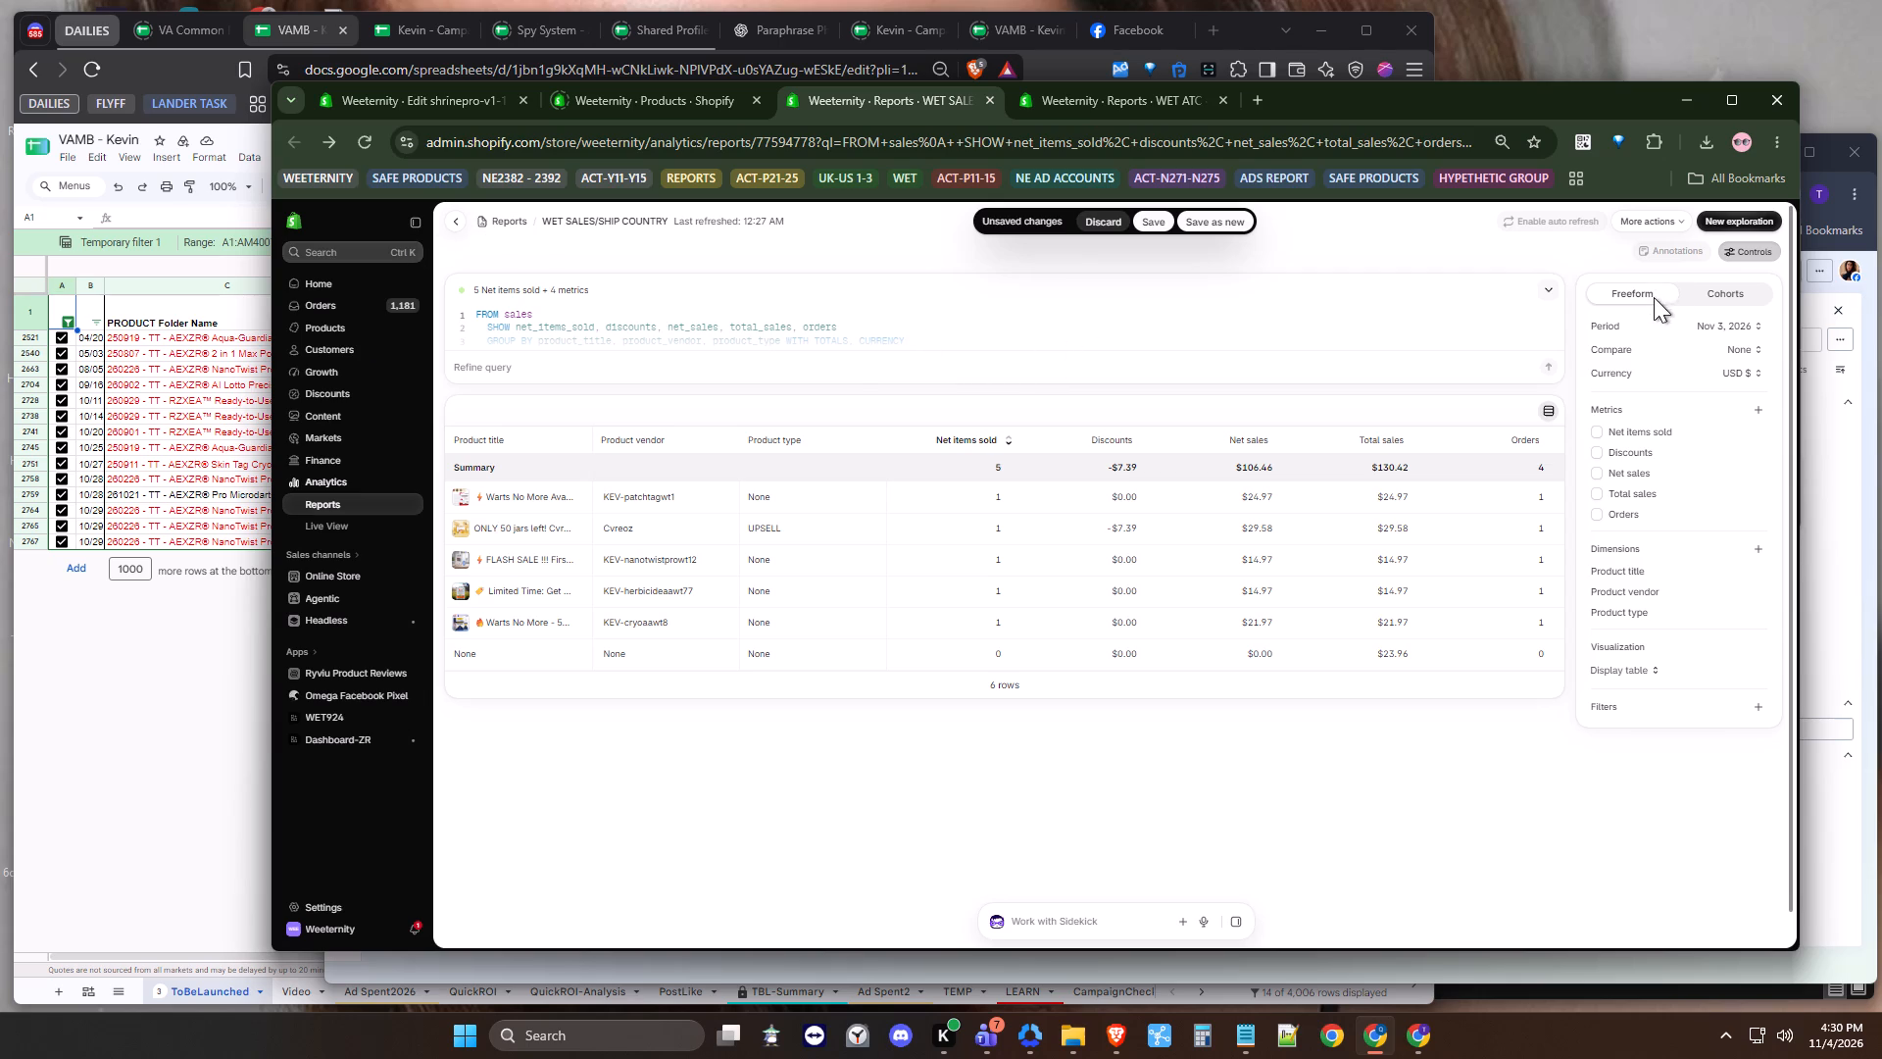
Set the WET SALES/SHIP COUNTRY report's period to the last 7 days, including today.
{"action": "left_click", "coordinate": [1727, 318]}
{"action": "left_click", "coordinate": [1286, 405]}
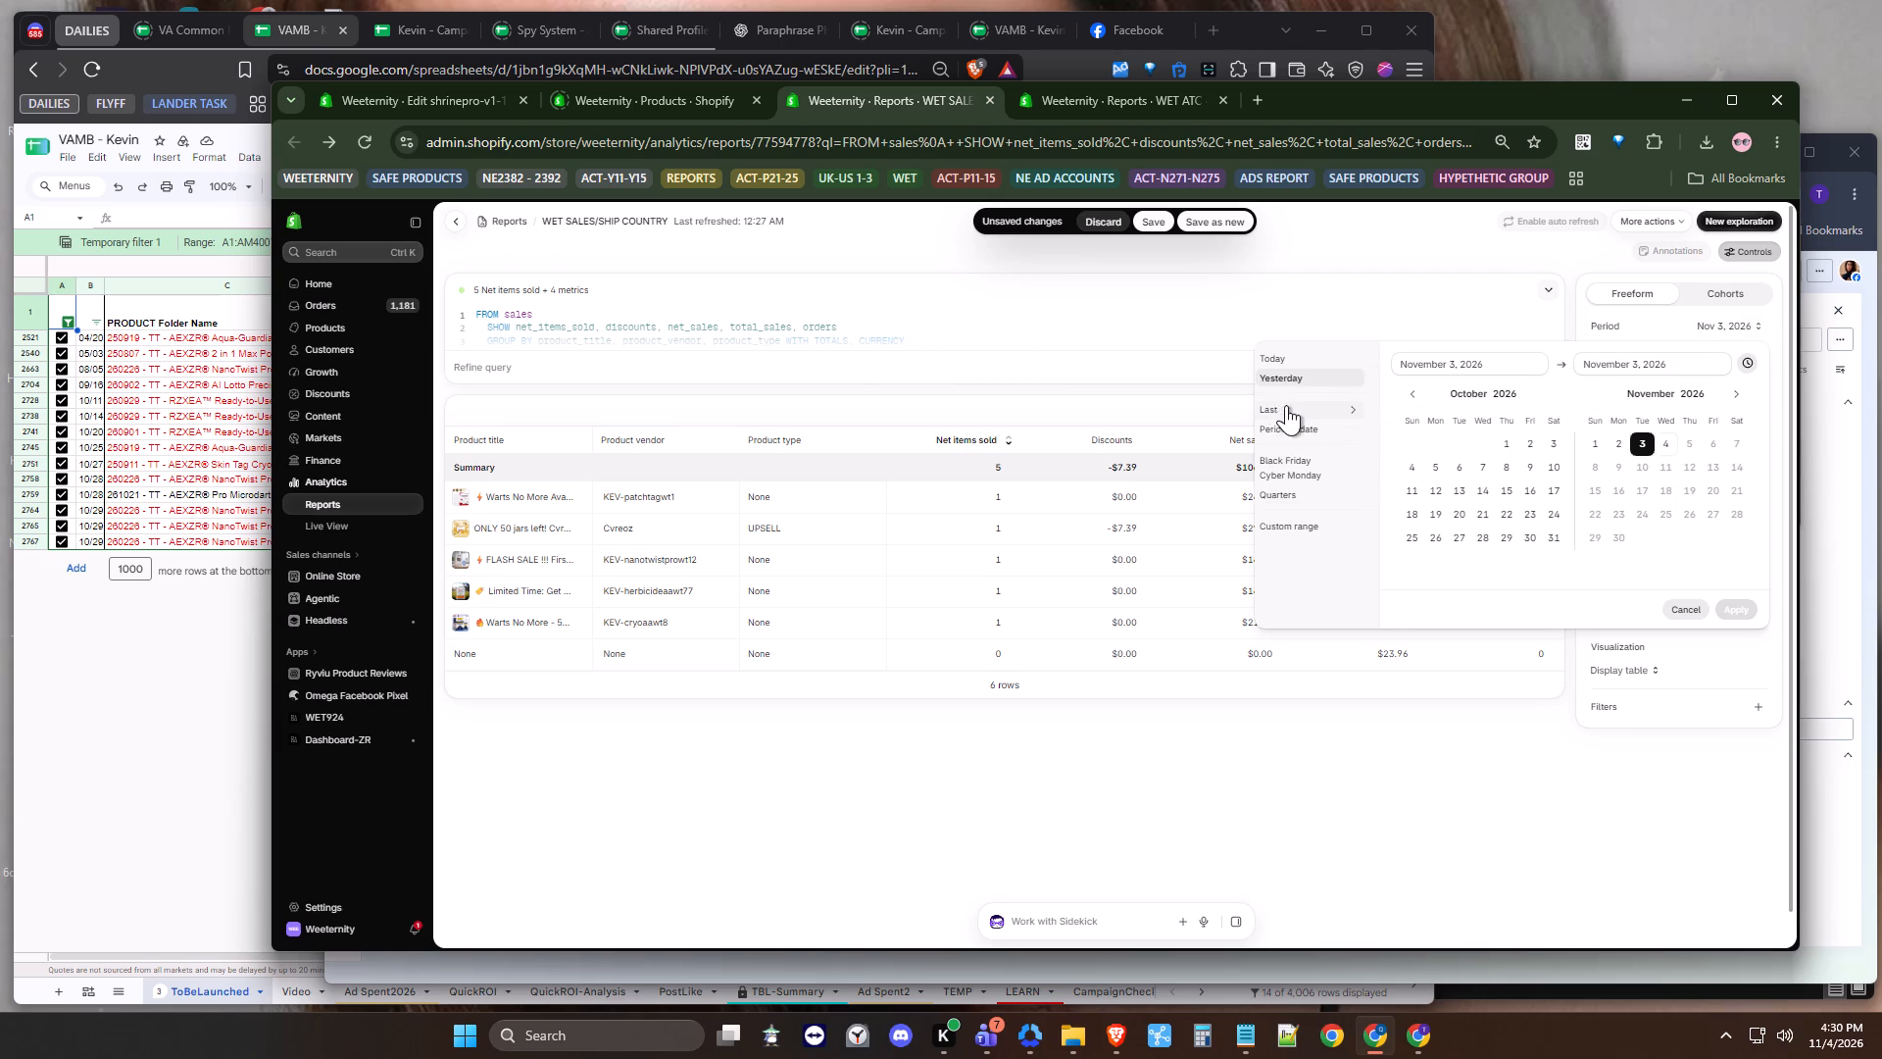
{"action": "left_click", "coordinate": [1333, 432]}
{"action": "left_click", "coordinate": [1738, 606]}
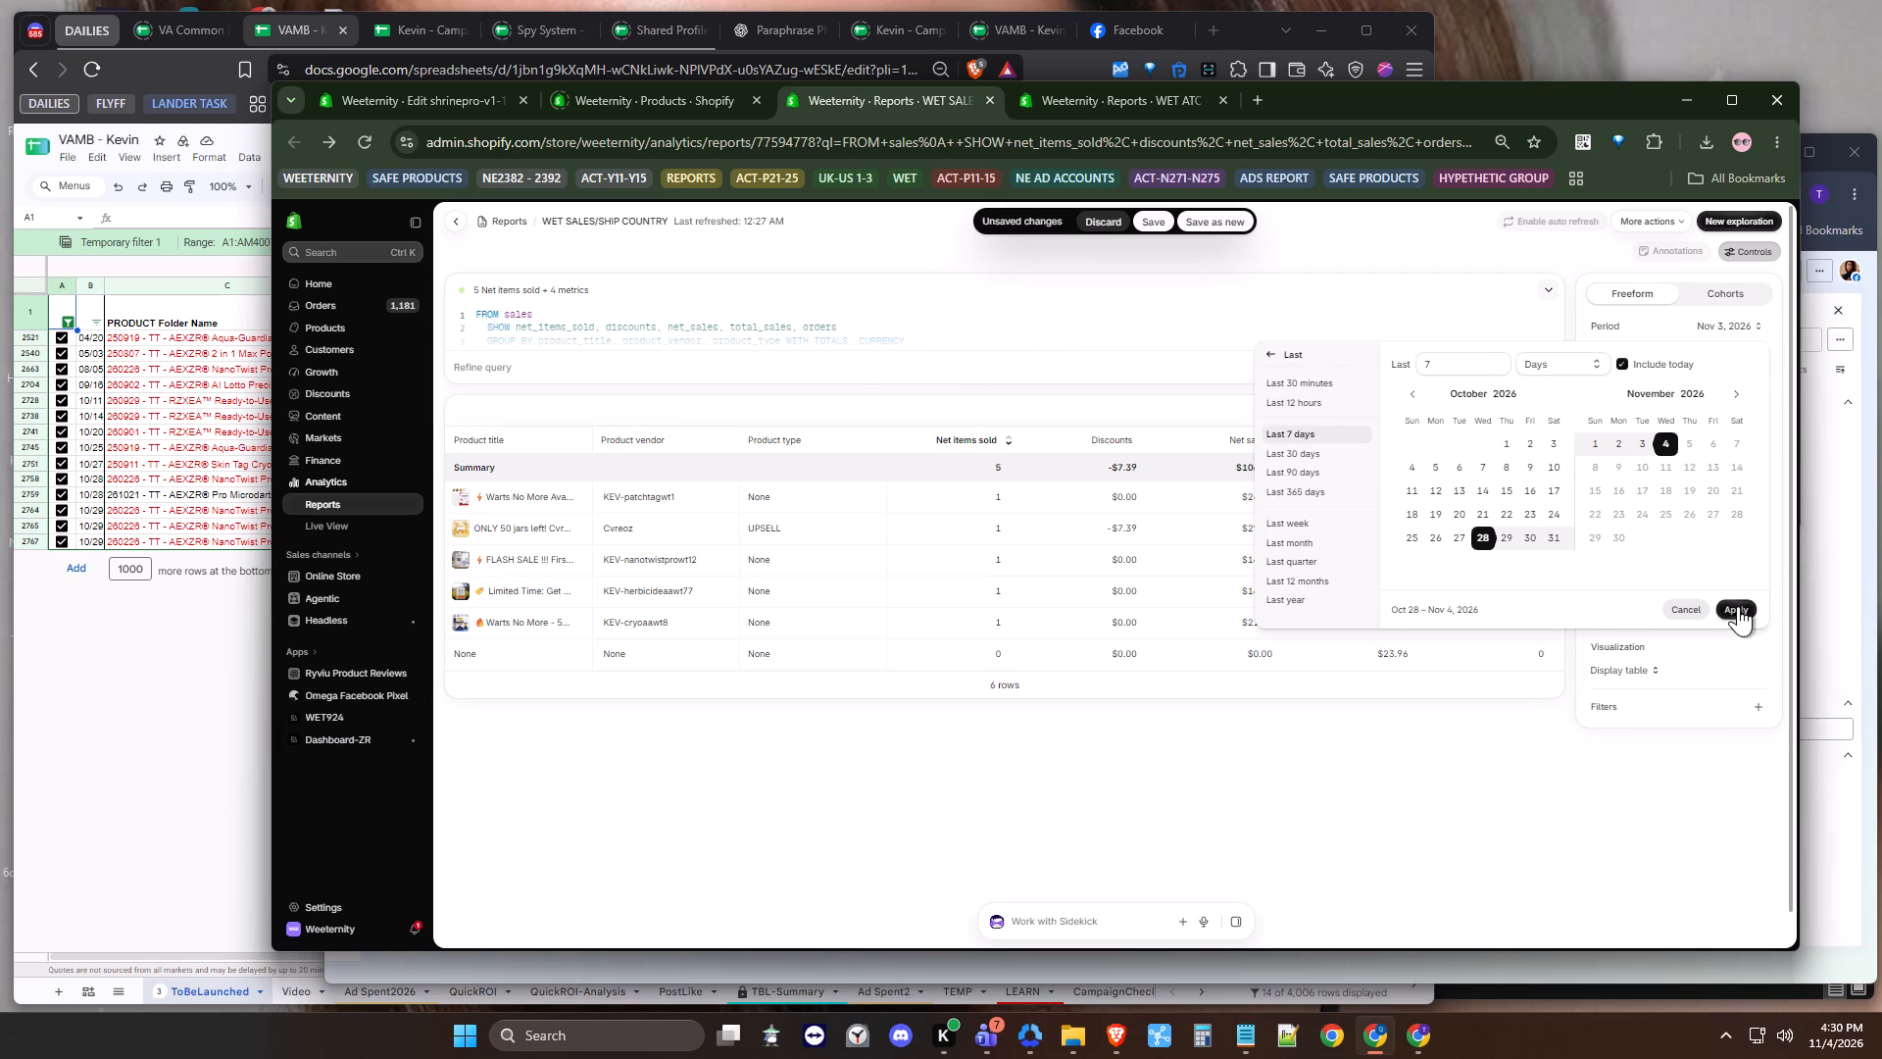
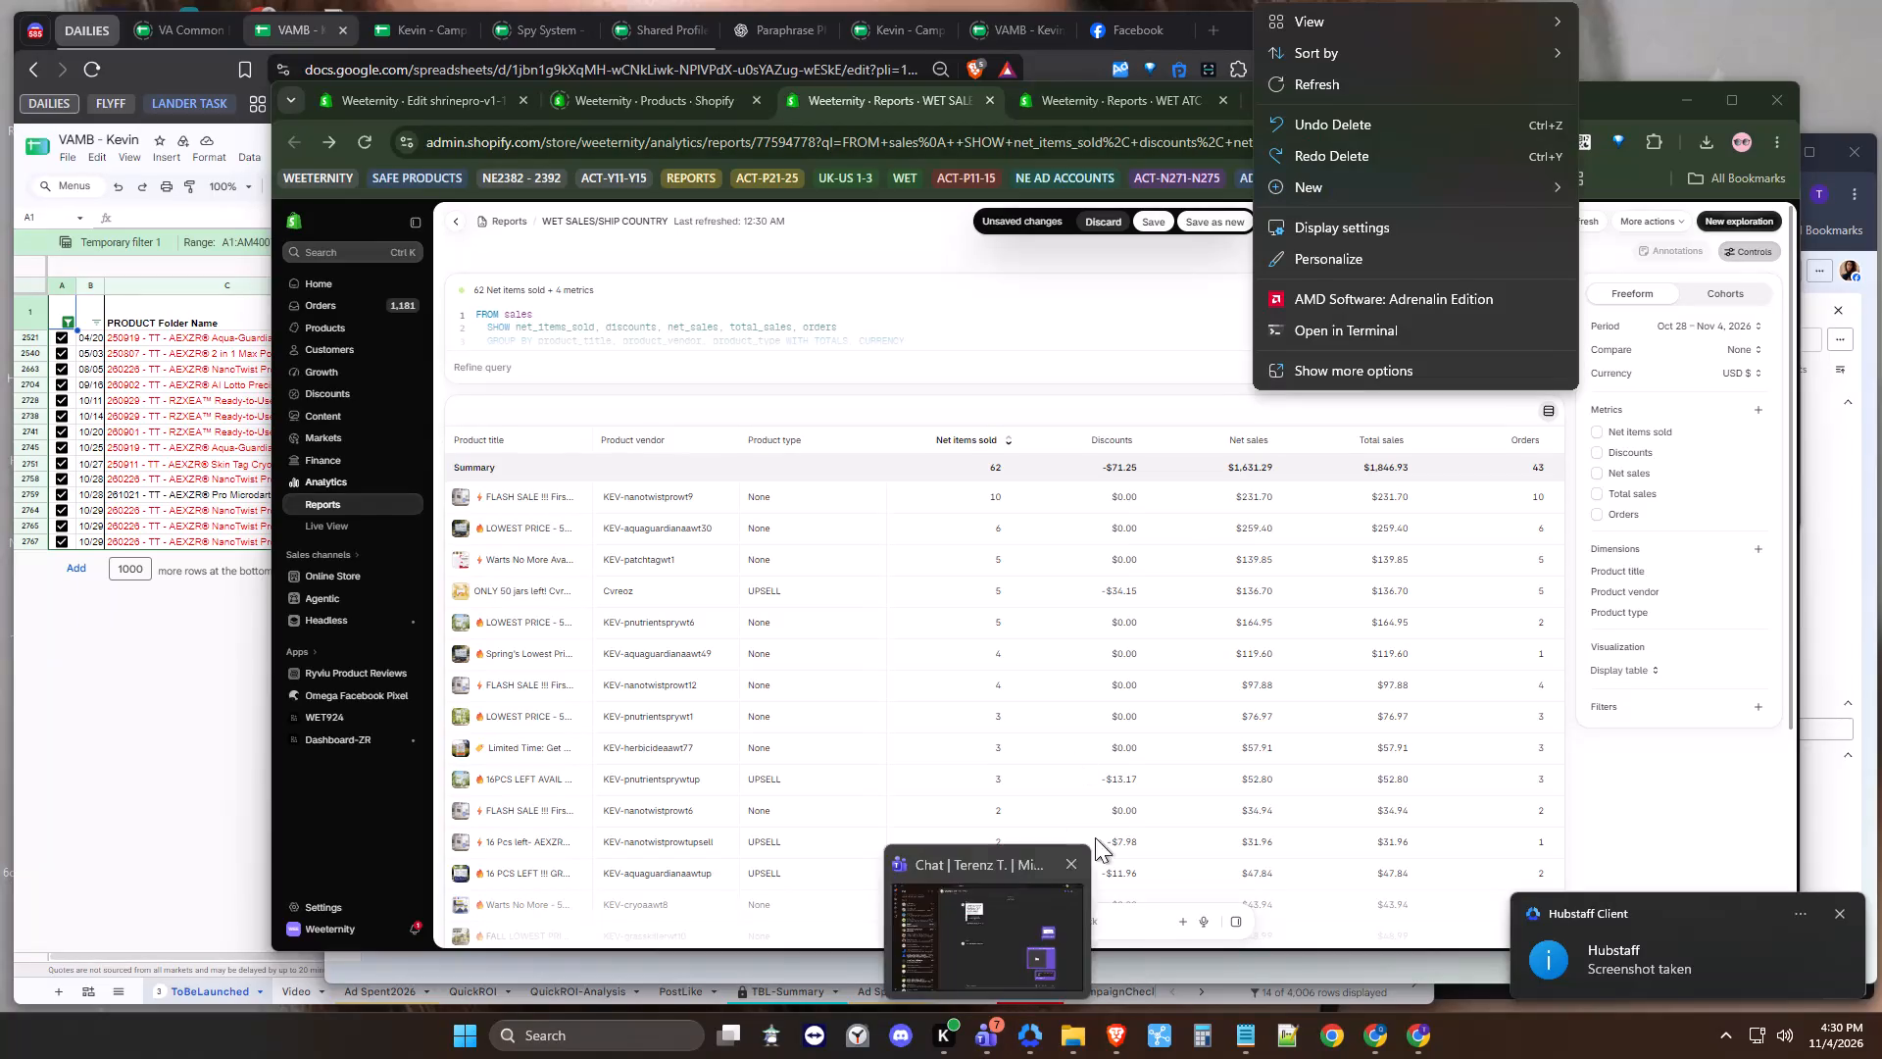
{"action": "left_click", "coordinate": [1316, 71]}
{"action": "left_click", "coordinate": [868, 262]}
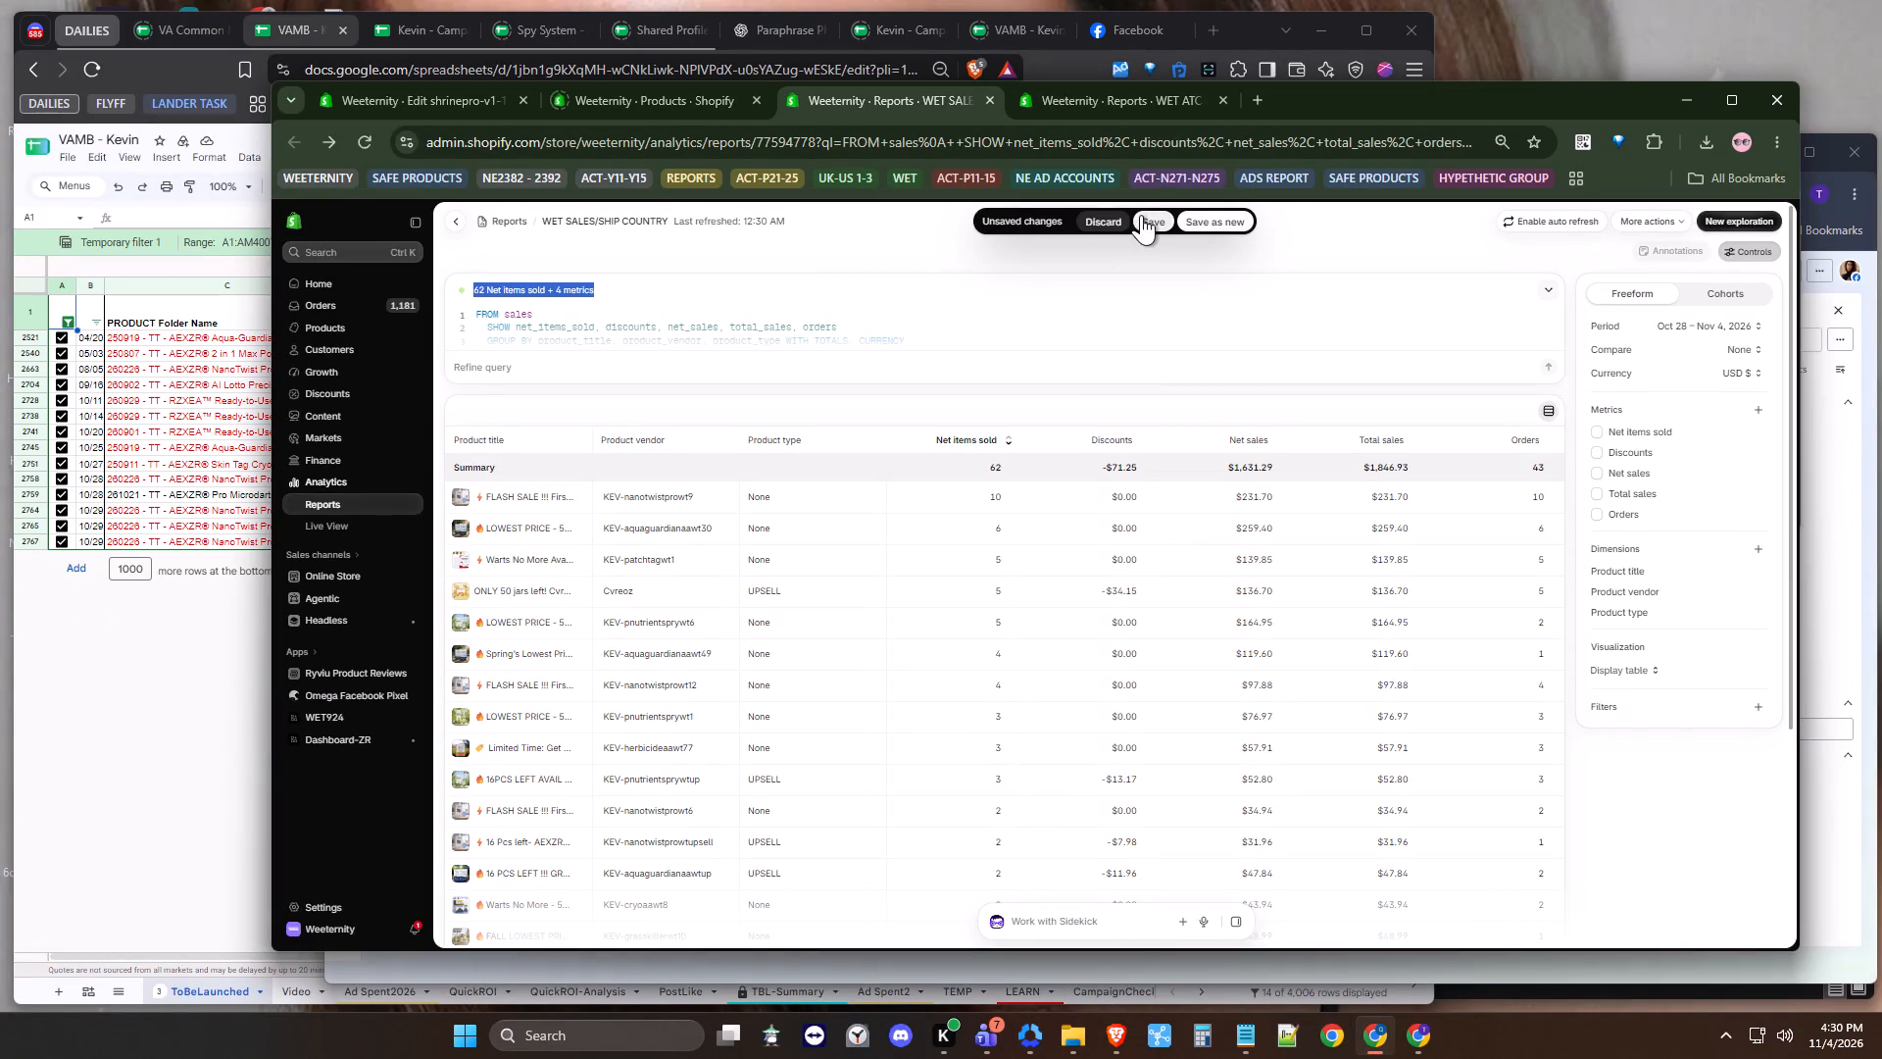
Save the changed period to the existing WET SALES/SHIP COUNTRY report.
{"action": "left_click", "coordinate": [1141, 215]}
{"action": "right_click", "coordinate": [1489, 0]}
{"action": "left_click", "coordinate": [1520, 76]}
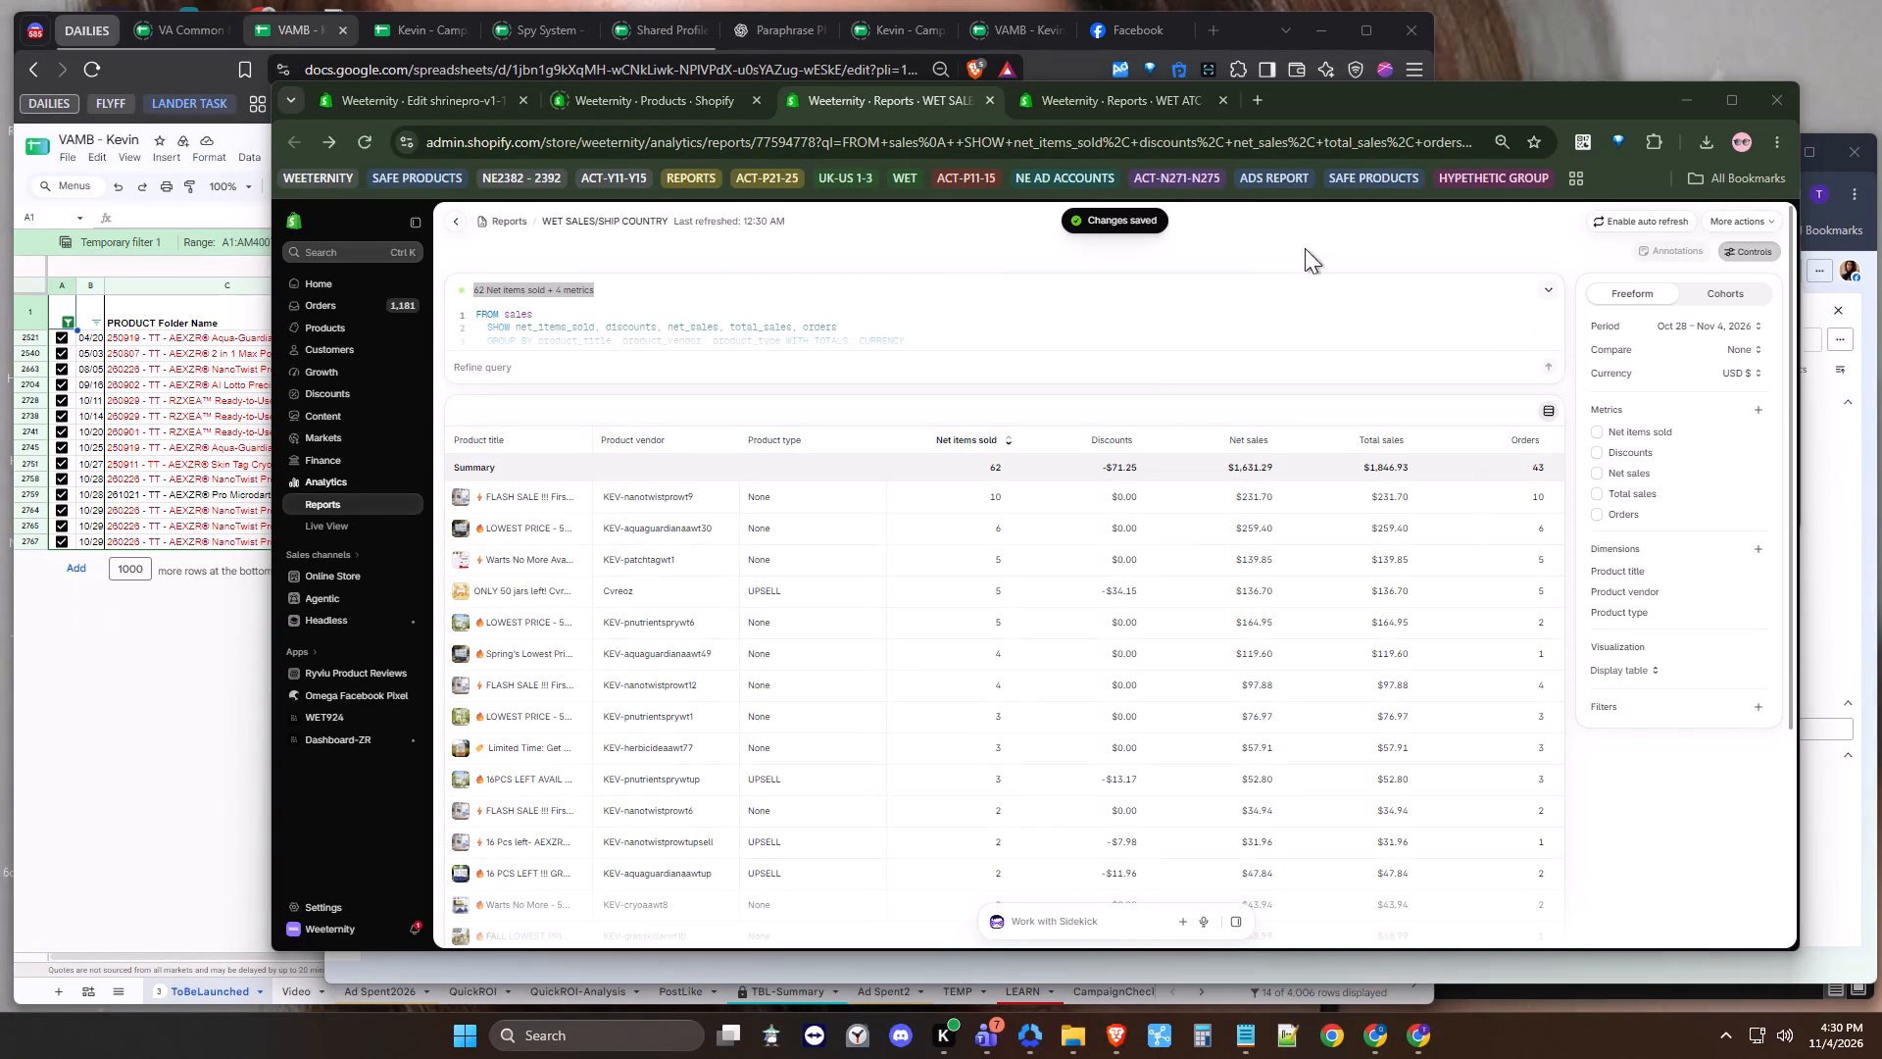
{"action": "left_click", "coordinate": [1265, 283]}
Enable auto refresh for the WET SALES/SHIP COUNTRY report.
{"action": "left_click", "coordinate": [1615, 215]}
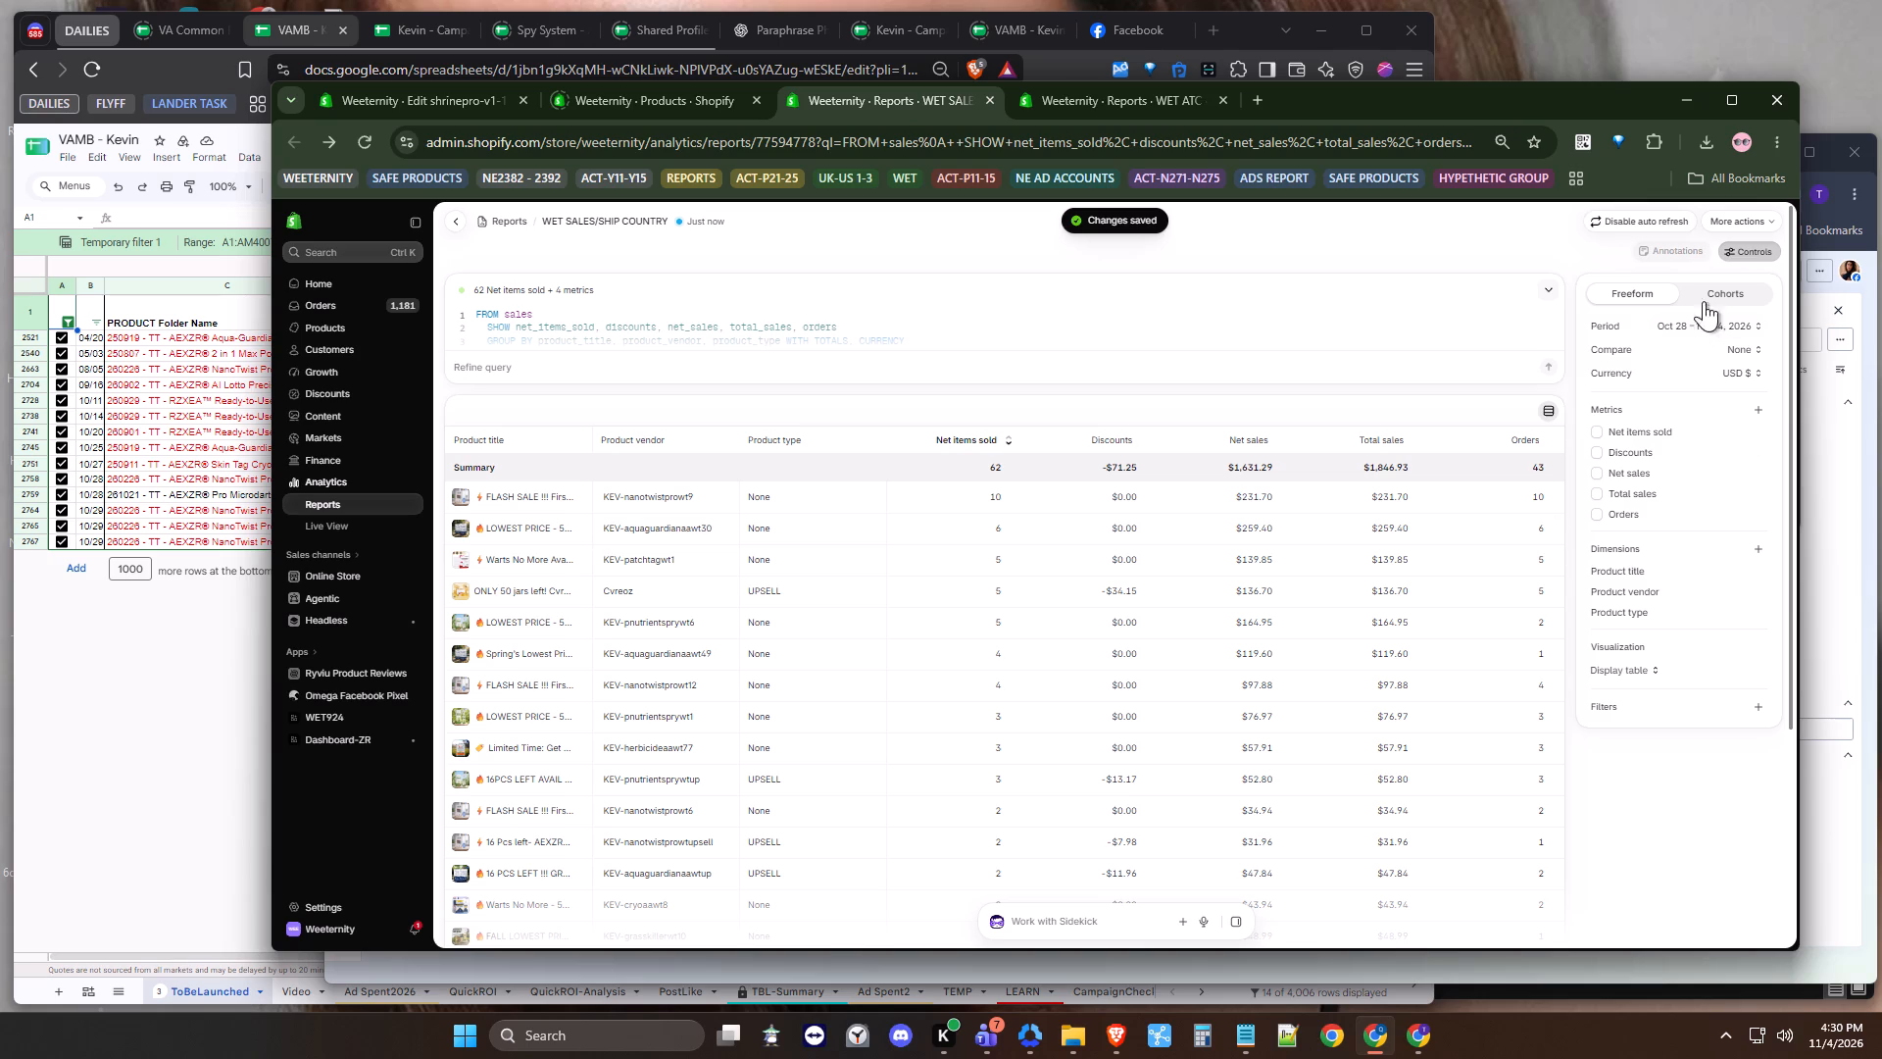
Export the WET SALES/SHIP COUNTRY report for Oct 28 – Nov 4, 2026.
{"action": "left_click", "coordinate": [1749, 226]}
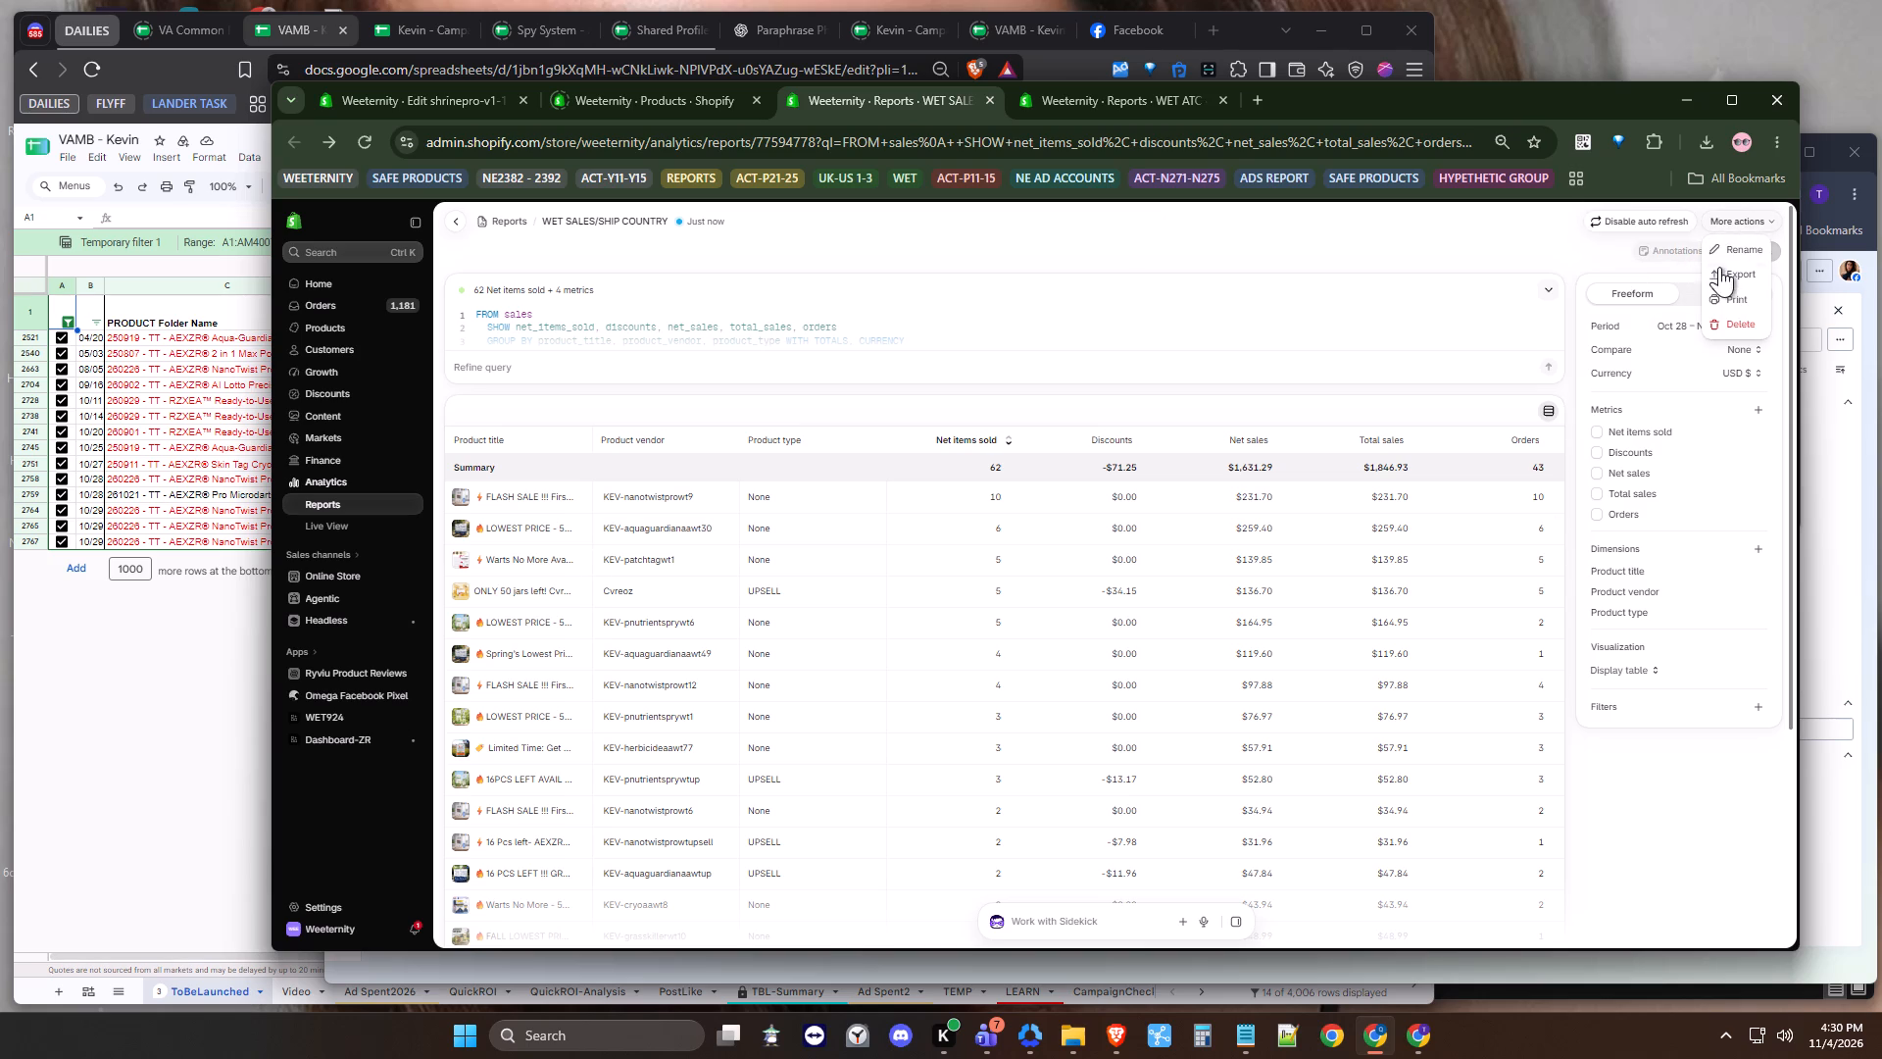
{"action": "left_click", "coordinate": [1719, 267]}
{"action": "left_click", "coordinate": [1220, 697]}
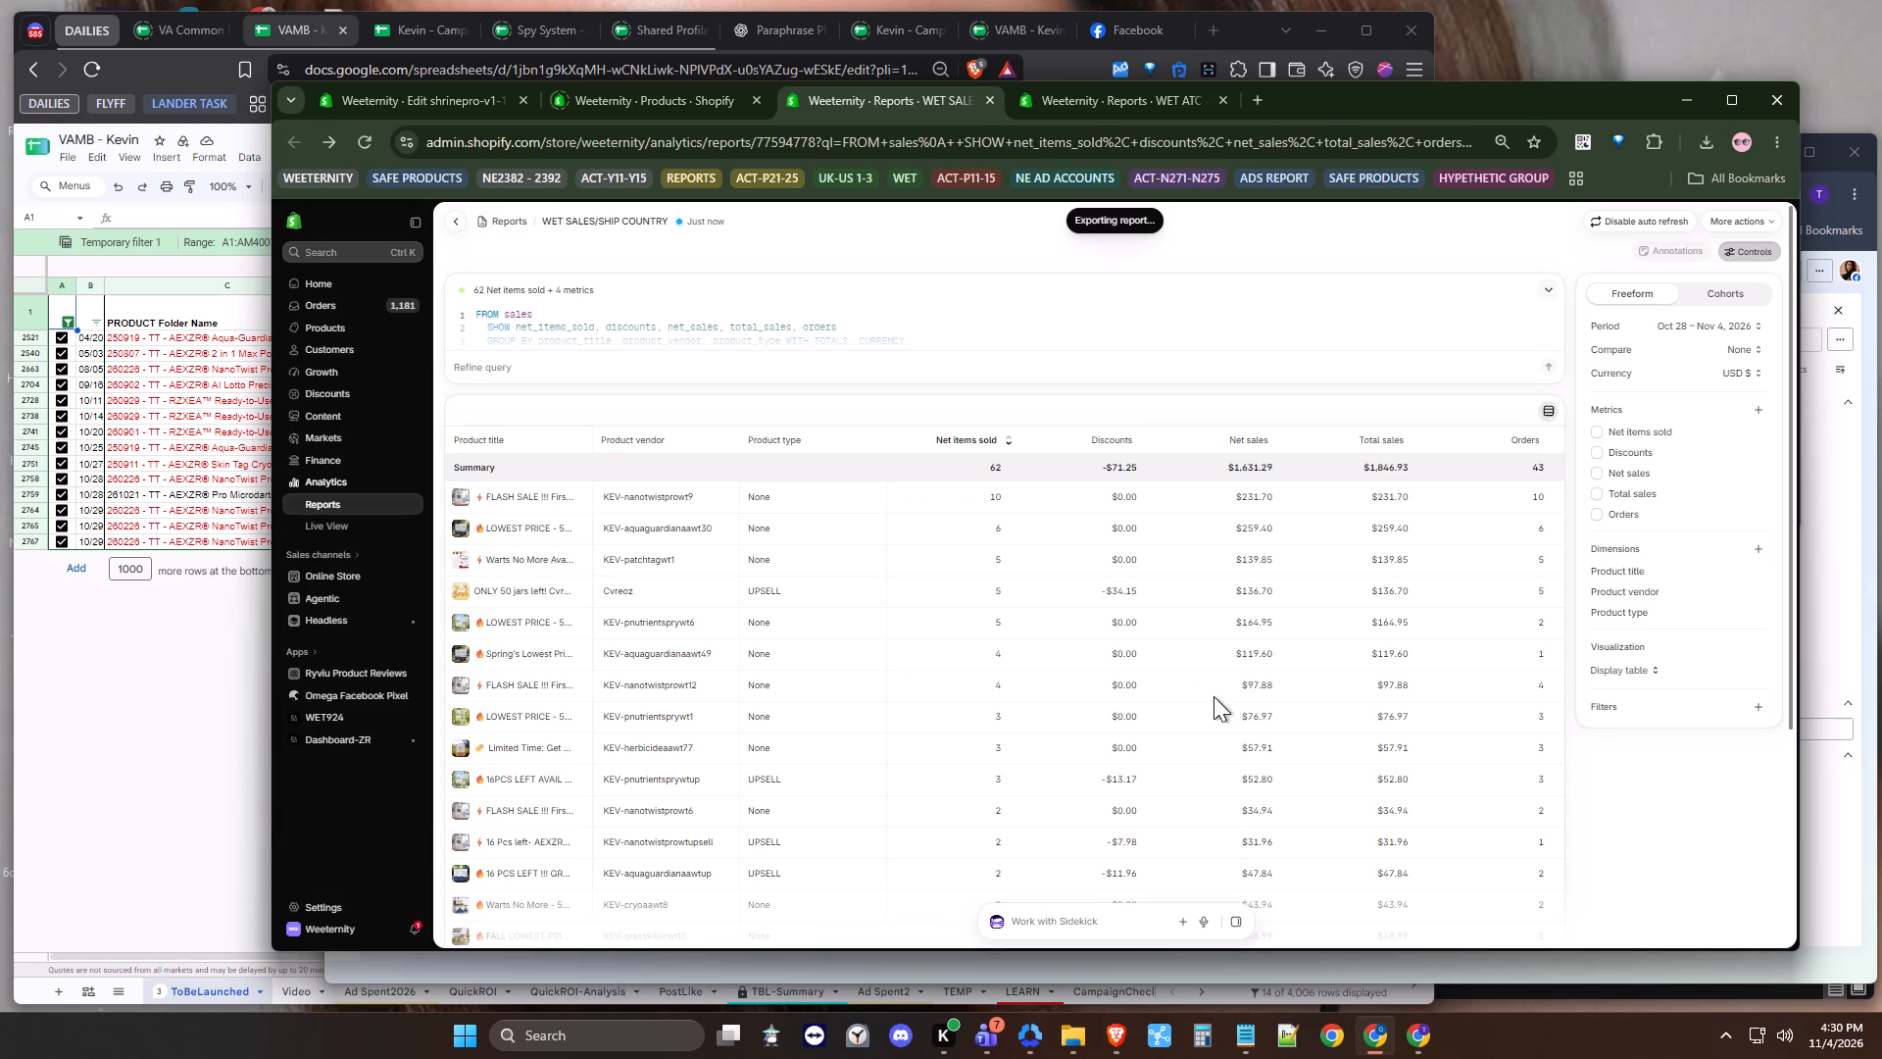
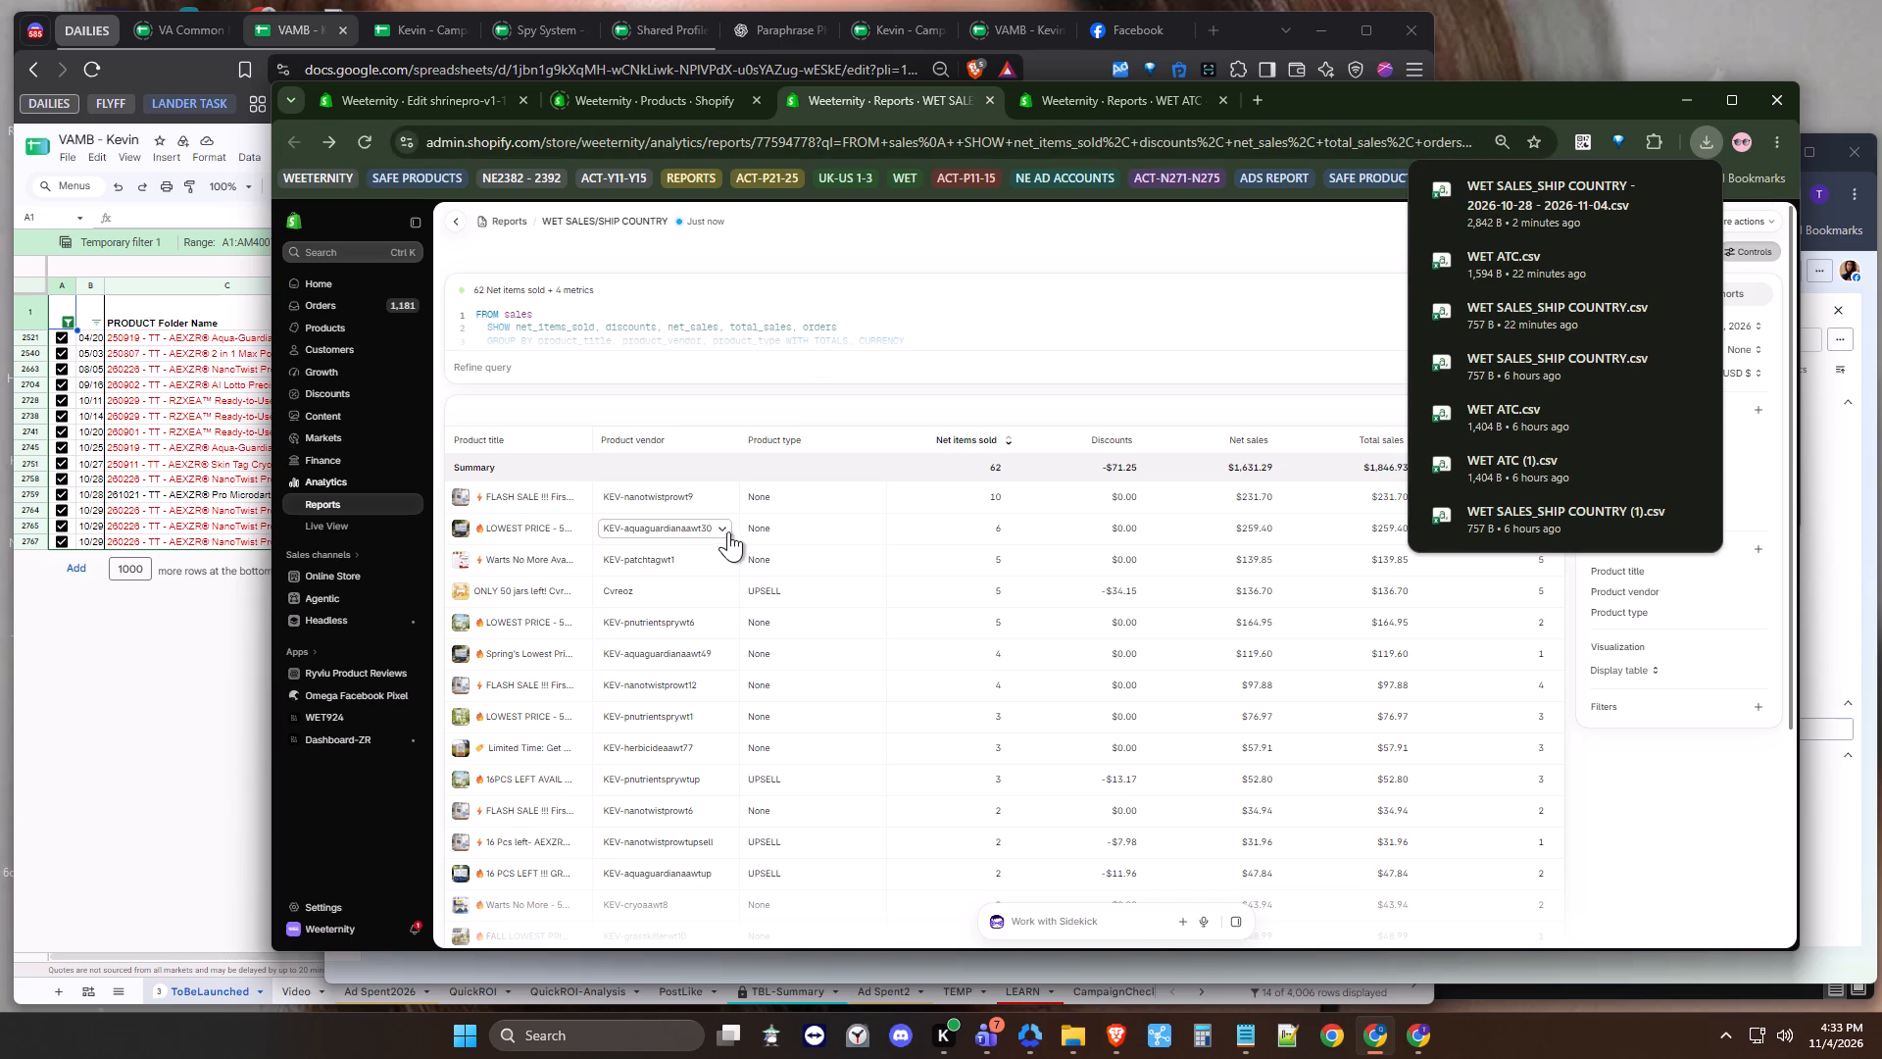
In File Explorer, delete the files 6491, WET SALES_SHIP COUNTRY, WET ATC and ACC from the ADS folder.
{"action": "left_click", "coordinate": [1058, 246]}
{"action": "left_click", "coordinate": [1075, 1039]}
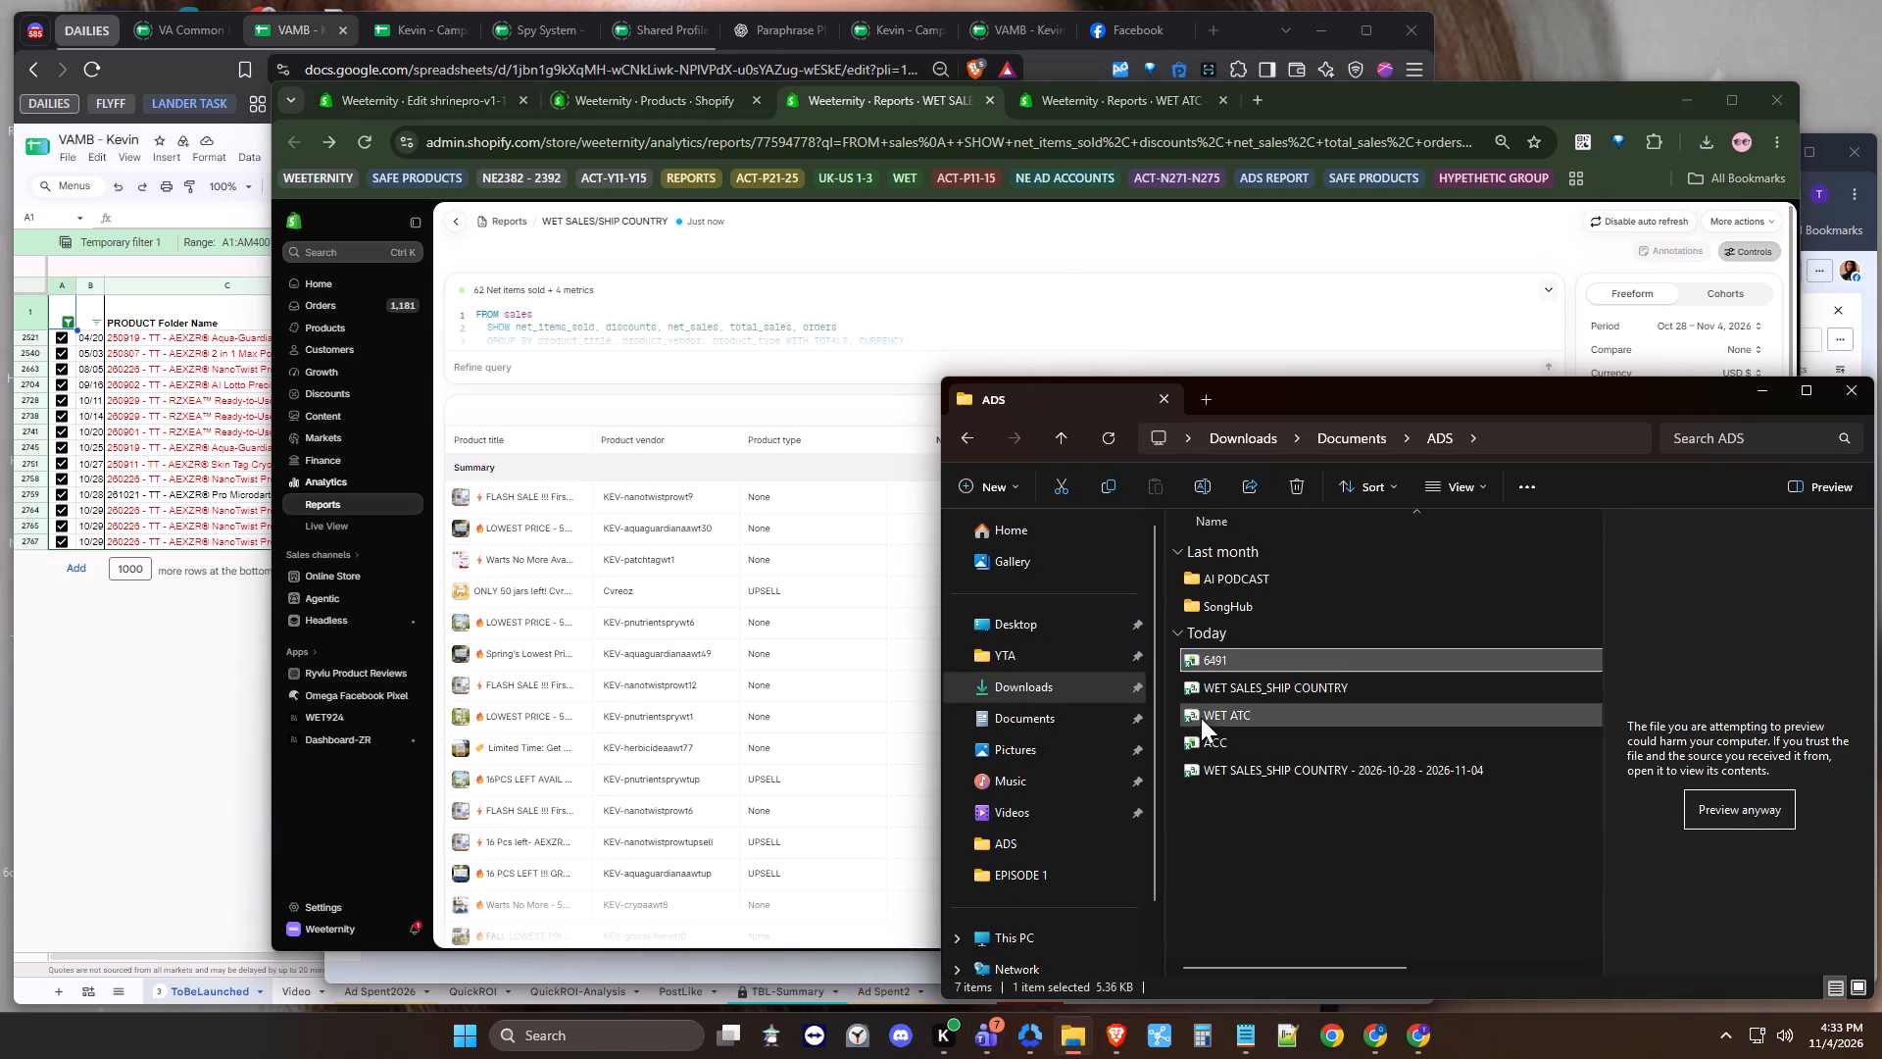
{"action": "left_click_drag", "start_coordinate": [1176, 668], "coordinate": [1210, 737]}
{"action": "left_click", "coordinate": [1297, 495]}
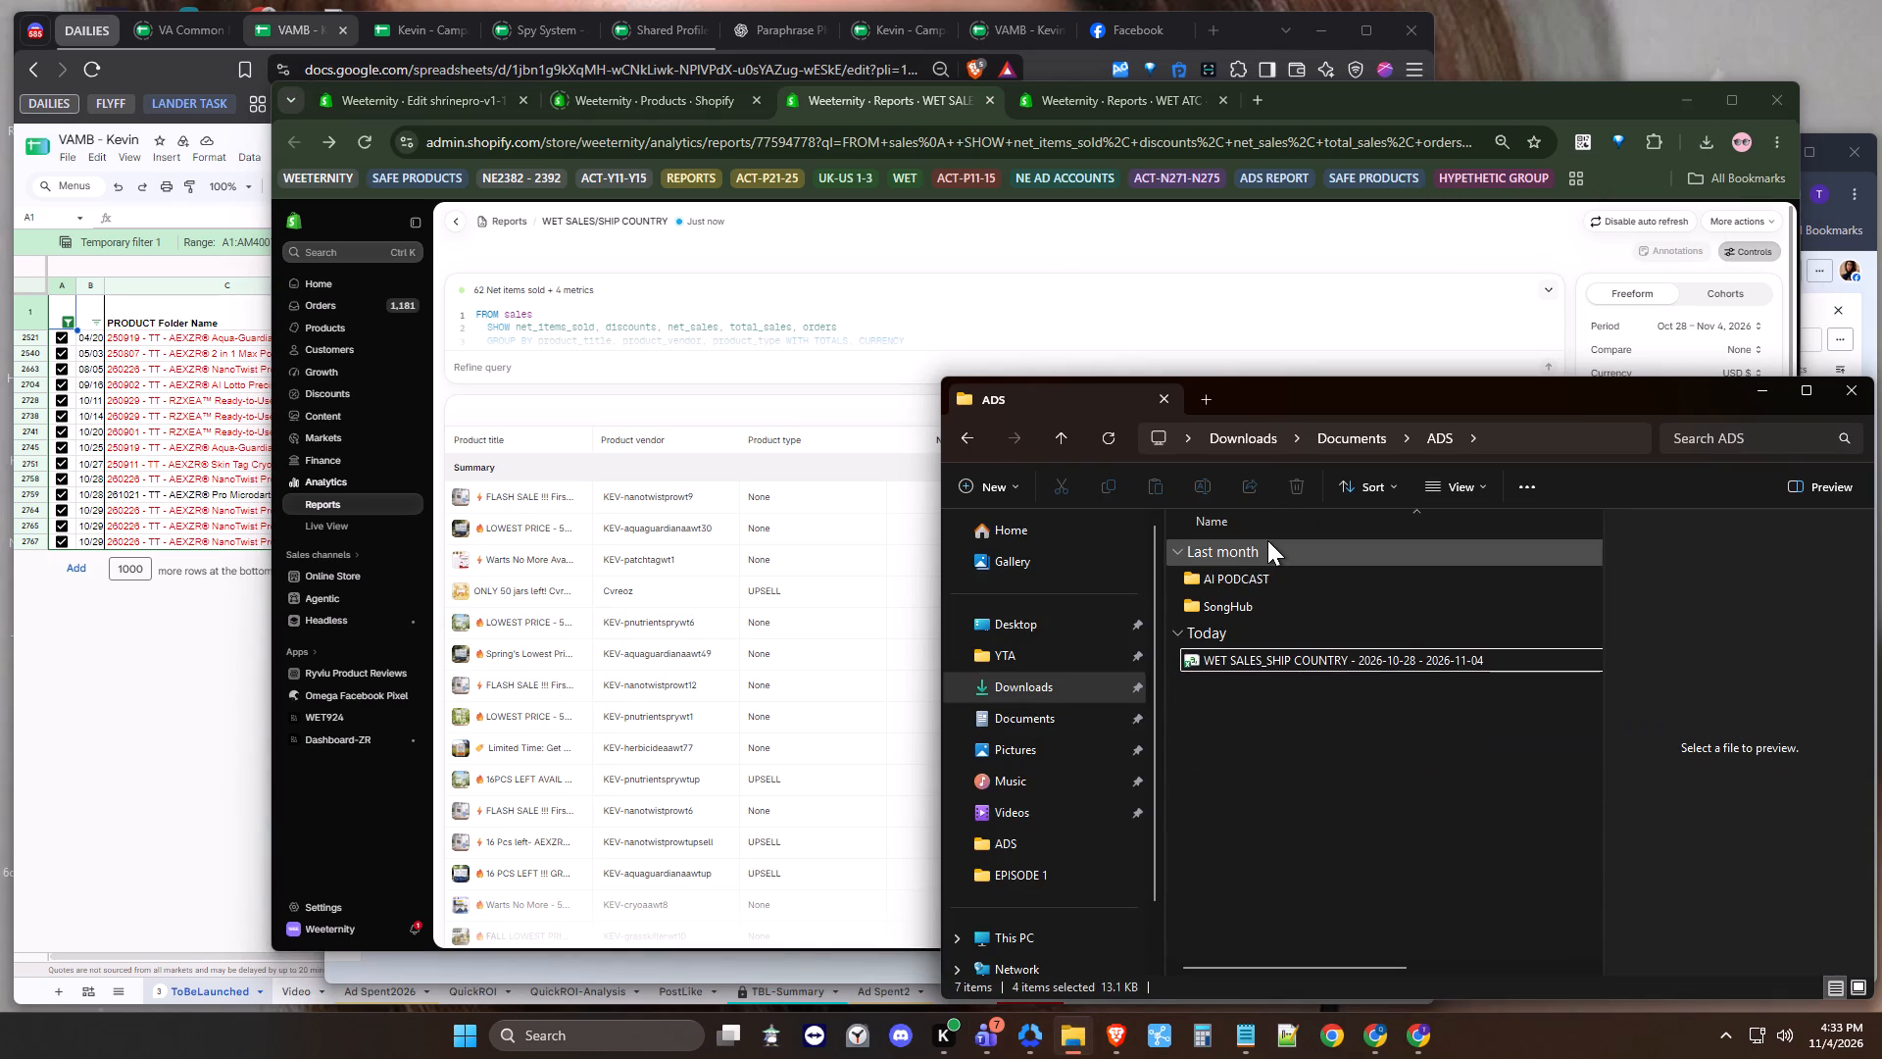
Open the exported WET SALES_SHIP COUNTRY - 2026-10-28 - 2026-11-04 file in Excel.
{"action": "double_click", "coordinate": [1249, 663]}
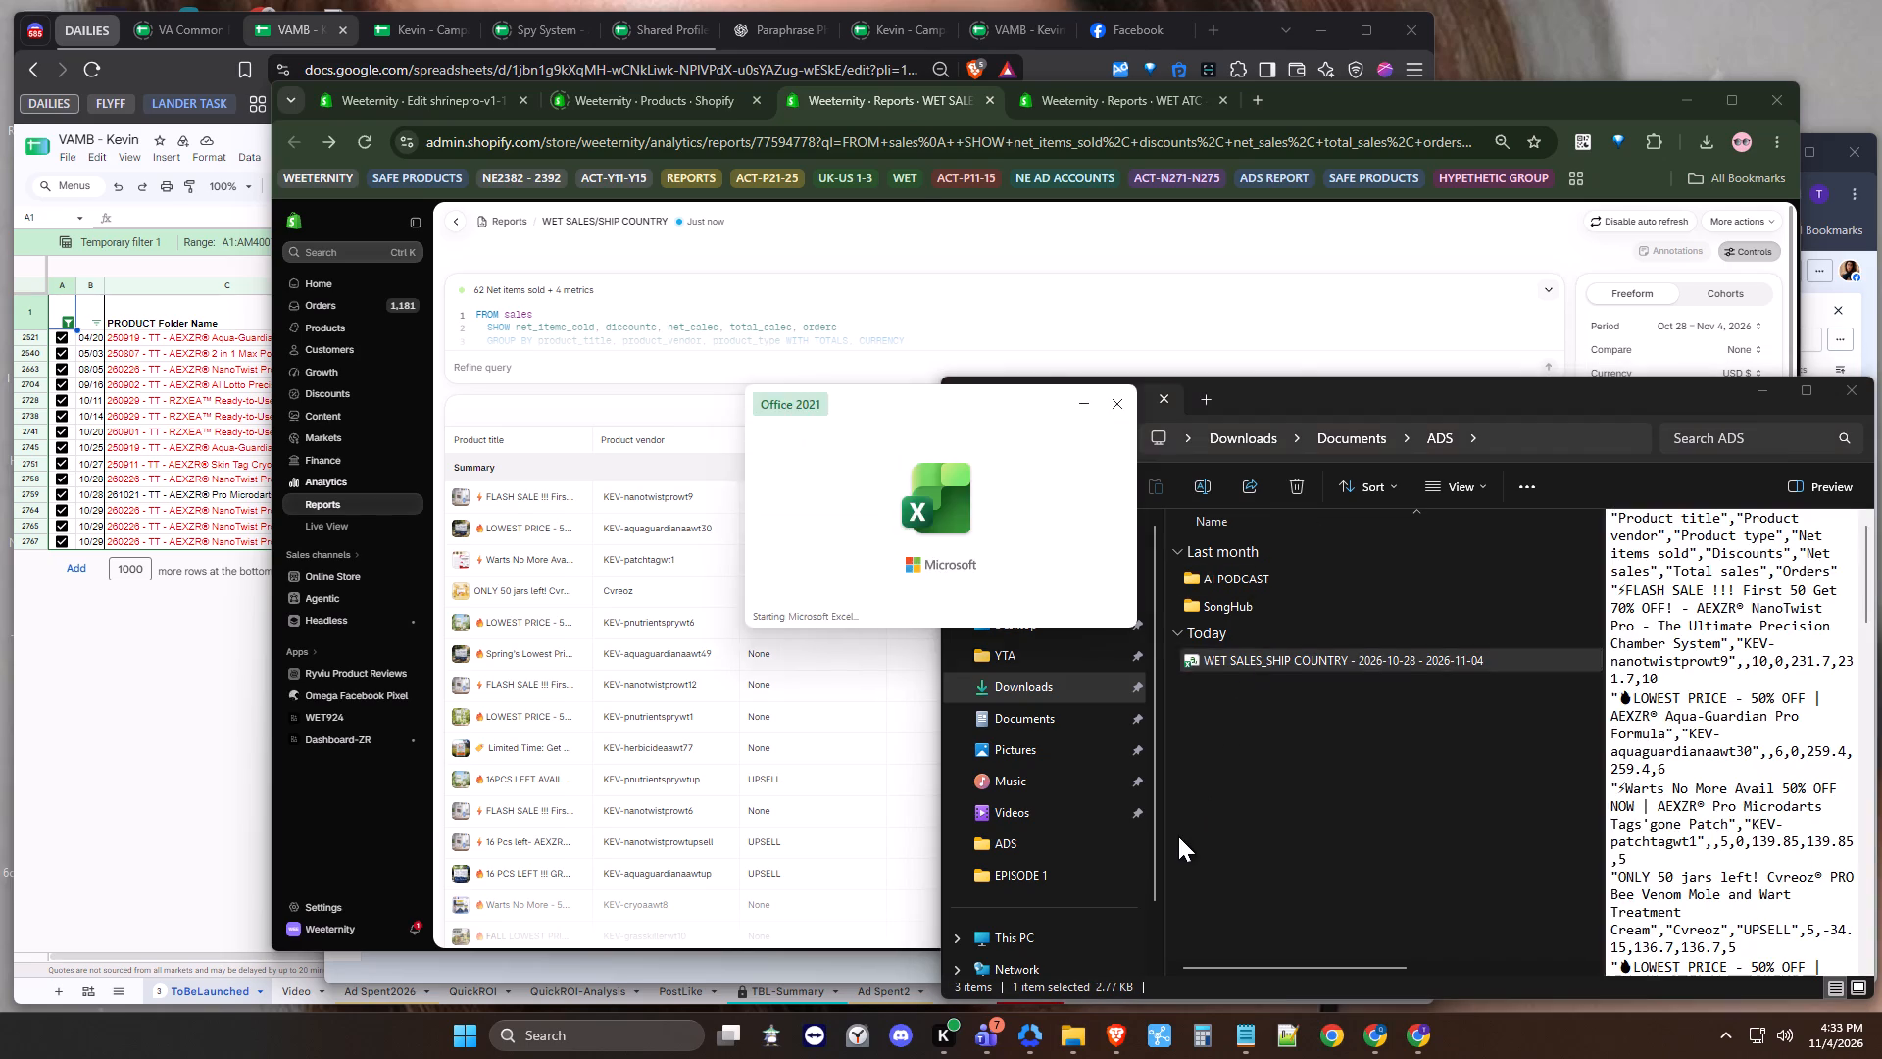
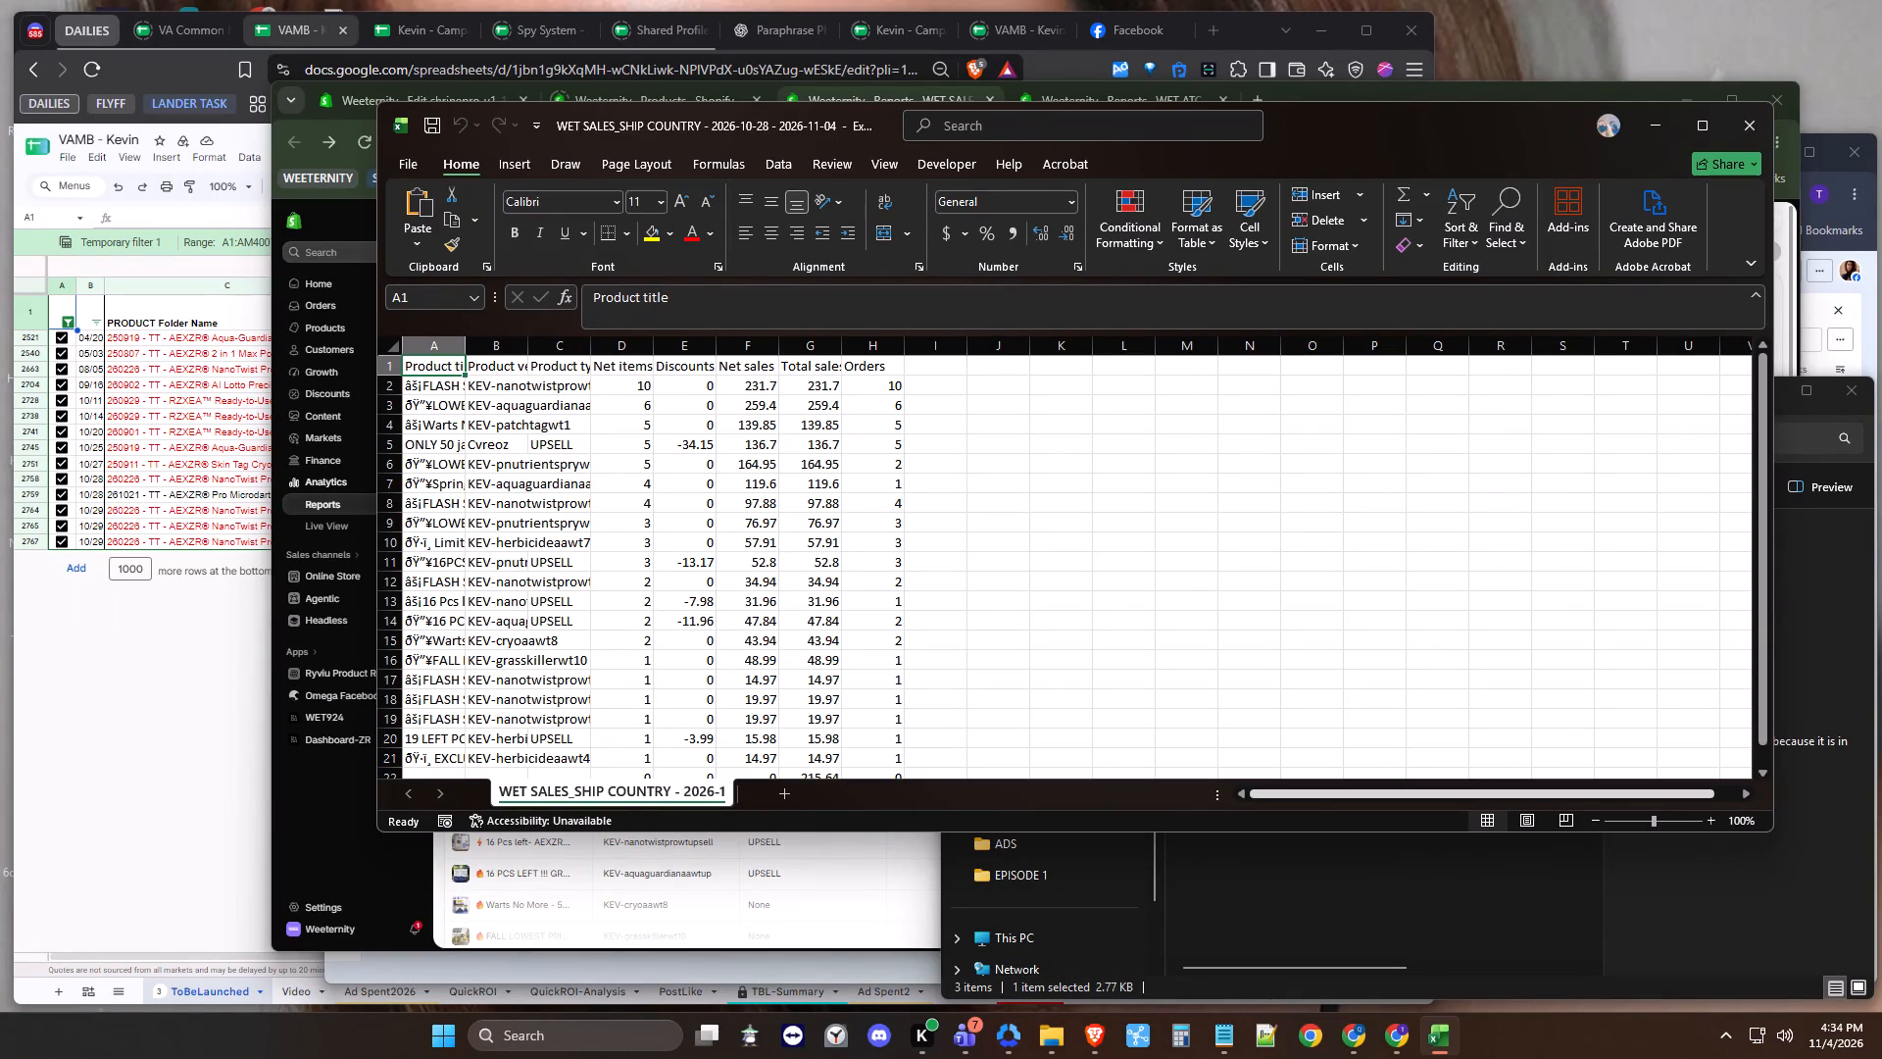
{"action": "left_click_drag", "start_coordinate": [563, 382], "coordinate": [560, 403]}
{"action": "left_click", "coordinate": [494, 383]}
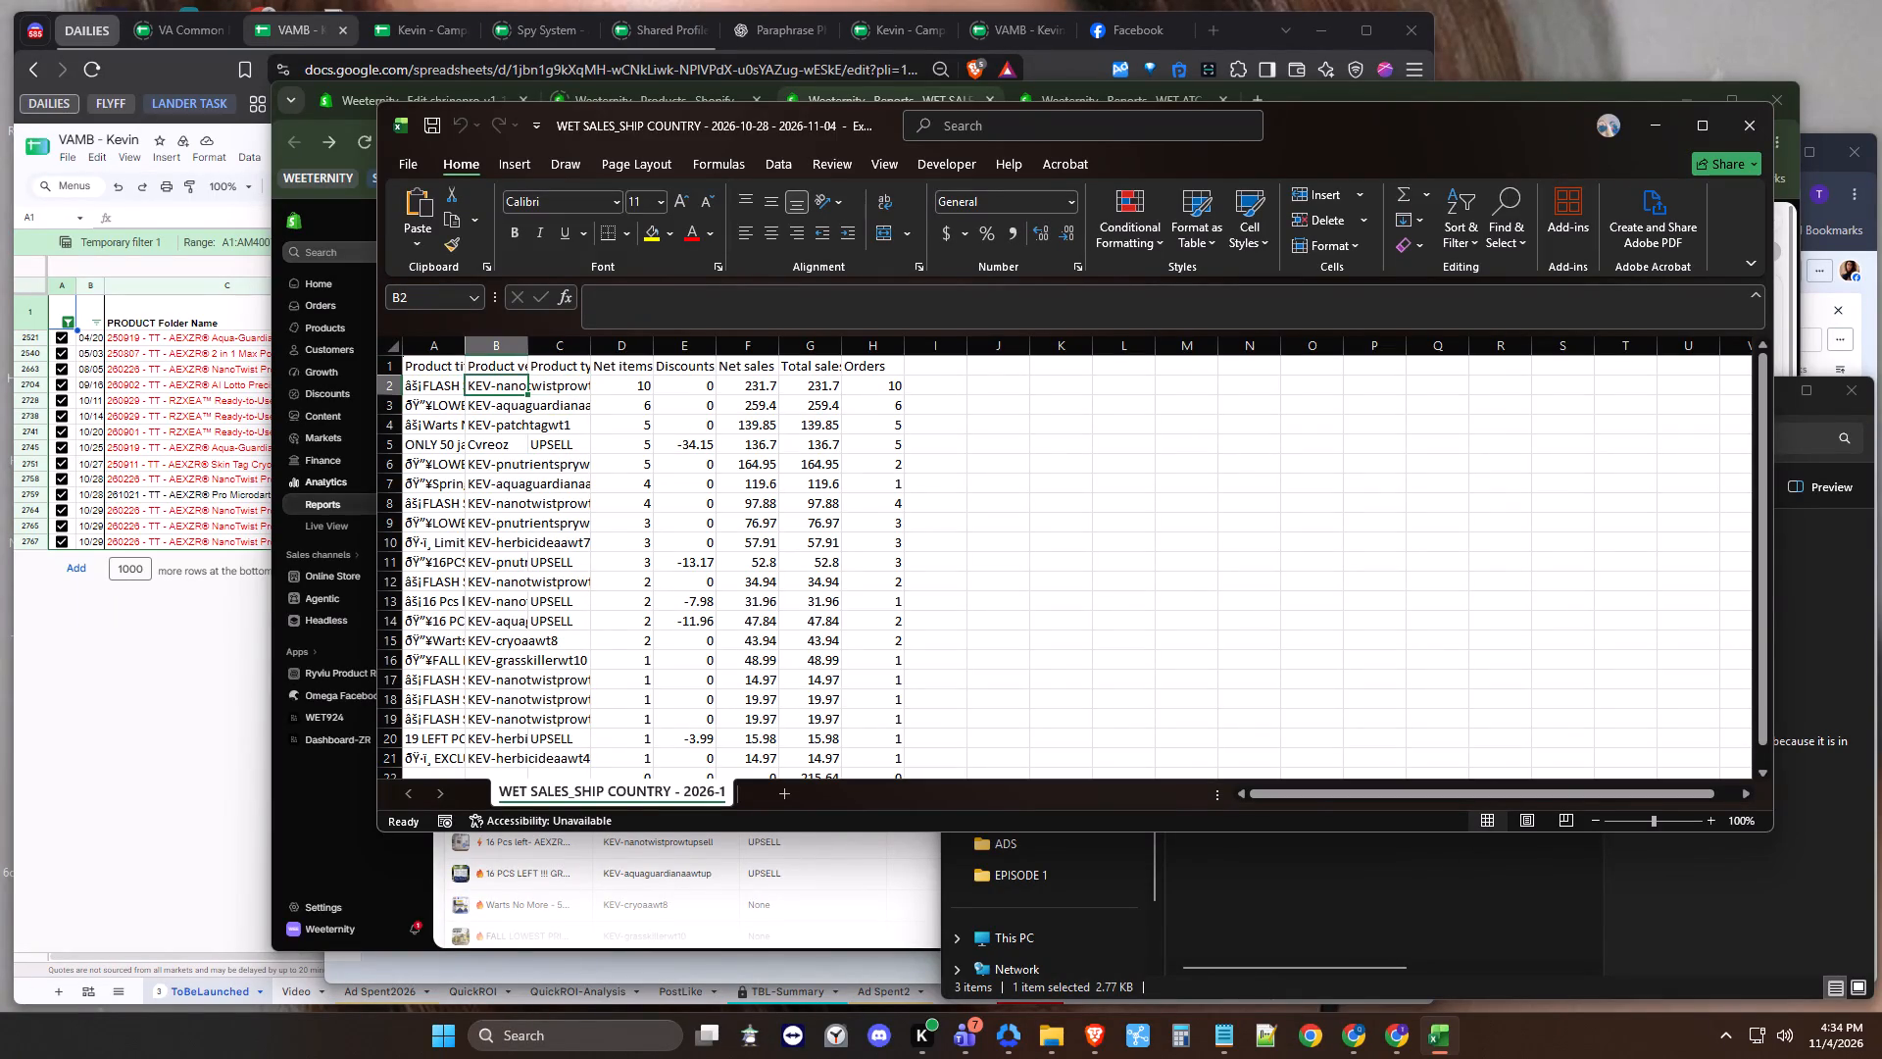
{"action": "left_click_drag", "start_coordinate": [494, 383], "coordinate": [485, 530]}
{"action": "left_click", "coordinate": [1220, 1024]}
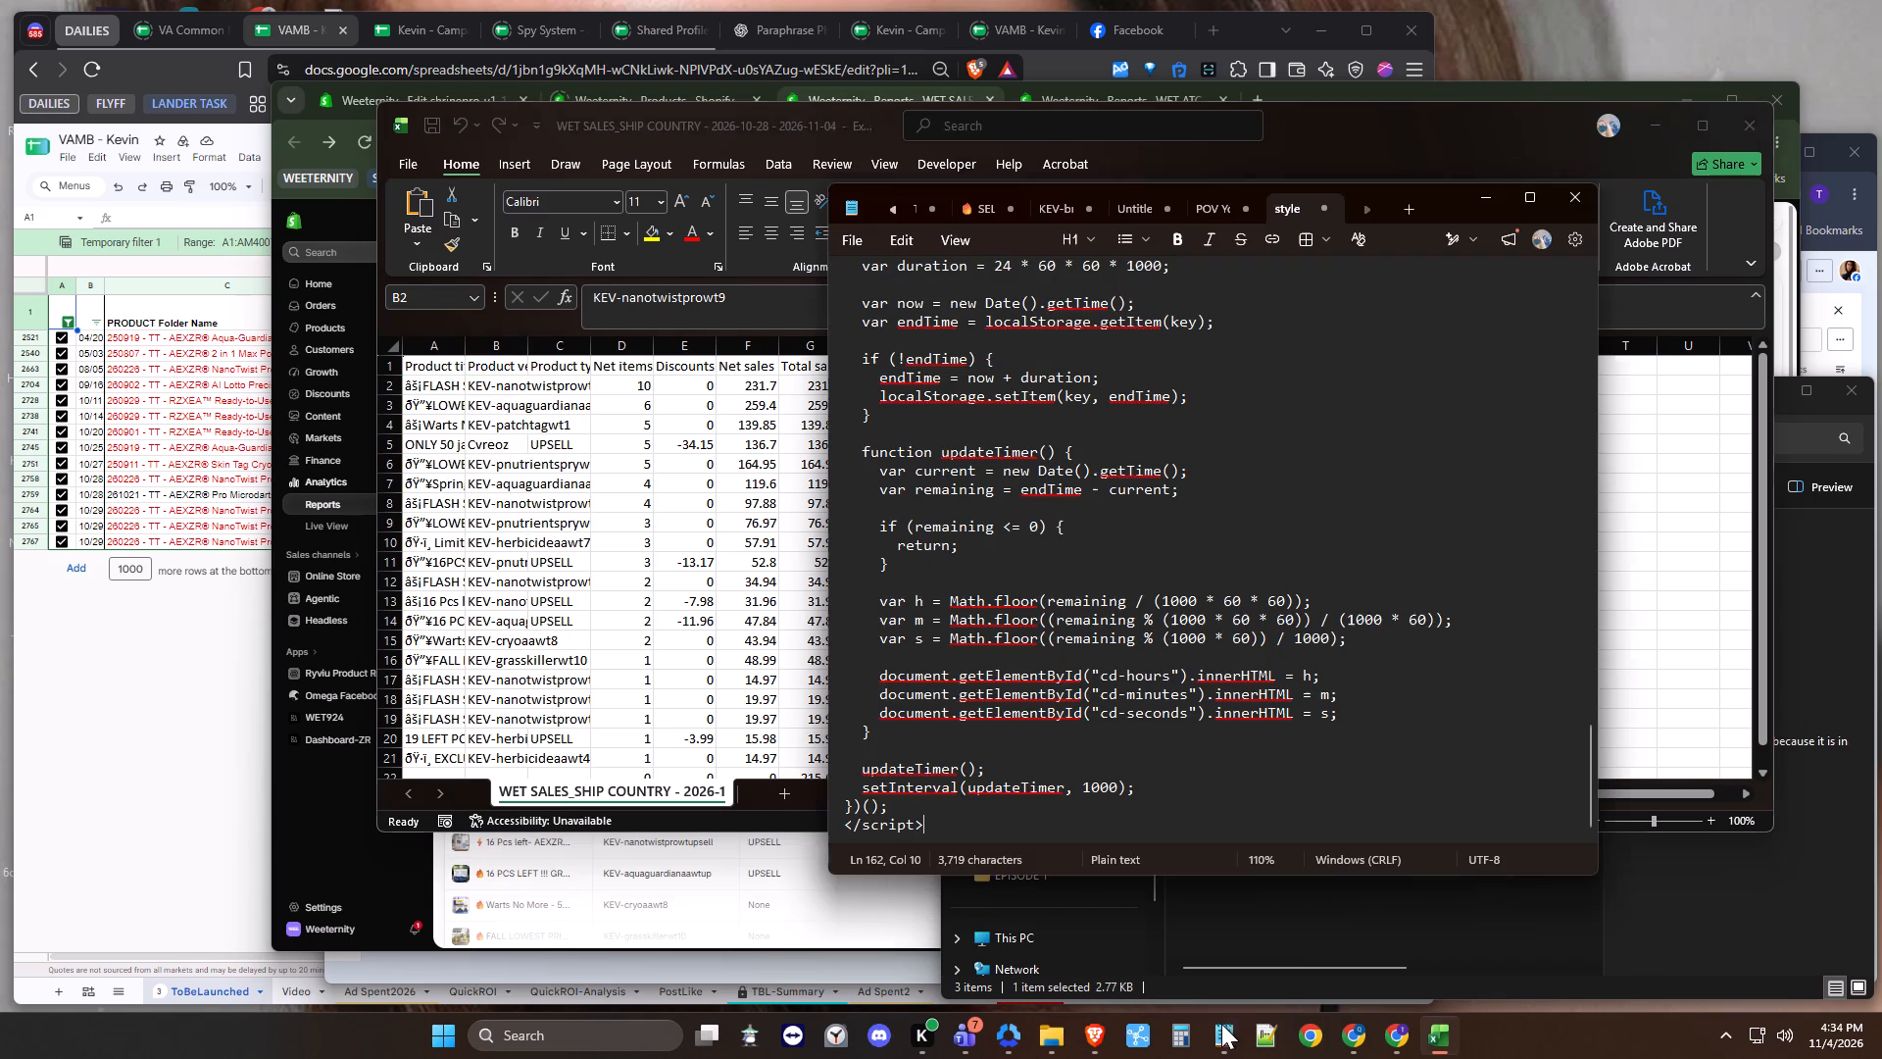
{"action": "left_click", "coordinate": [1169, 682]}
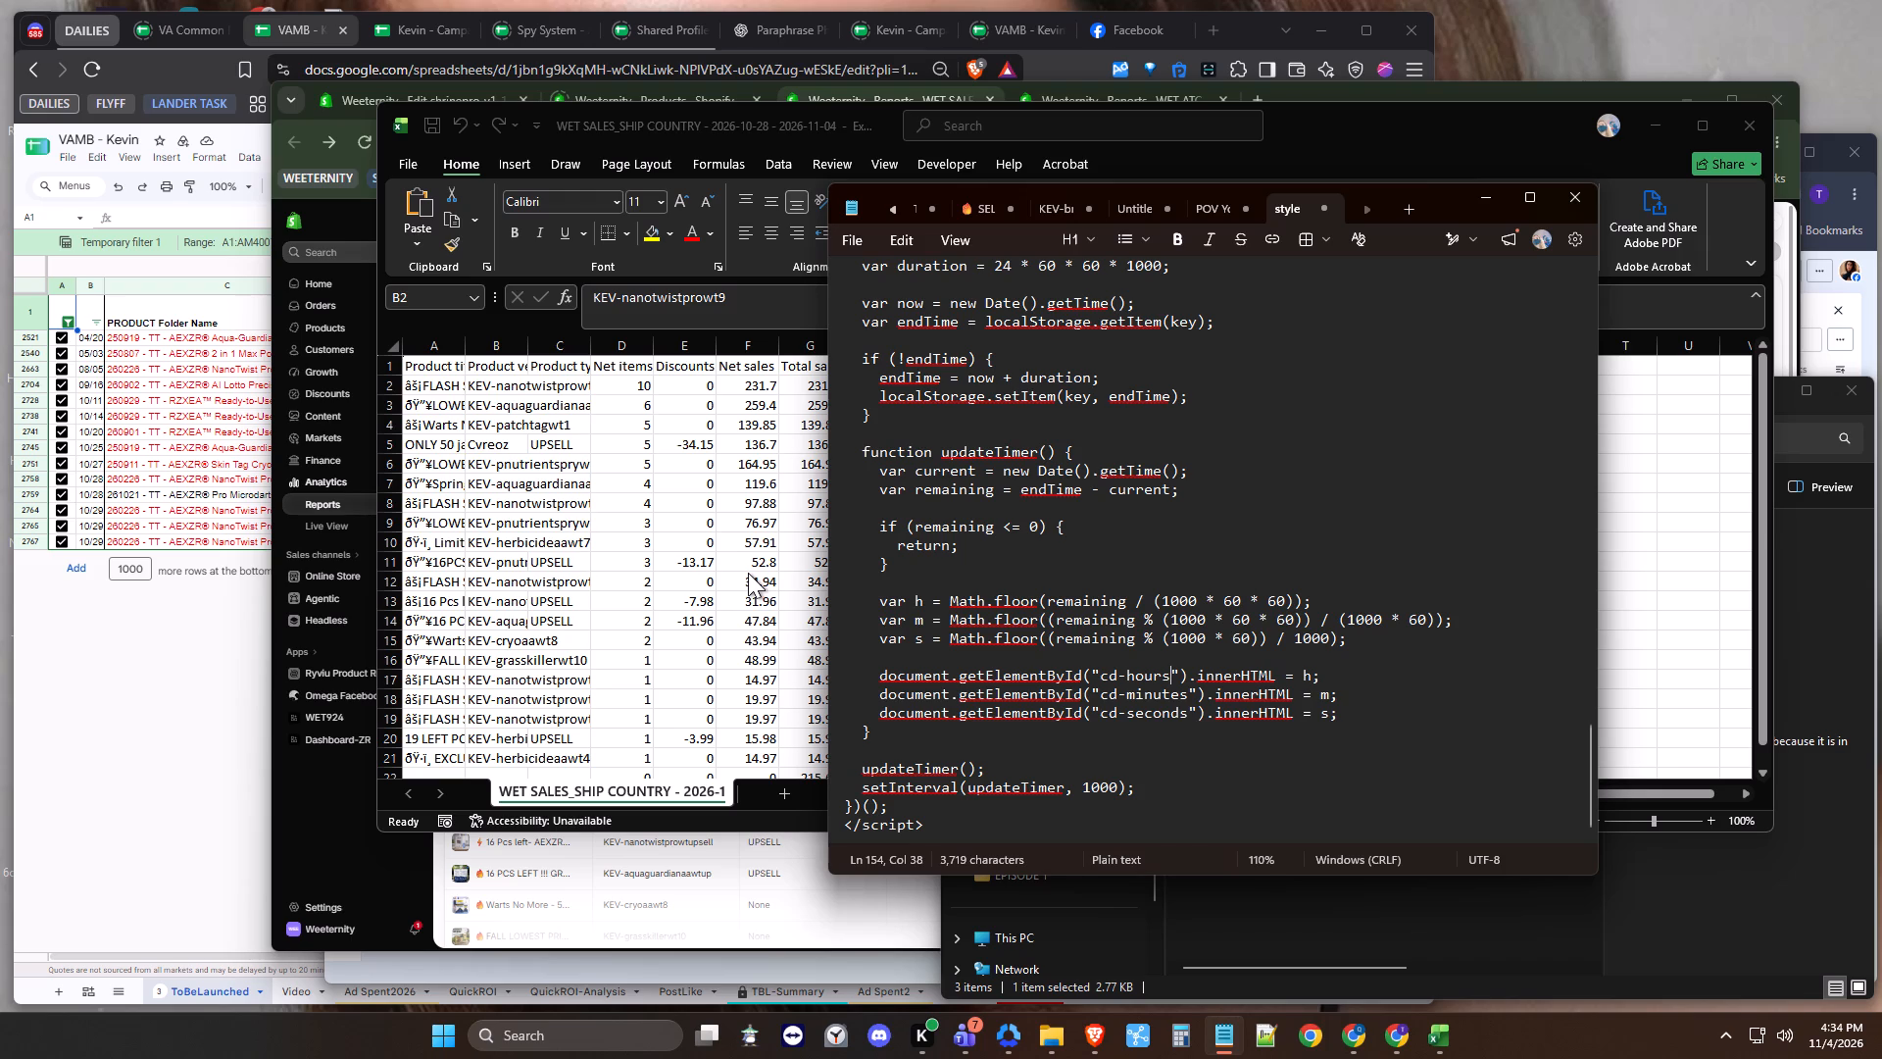
Copy the product vendor values in cells B2 to B13 of the WET SALES_SHIP COUNTRY sheet.
{"action": "left_click", "coordinate": [490, 384]}
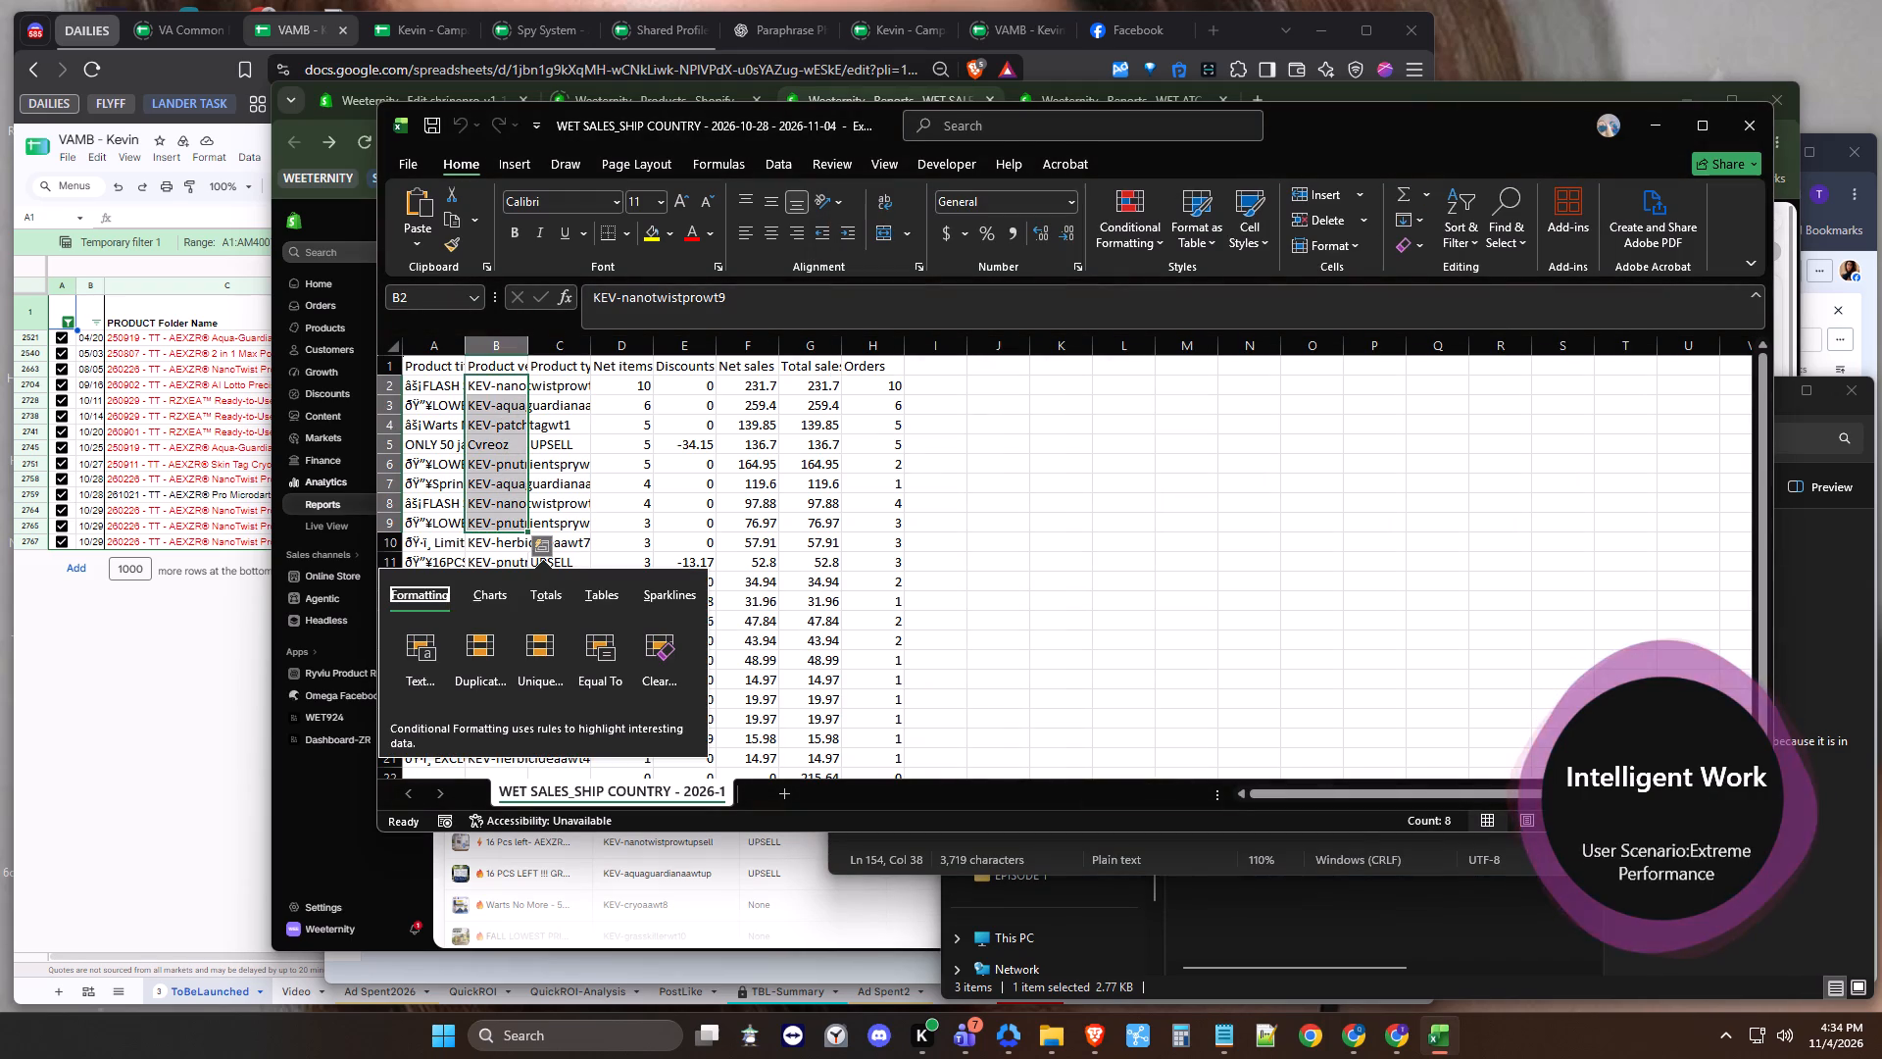
{"action": "left_click", "coordinate": [485, 380]}
{"action": "left_click_drag", "start_coordinate": [483, 382], "coordinate": [460, 585]}
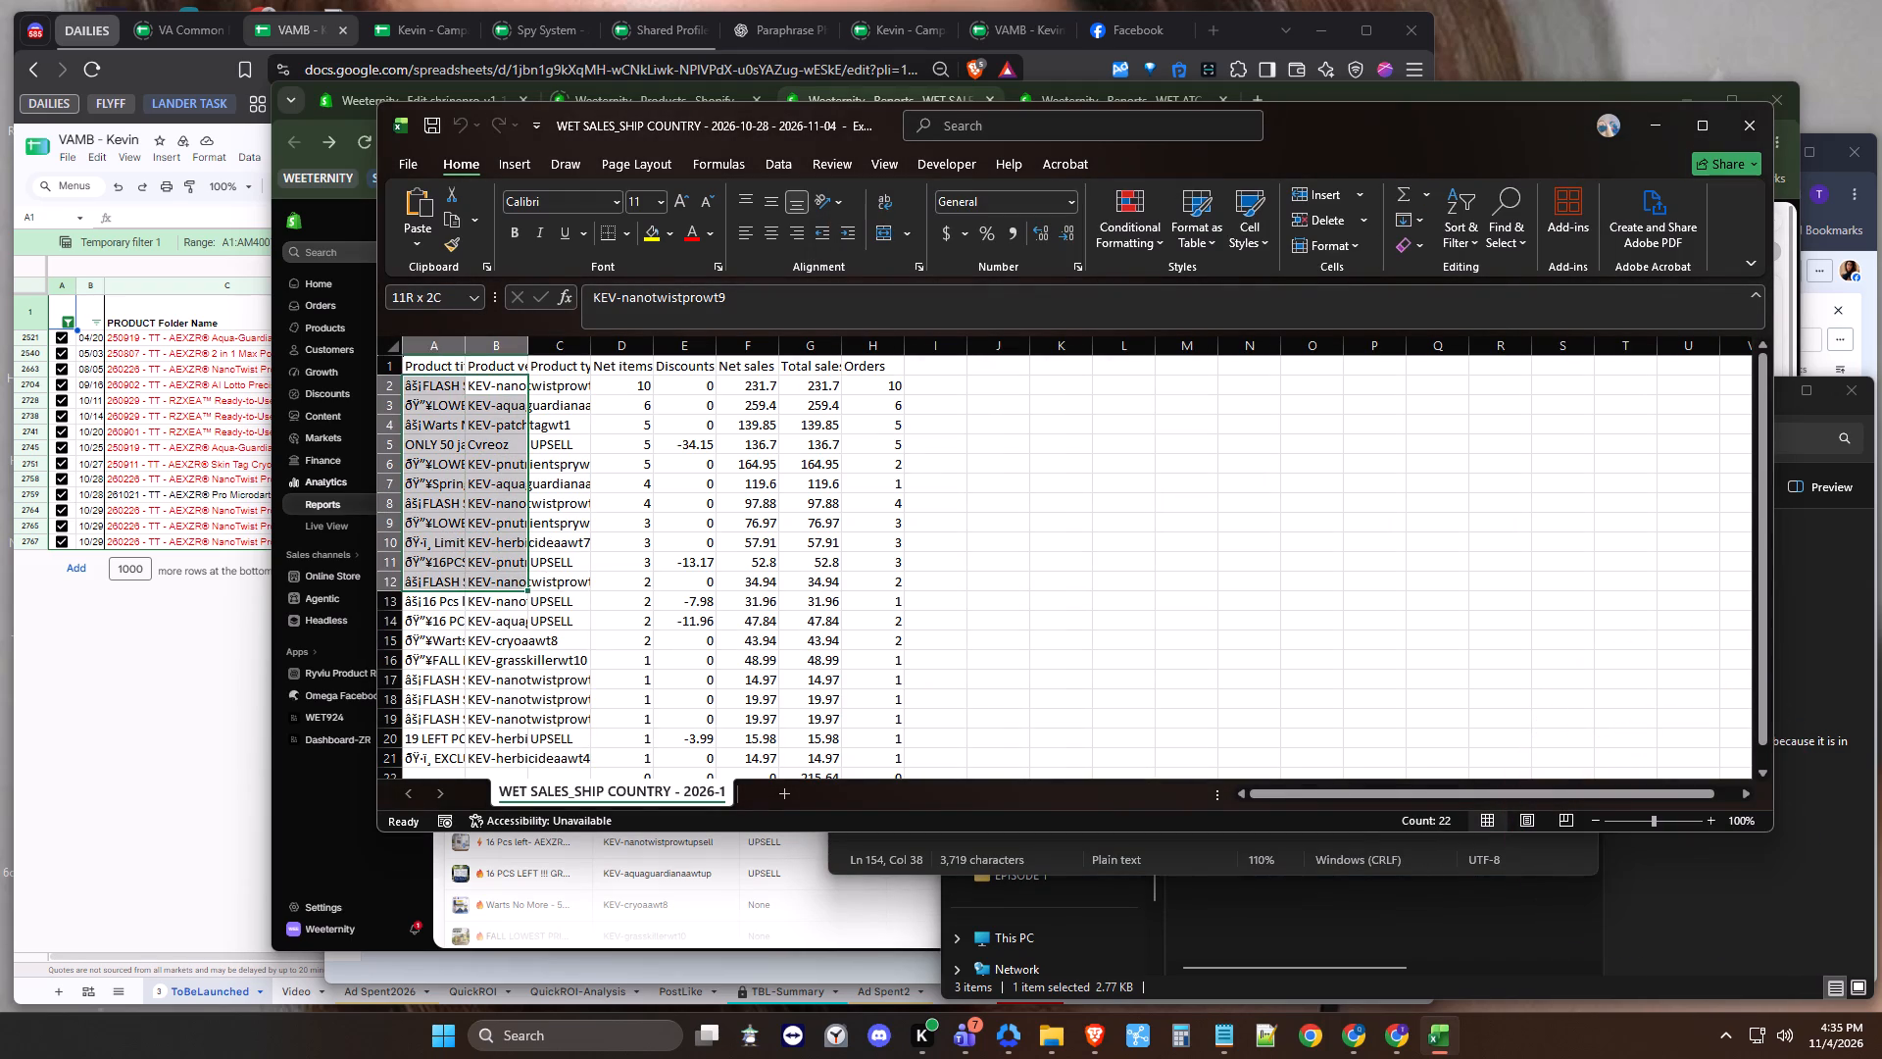
{"action": "left_click_drag", "start_coordinate": [460, 585], "coordinate": [484, 599]}
{"action": "key", "text": "ctrl+c"}
{"action": "key", "text": "ctrl+c"}
{"action": "key", "text": "ctrl+c"}
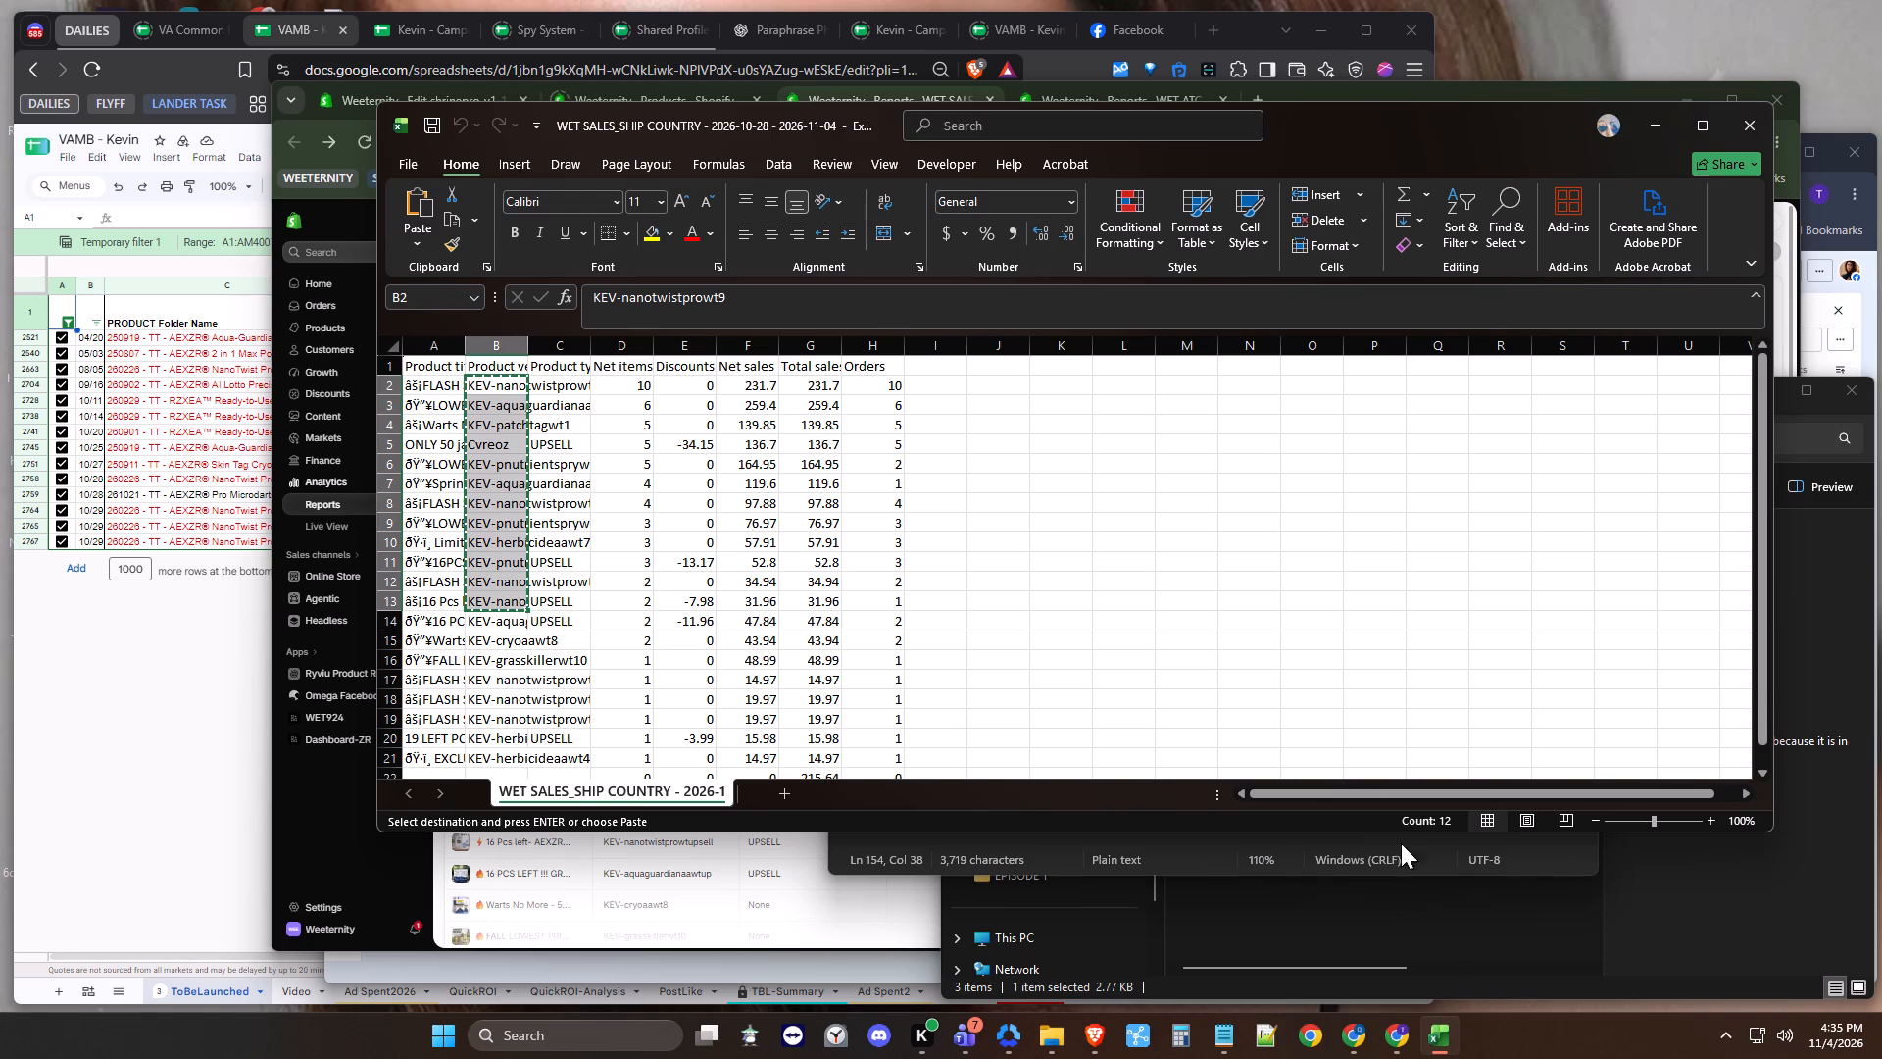
In Notepad, replace the entire contents of the style note with the copied product vendor values.
{"action": "left_click", "coordinate": [1234, 1034]}
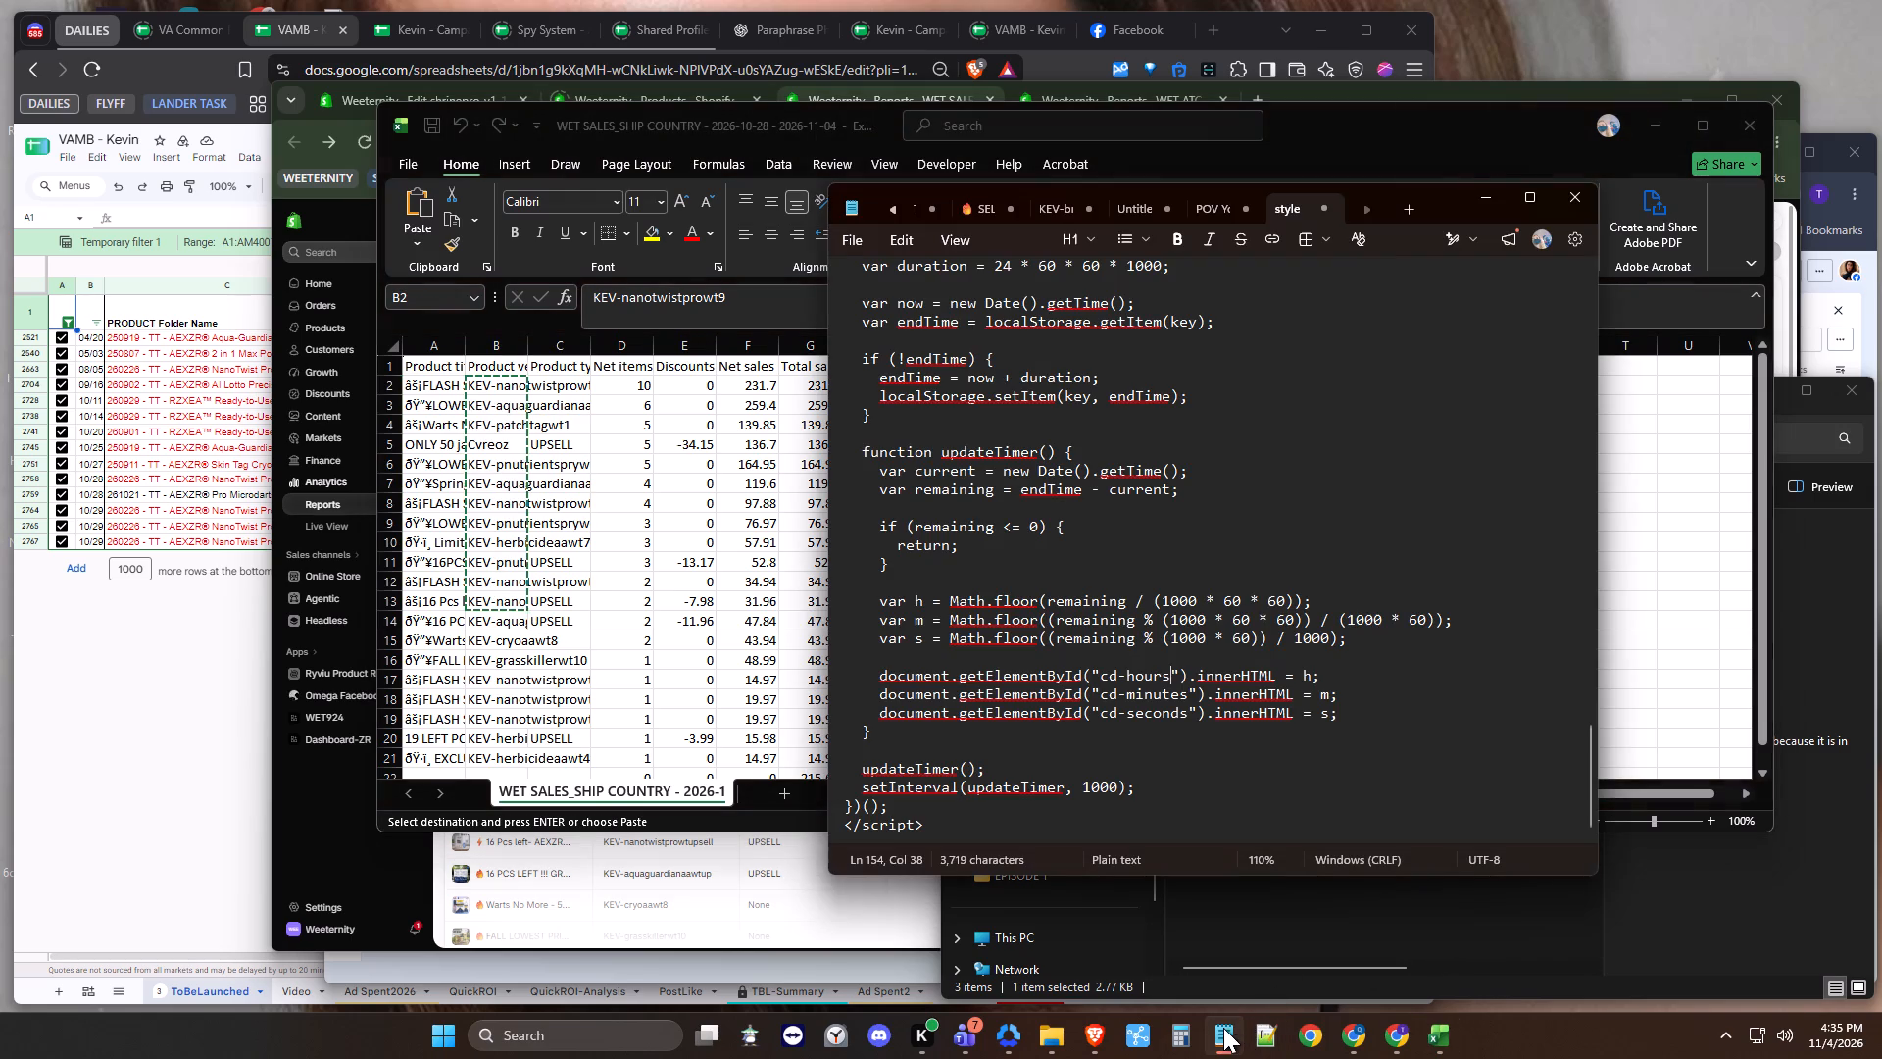
{"action": "left_click", "coordinate": [1139, 677]}
{"action": "key", "text": "ctrl+a"}
{"action": "key", "text": "ctrl+v"}
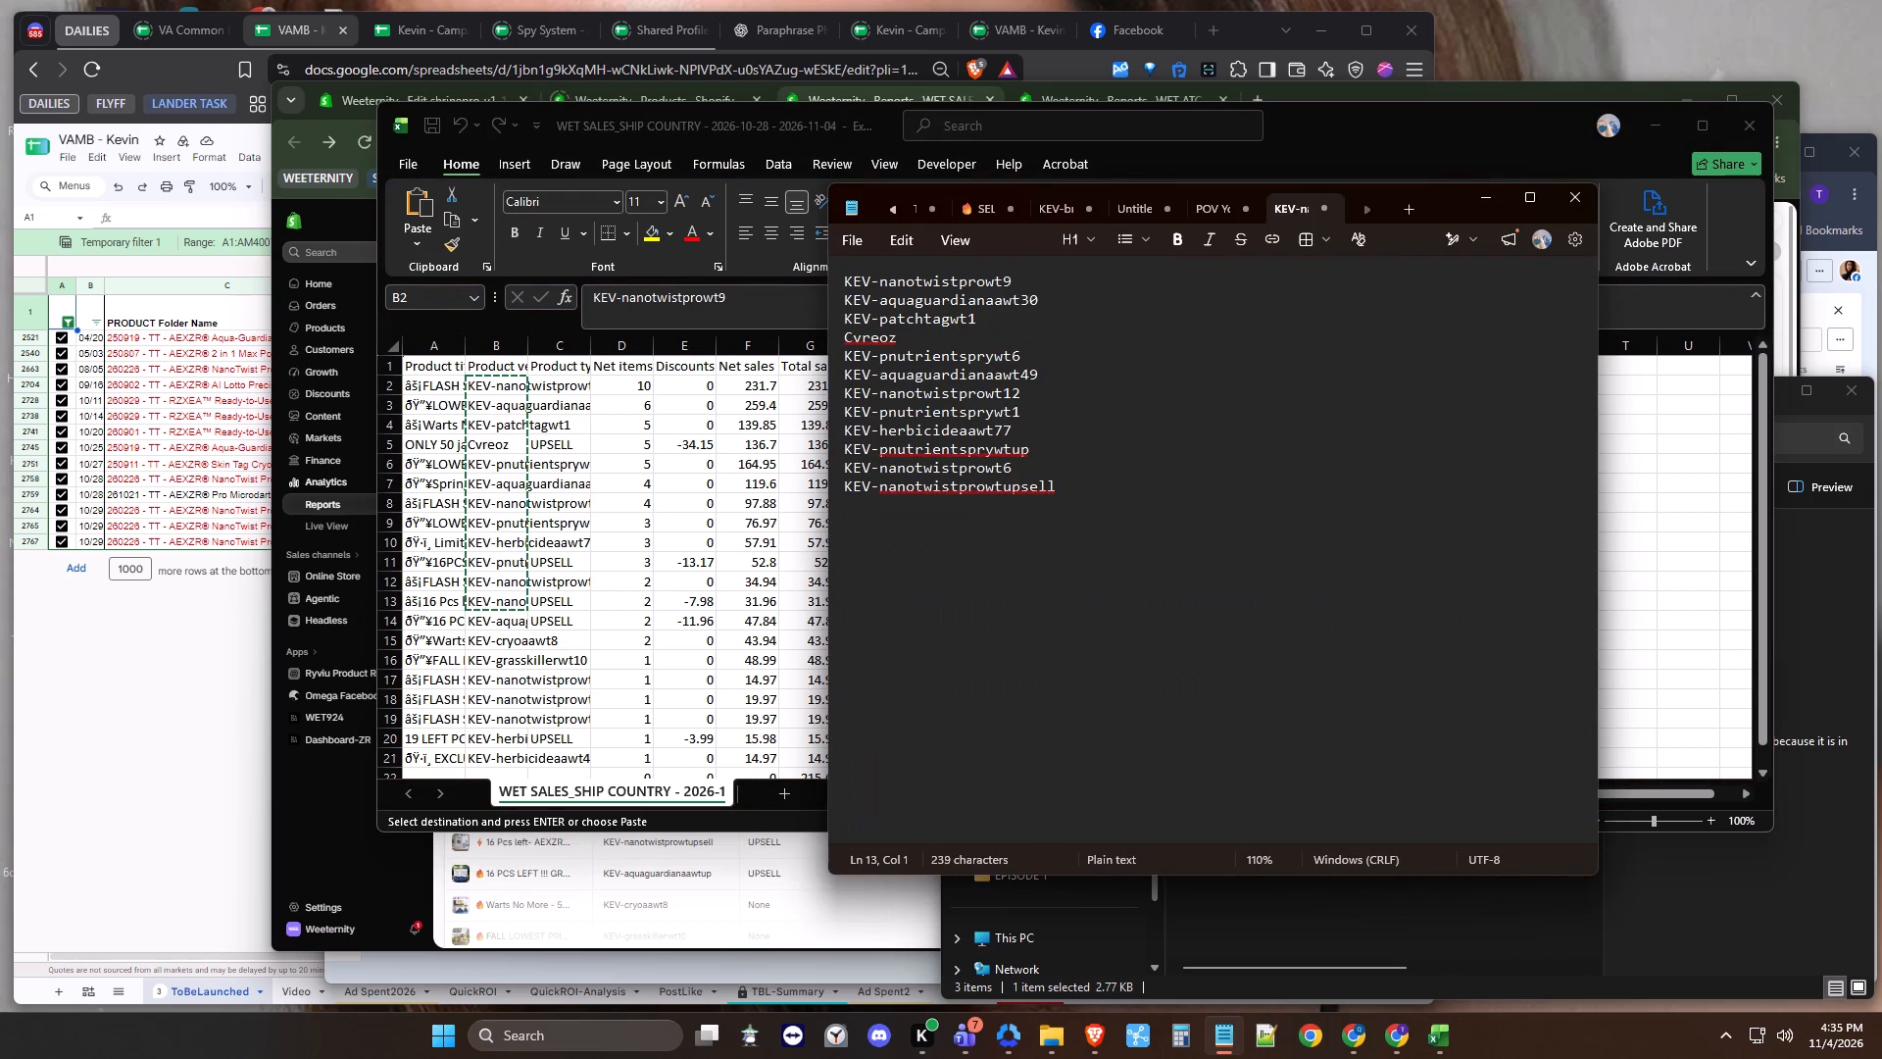
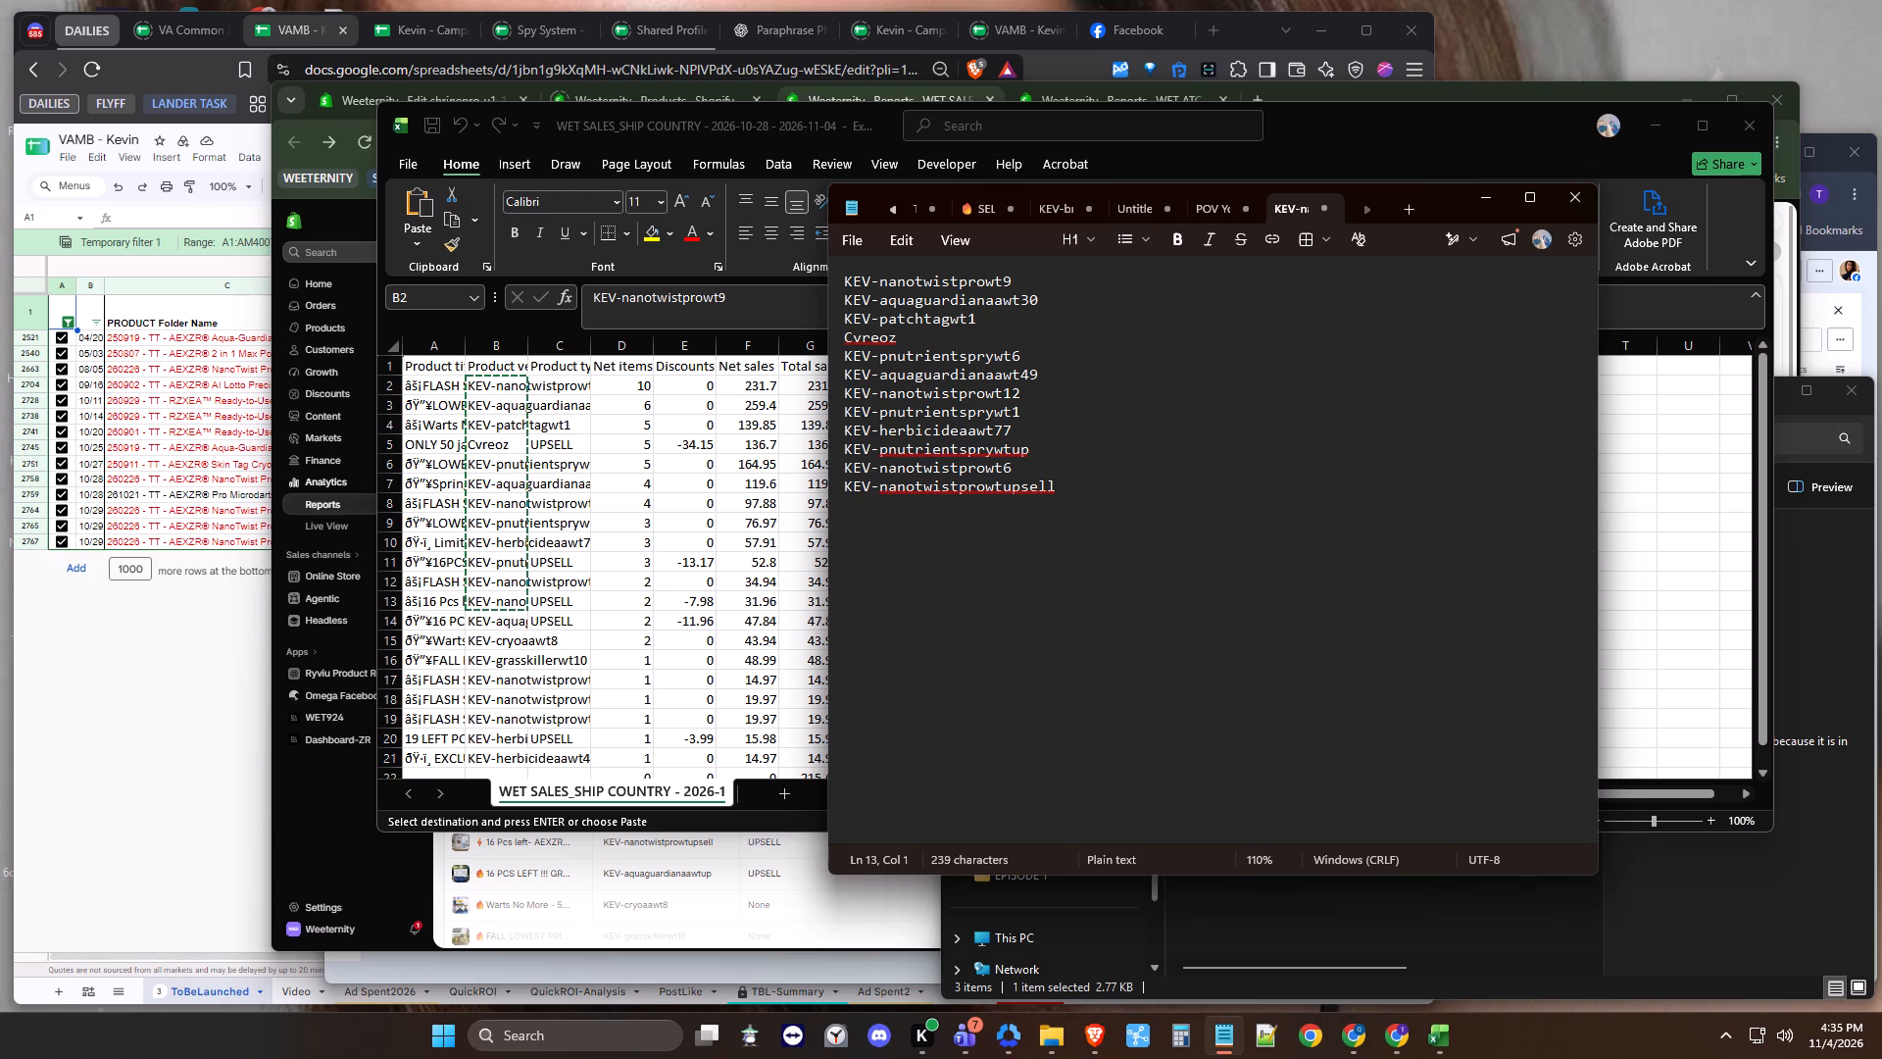
Minimize the WET SALES_SHIP COUNTRY sales export workbook.
{"action": "left_click", "coordinate": [768, 123]}
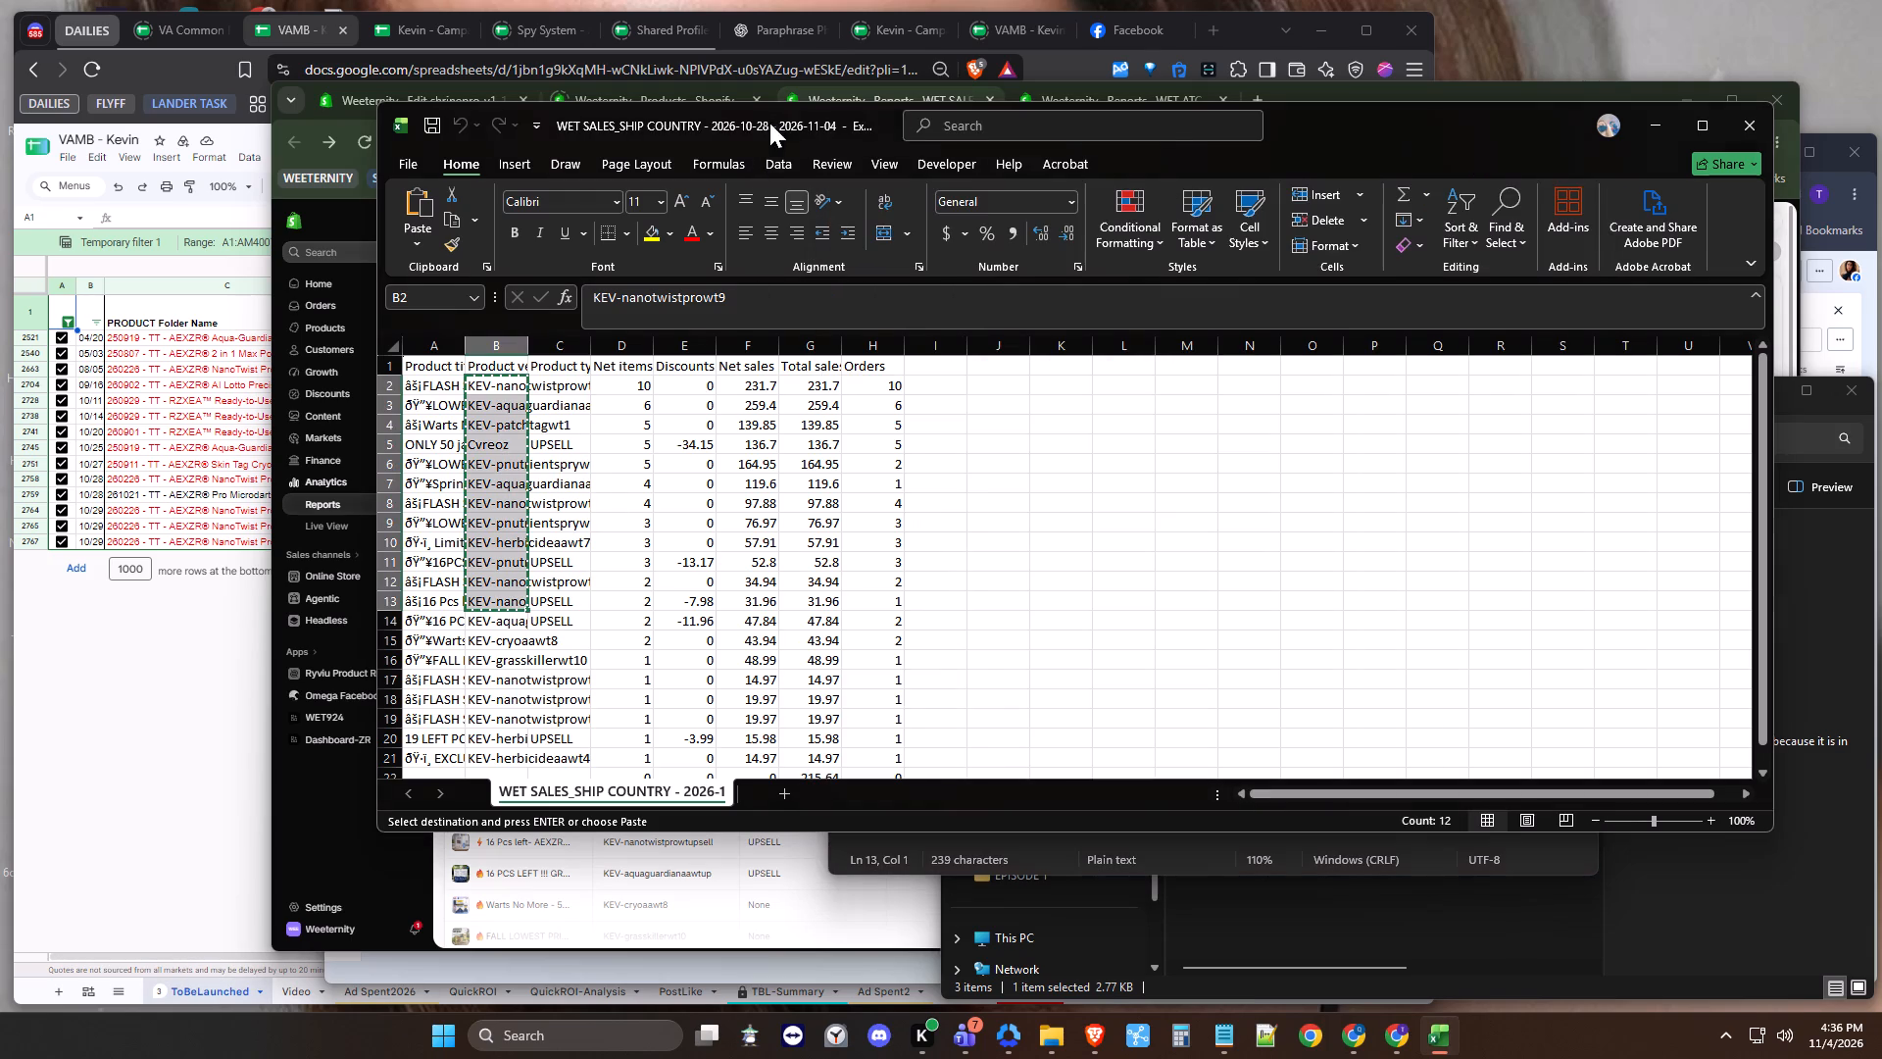
{"action": "left_click", "coordinate": [1754, 126]}
Check the first product vendor code in the Notepad list and return to the WET SALES/SHIP COUNTRY report in Chrome.
{"action": "left_click_drag", "start_coordinate": [1079, 553], "coordinate": [1082, 538]}
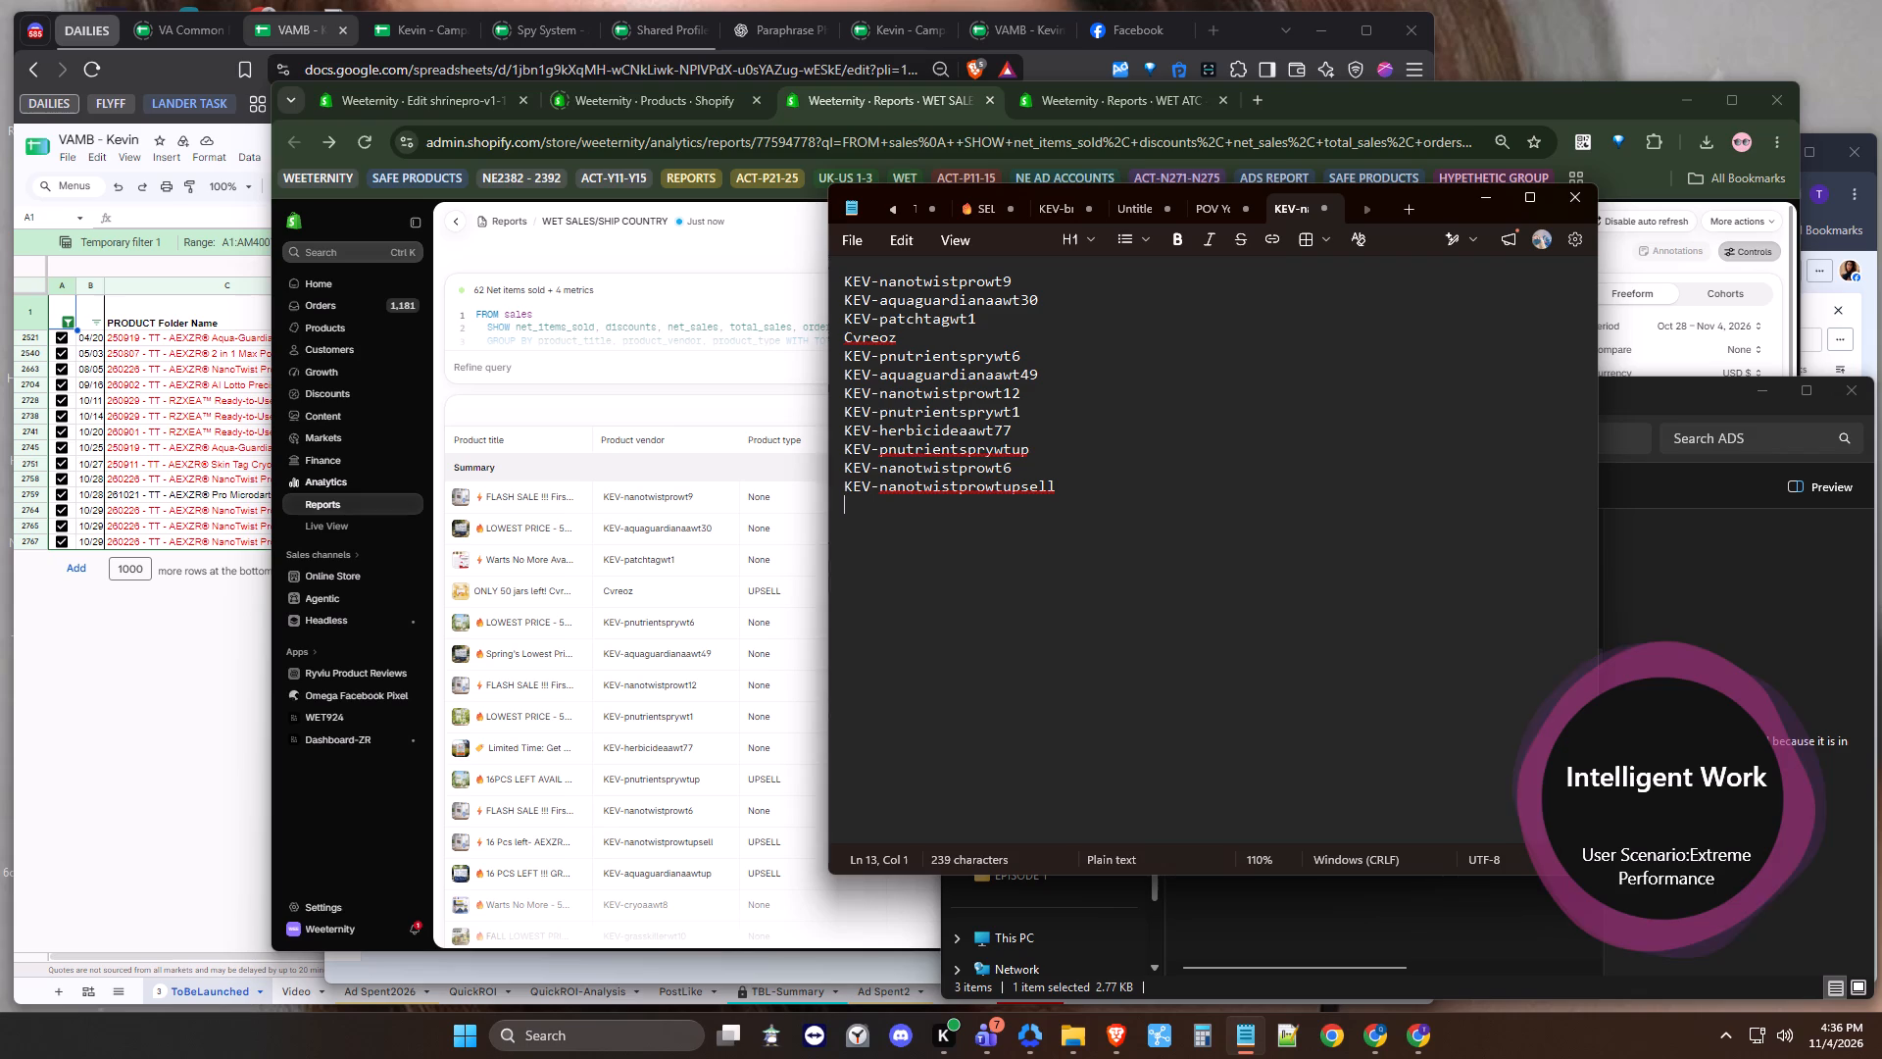
{"action": "left_click_drag", "start_coordinate": [878, 279], "coordinate": [799, 285]}
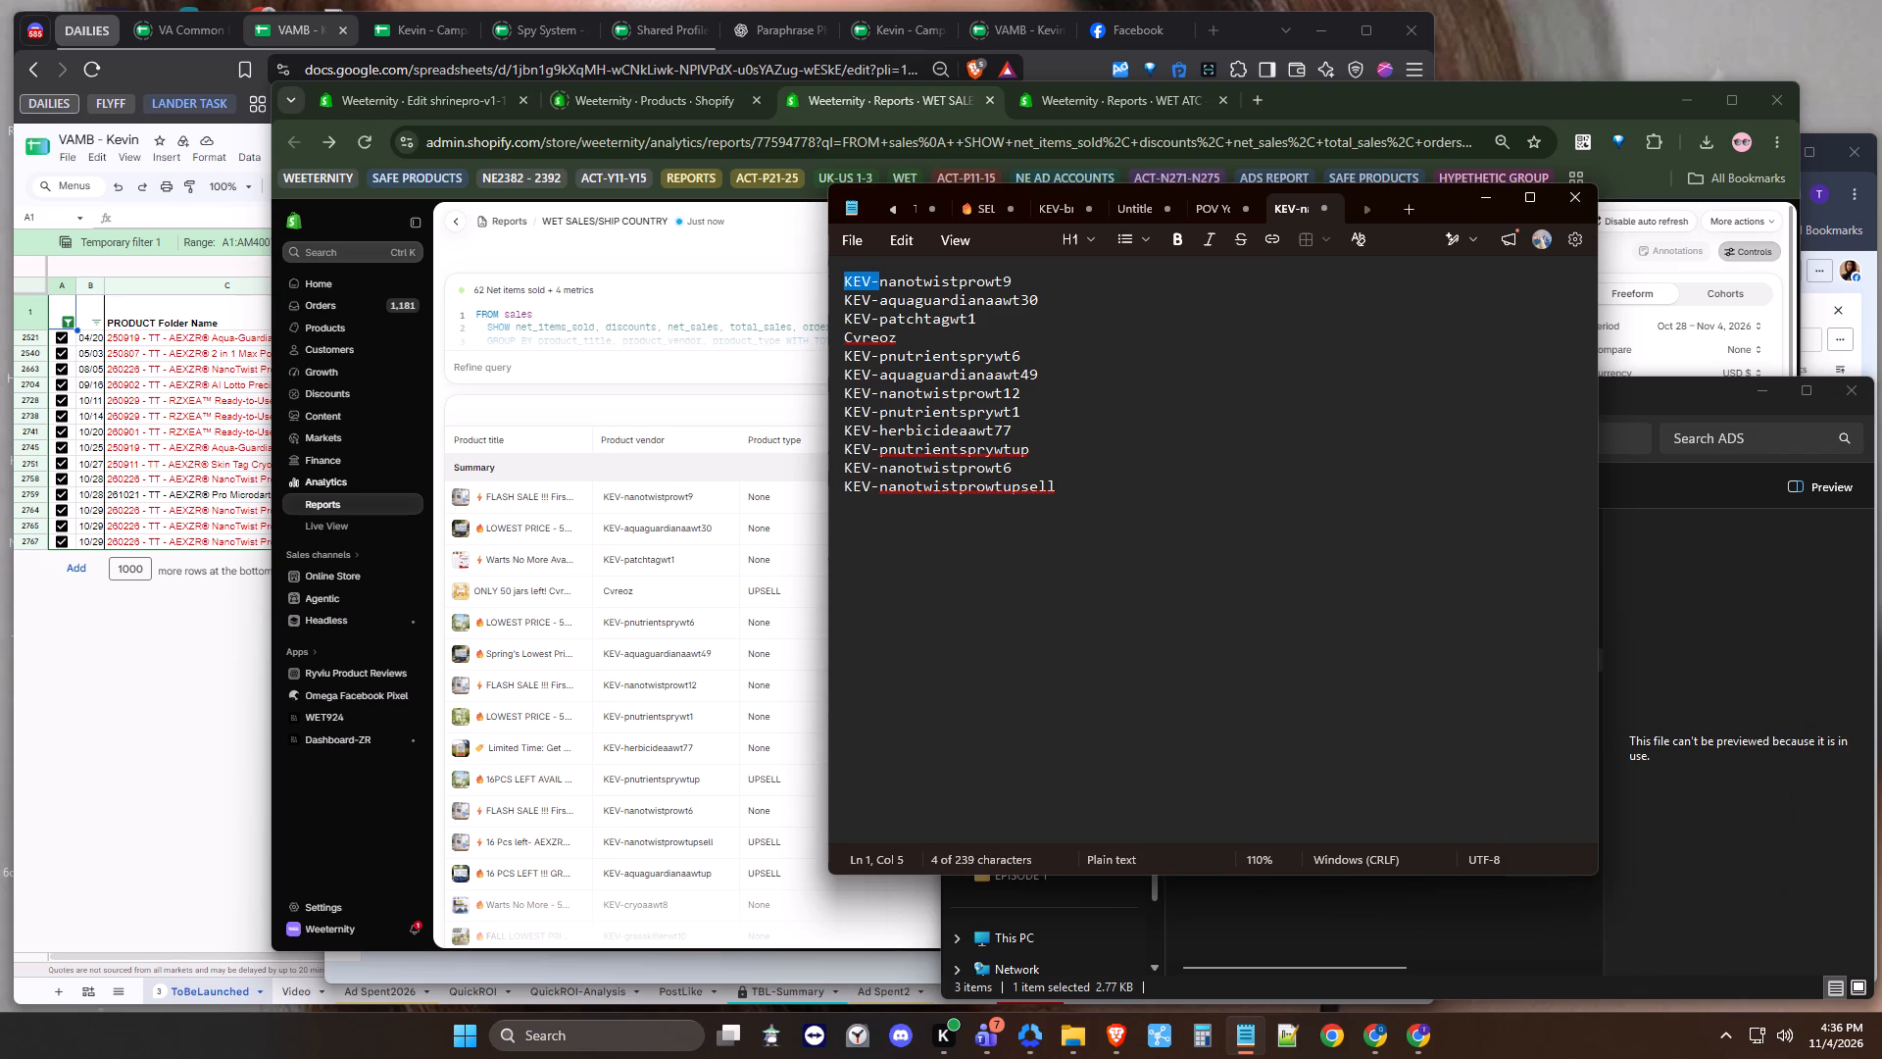
{"action": "double_click", "coordinate": [929, 273]}
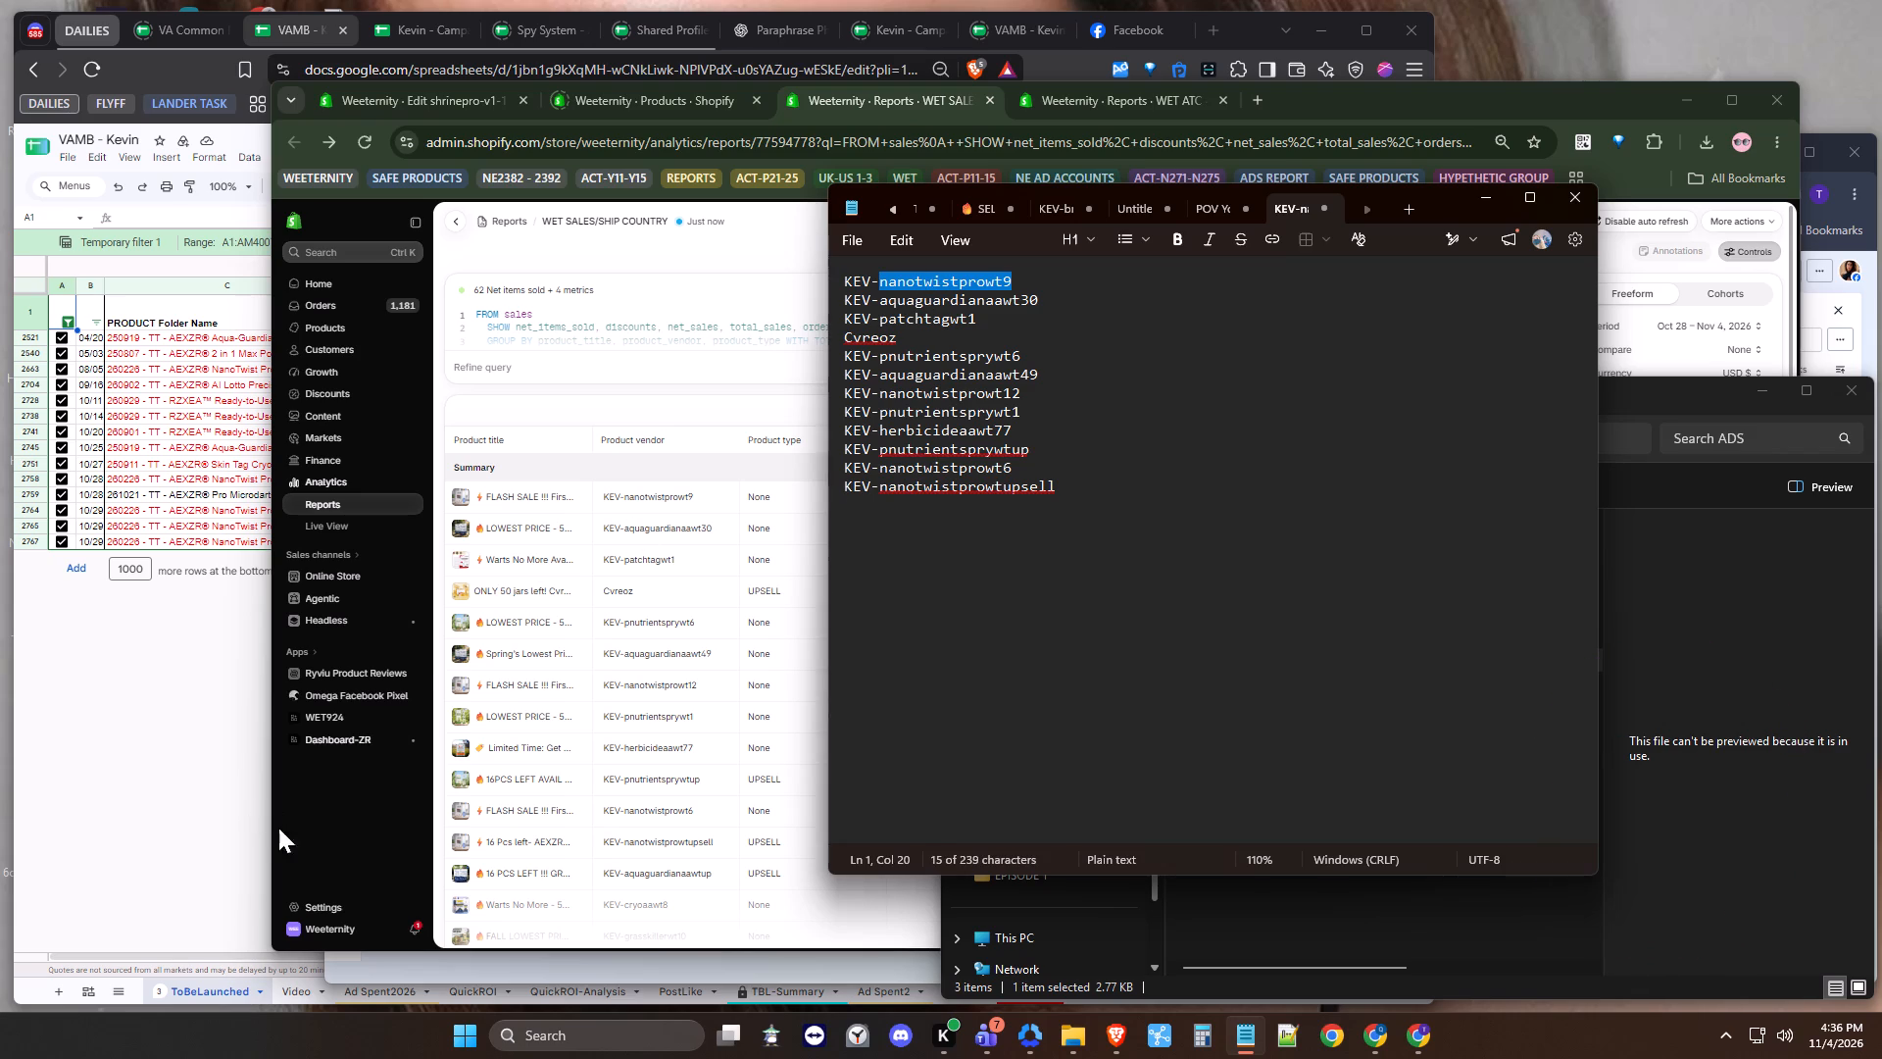
{"action": "left_click", "coordinate": [342, 829]}
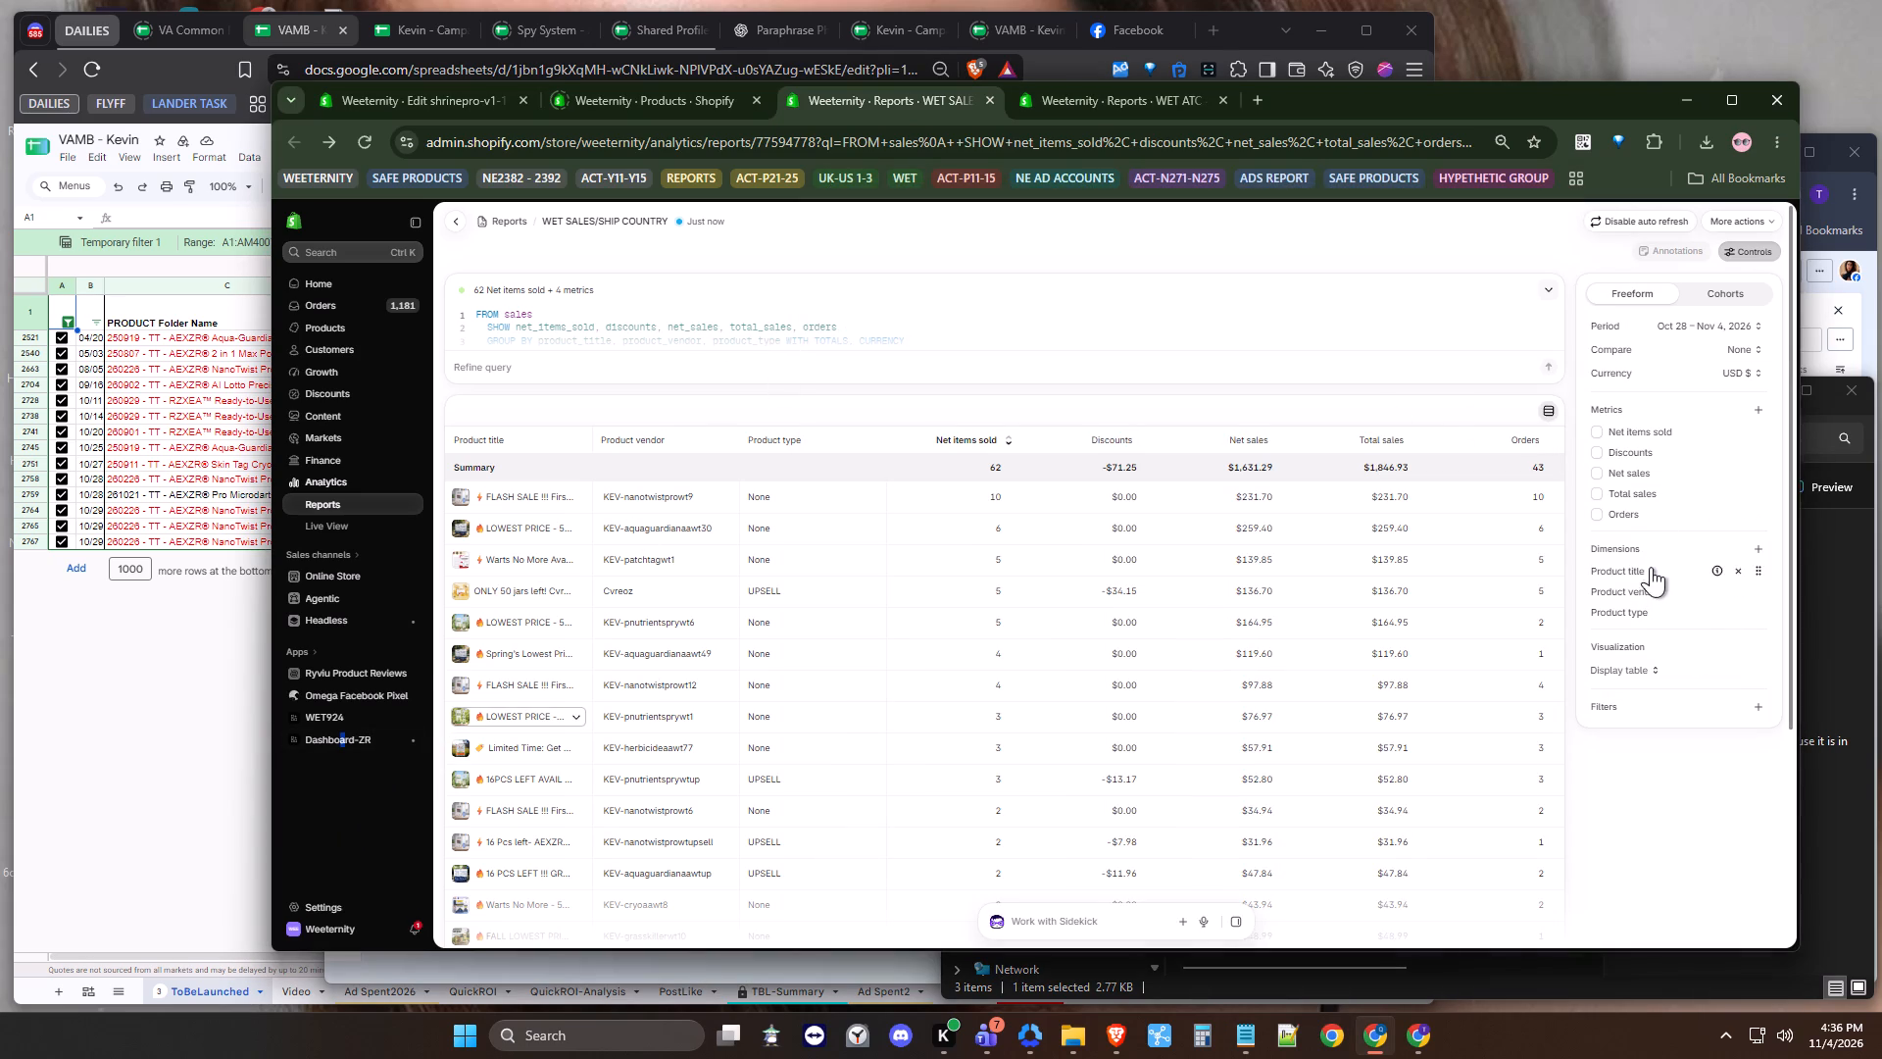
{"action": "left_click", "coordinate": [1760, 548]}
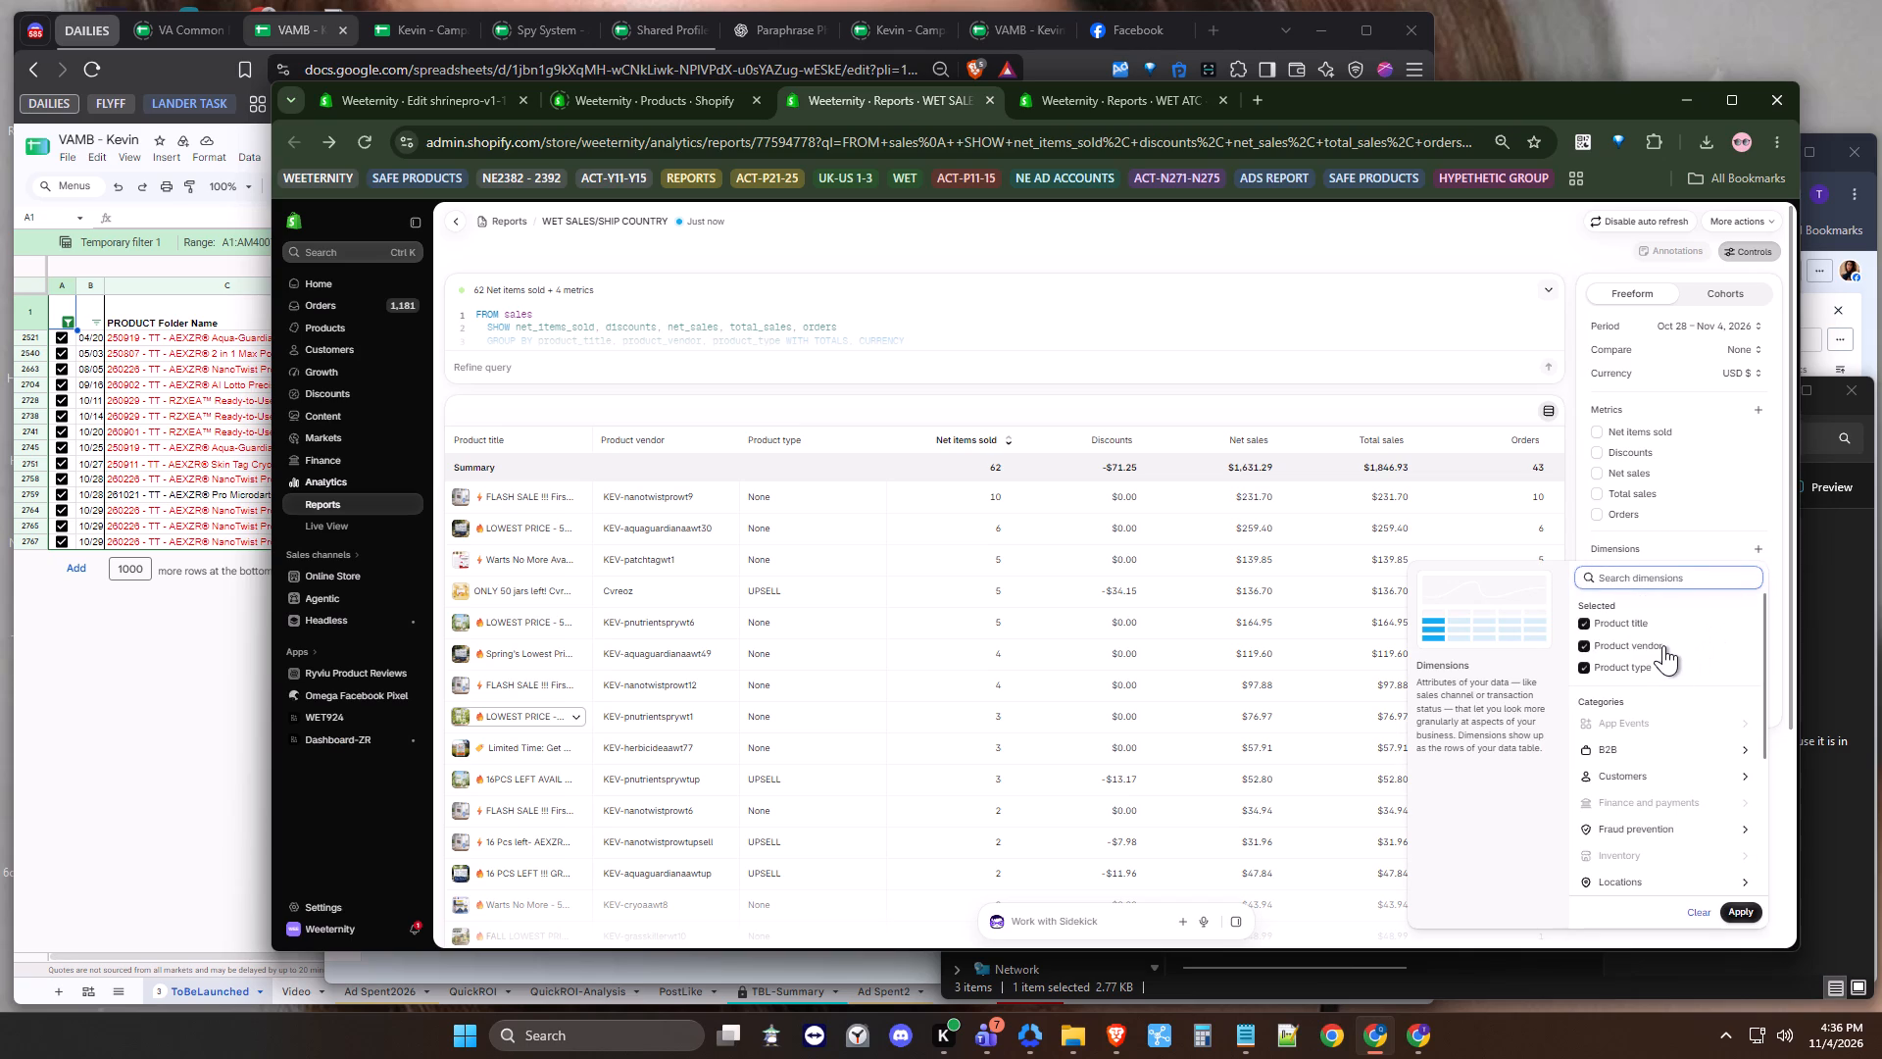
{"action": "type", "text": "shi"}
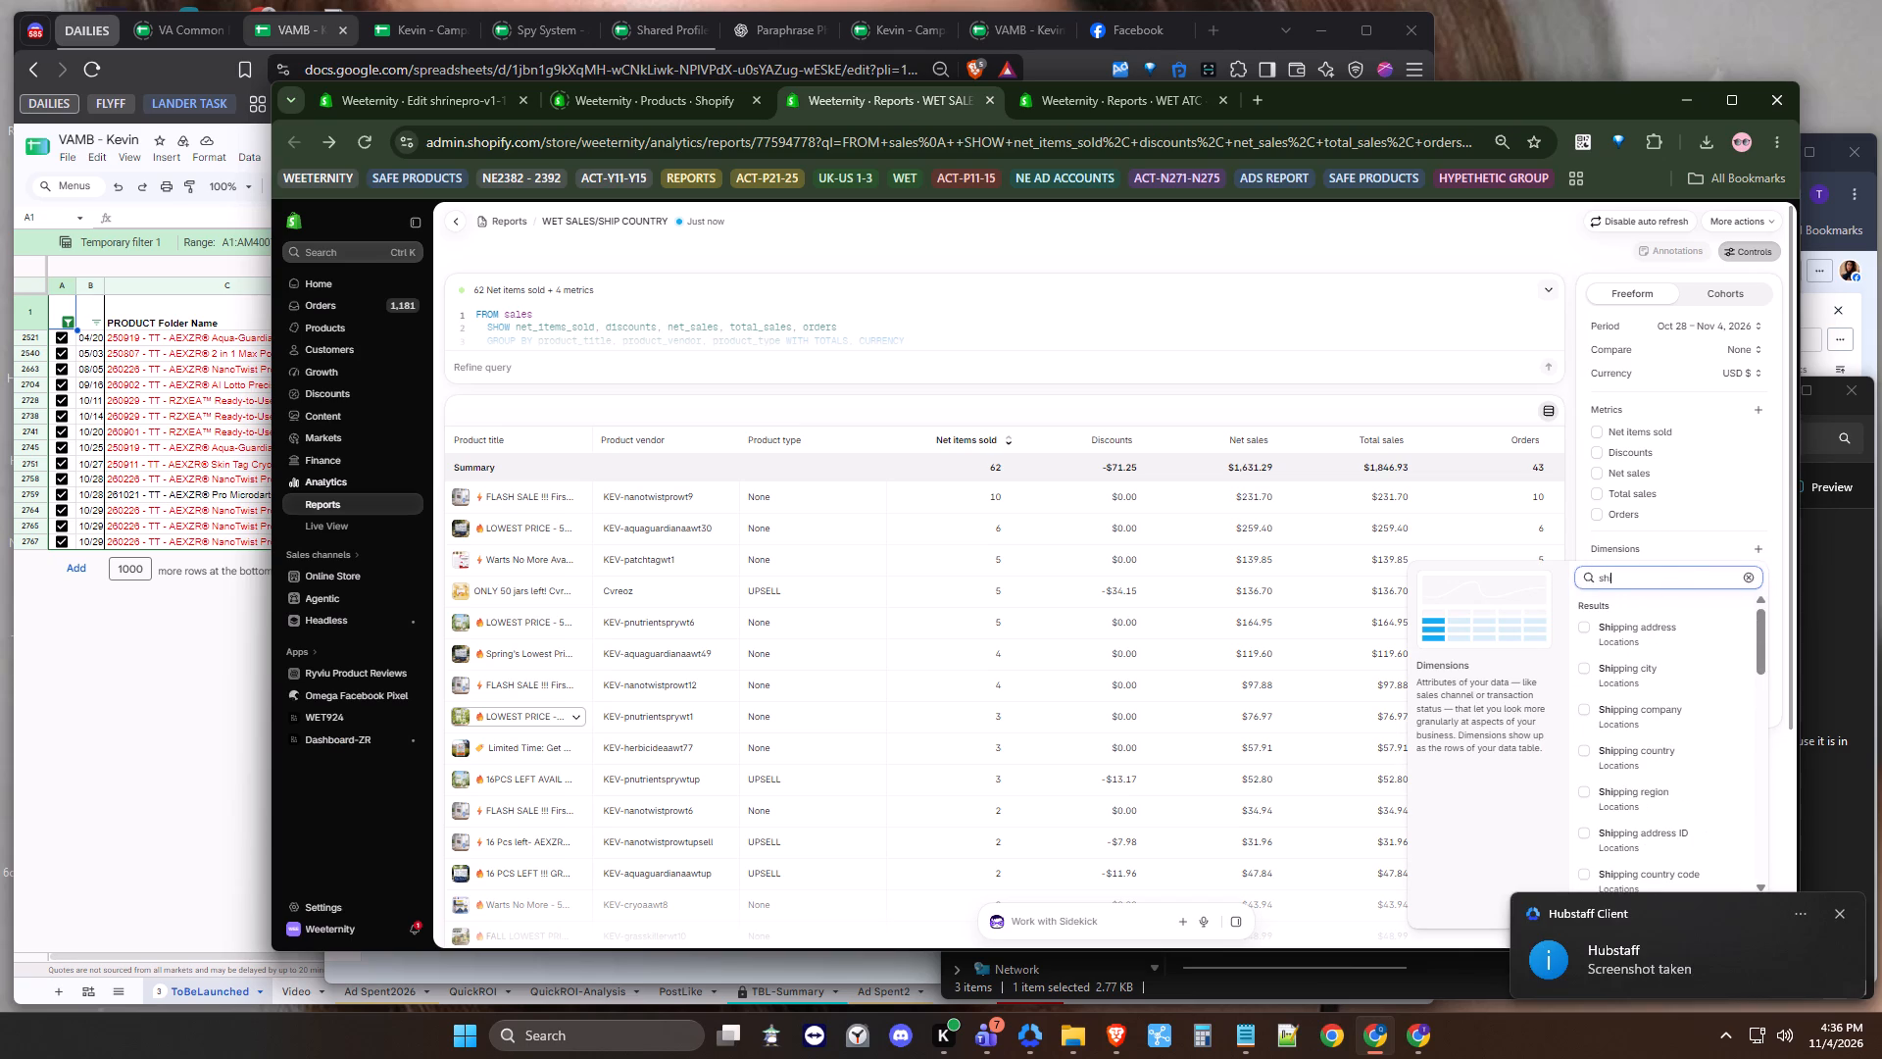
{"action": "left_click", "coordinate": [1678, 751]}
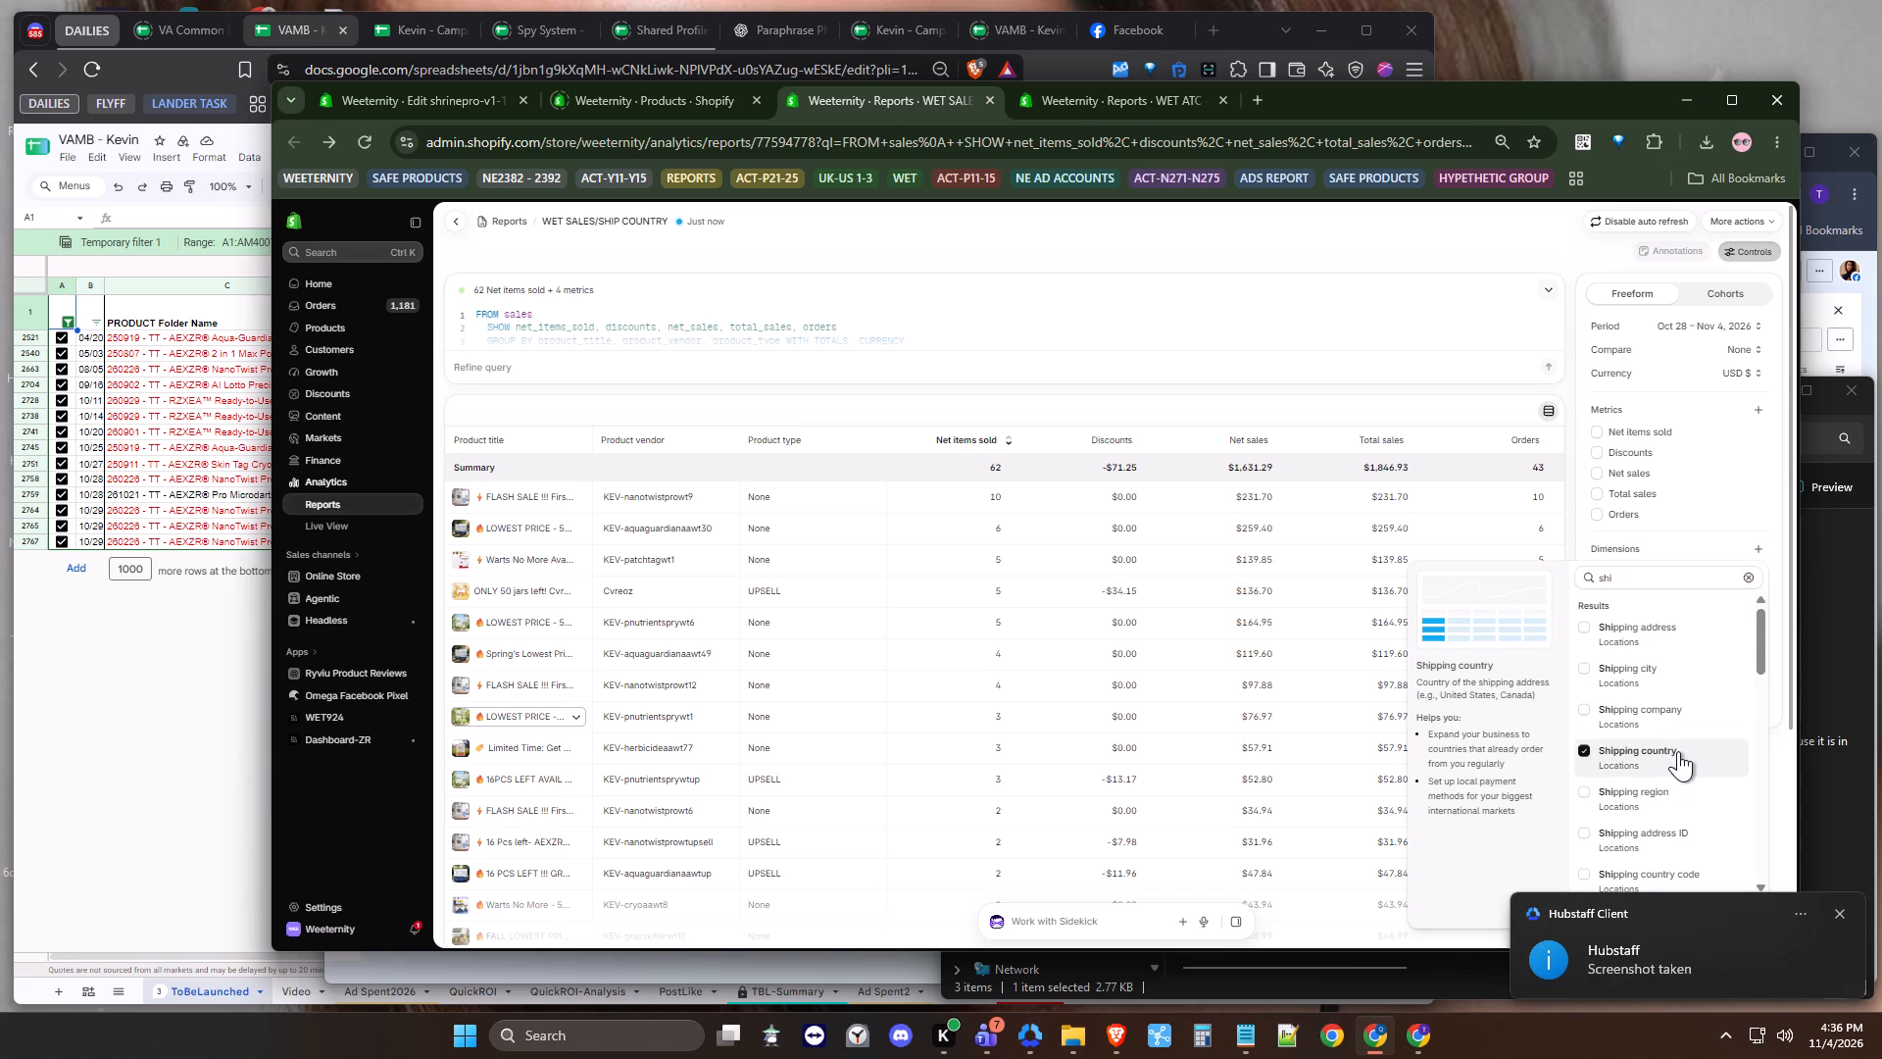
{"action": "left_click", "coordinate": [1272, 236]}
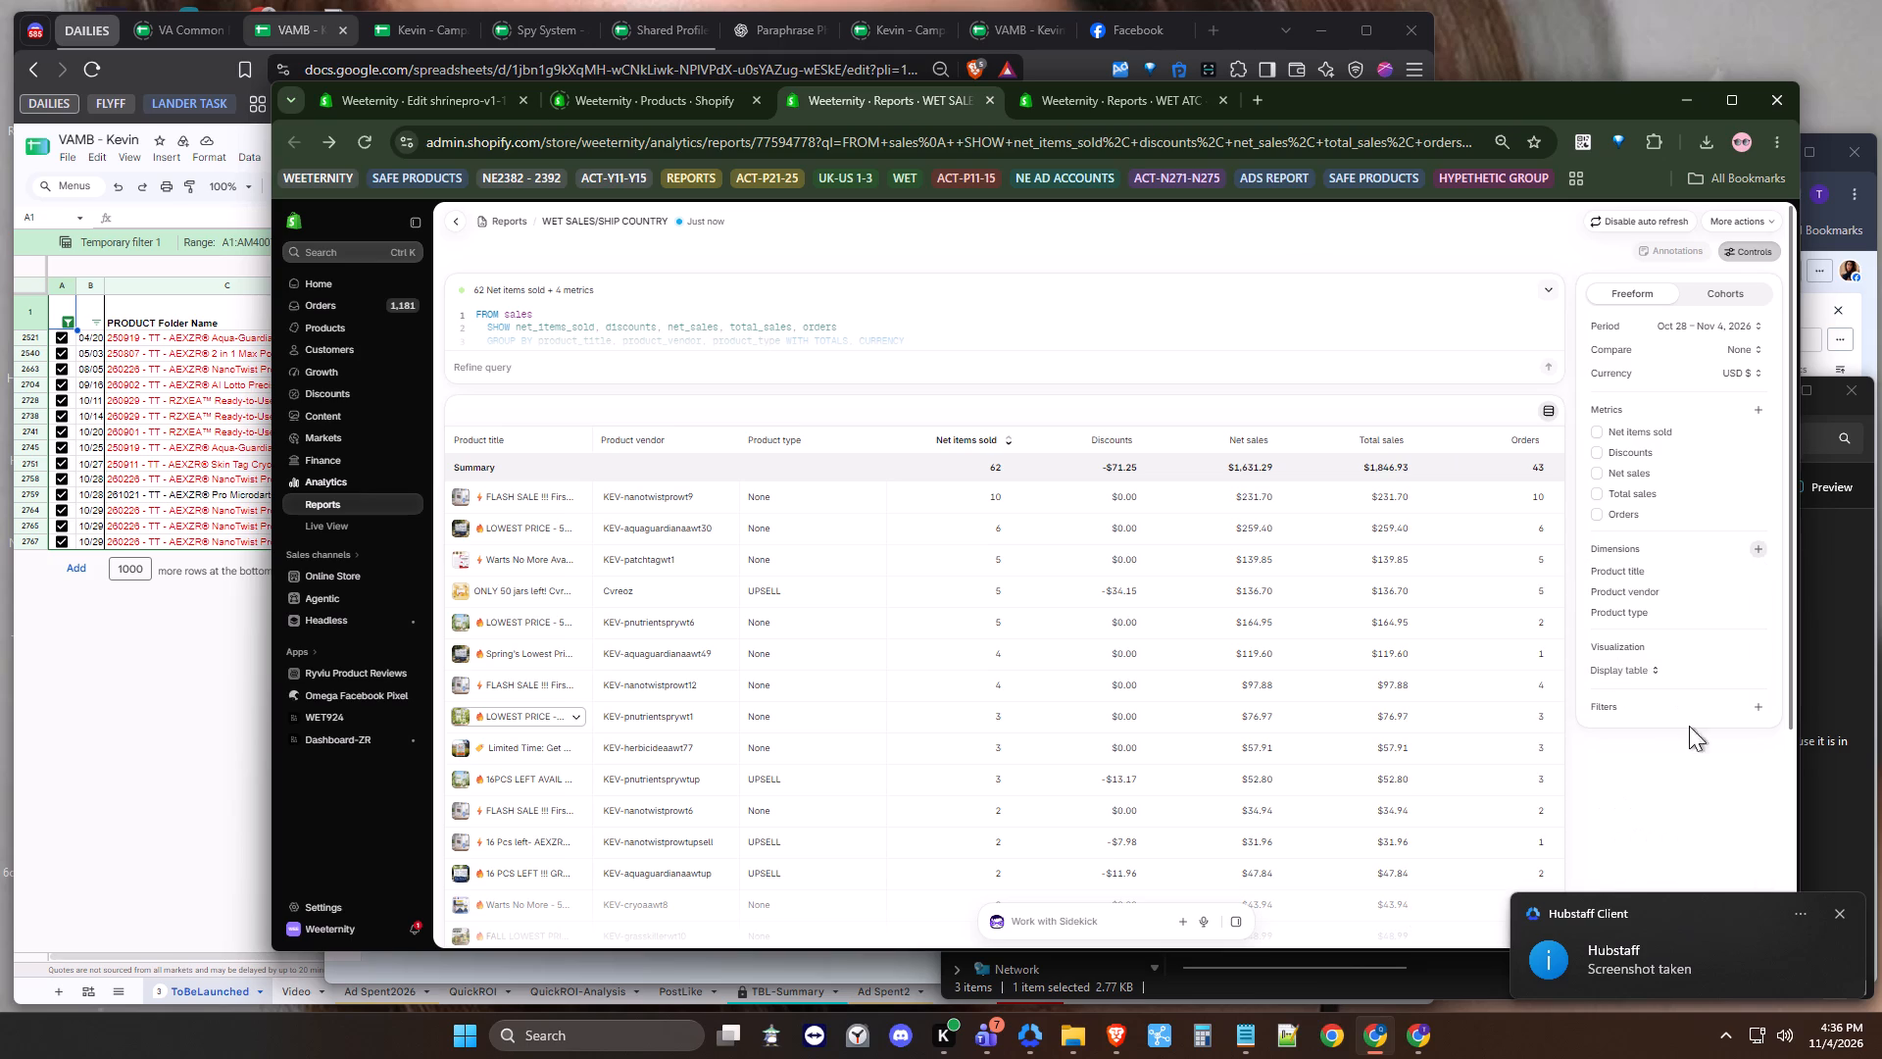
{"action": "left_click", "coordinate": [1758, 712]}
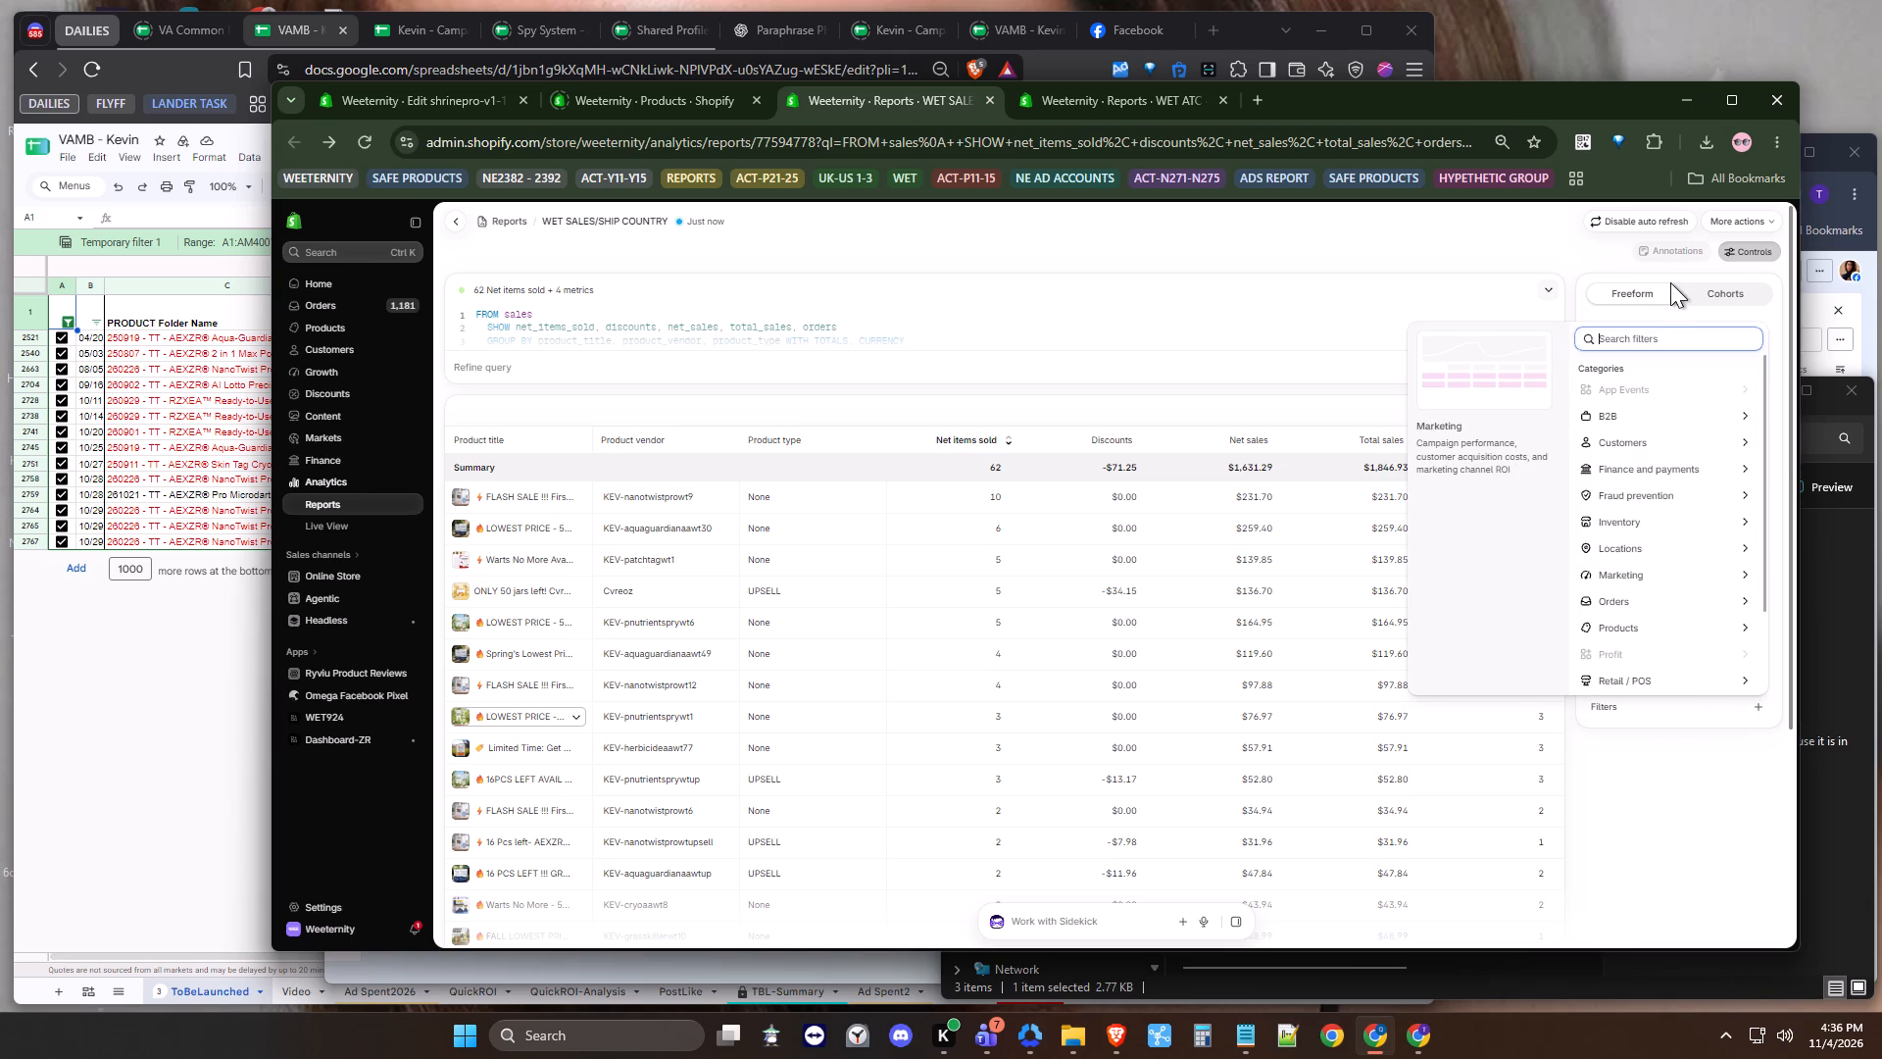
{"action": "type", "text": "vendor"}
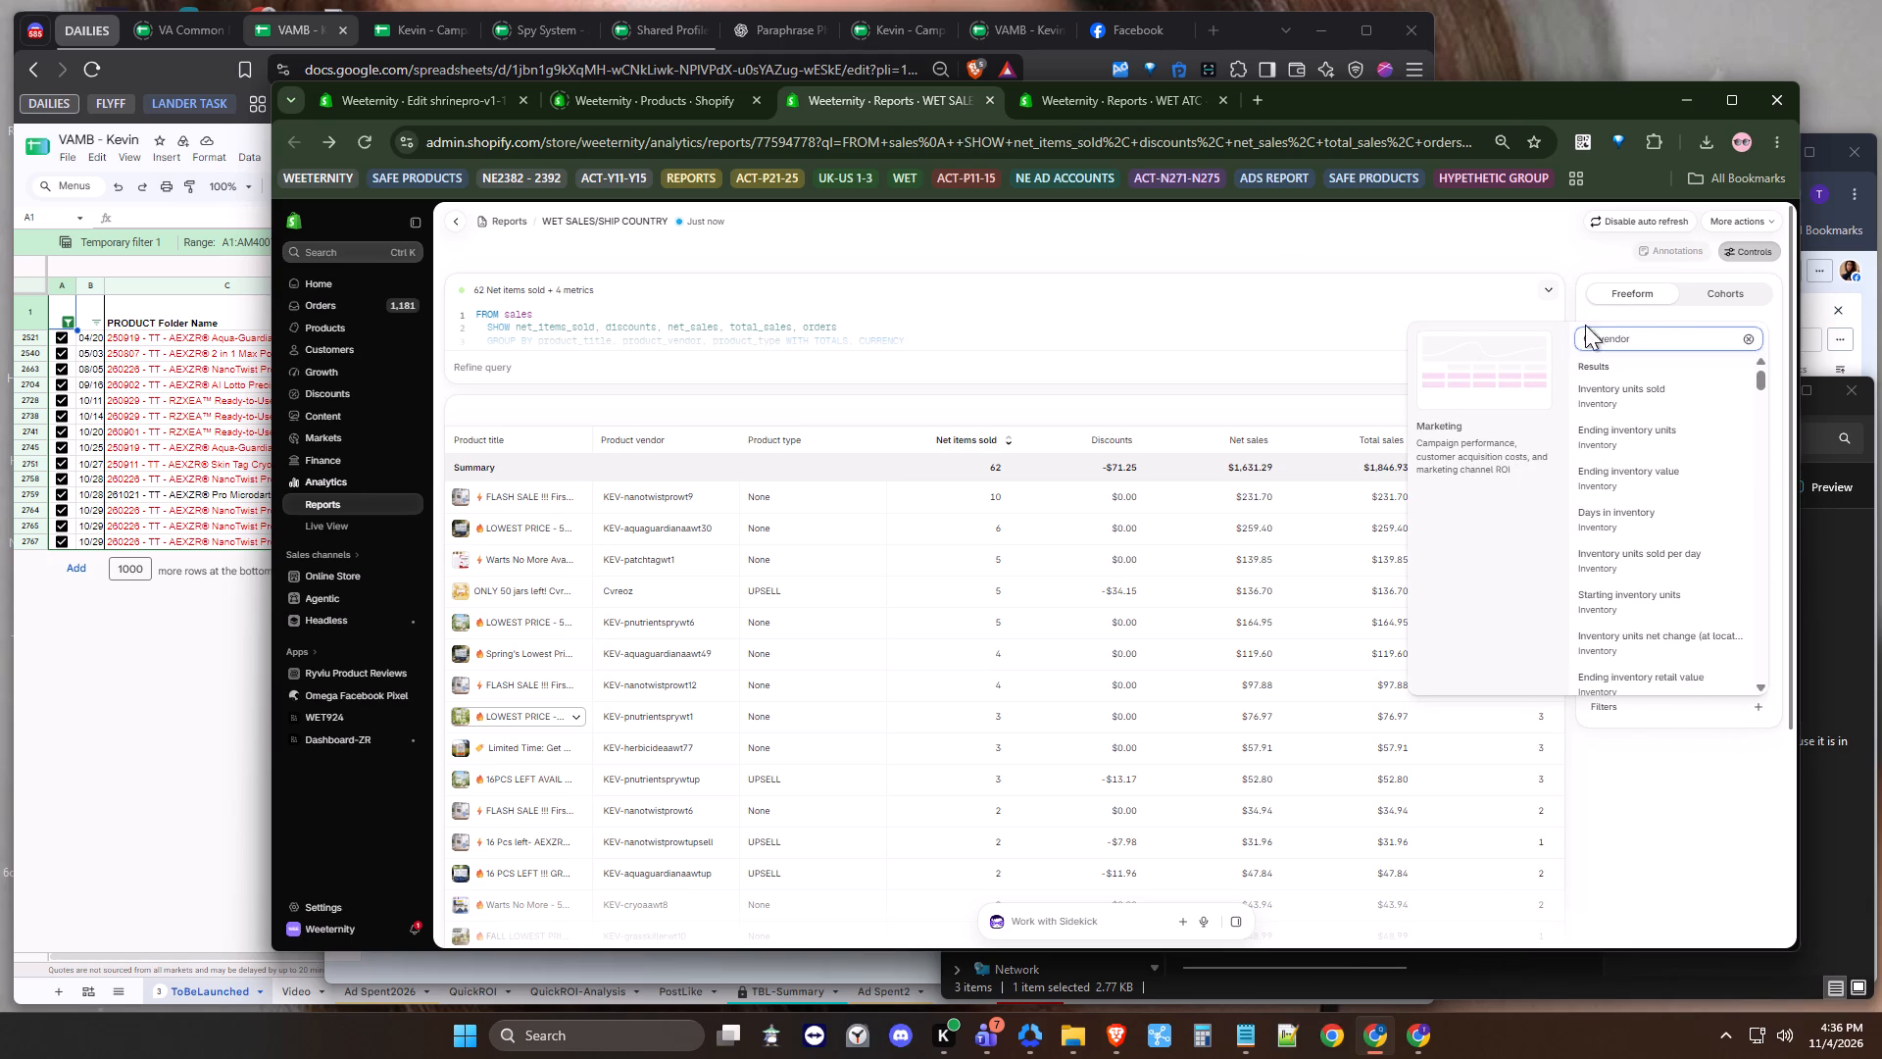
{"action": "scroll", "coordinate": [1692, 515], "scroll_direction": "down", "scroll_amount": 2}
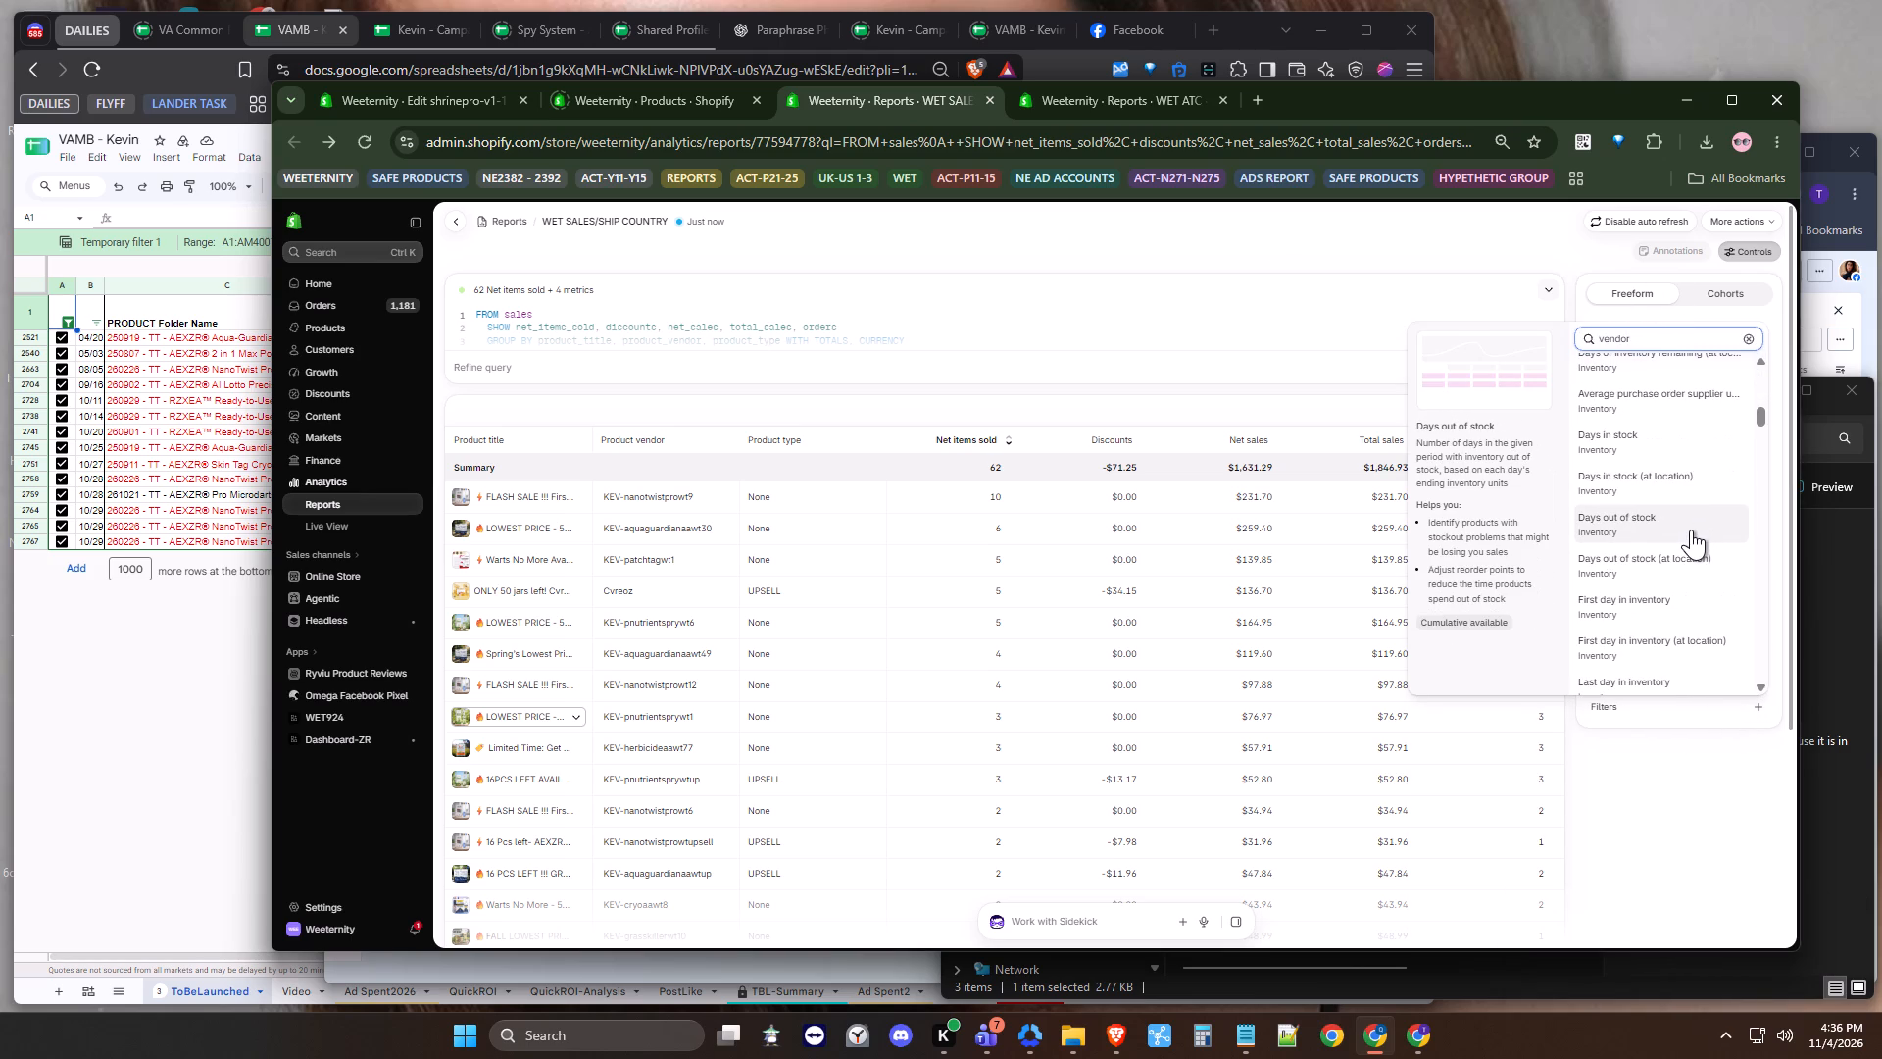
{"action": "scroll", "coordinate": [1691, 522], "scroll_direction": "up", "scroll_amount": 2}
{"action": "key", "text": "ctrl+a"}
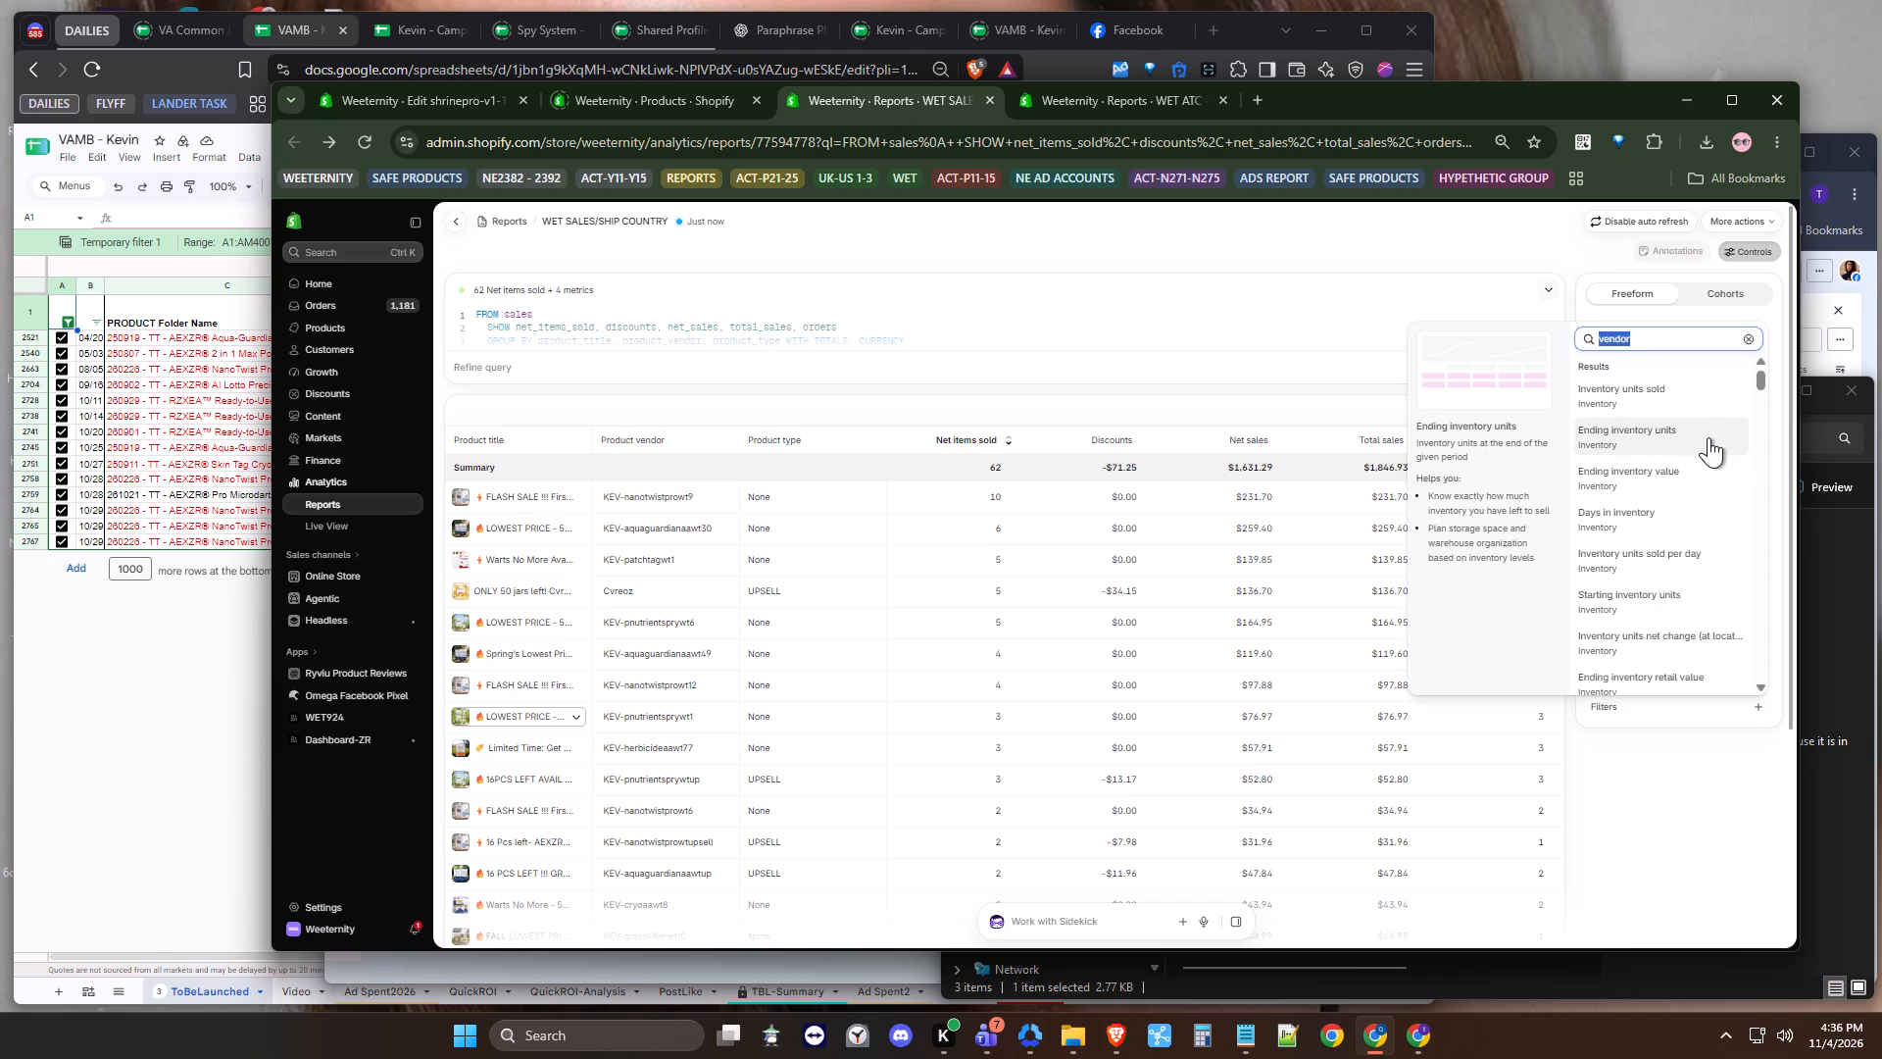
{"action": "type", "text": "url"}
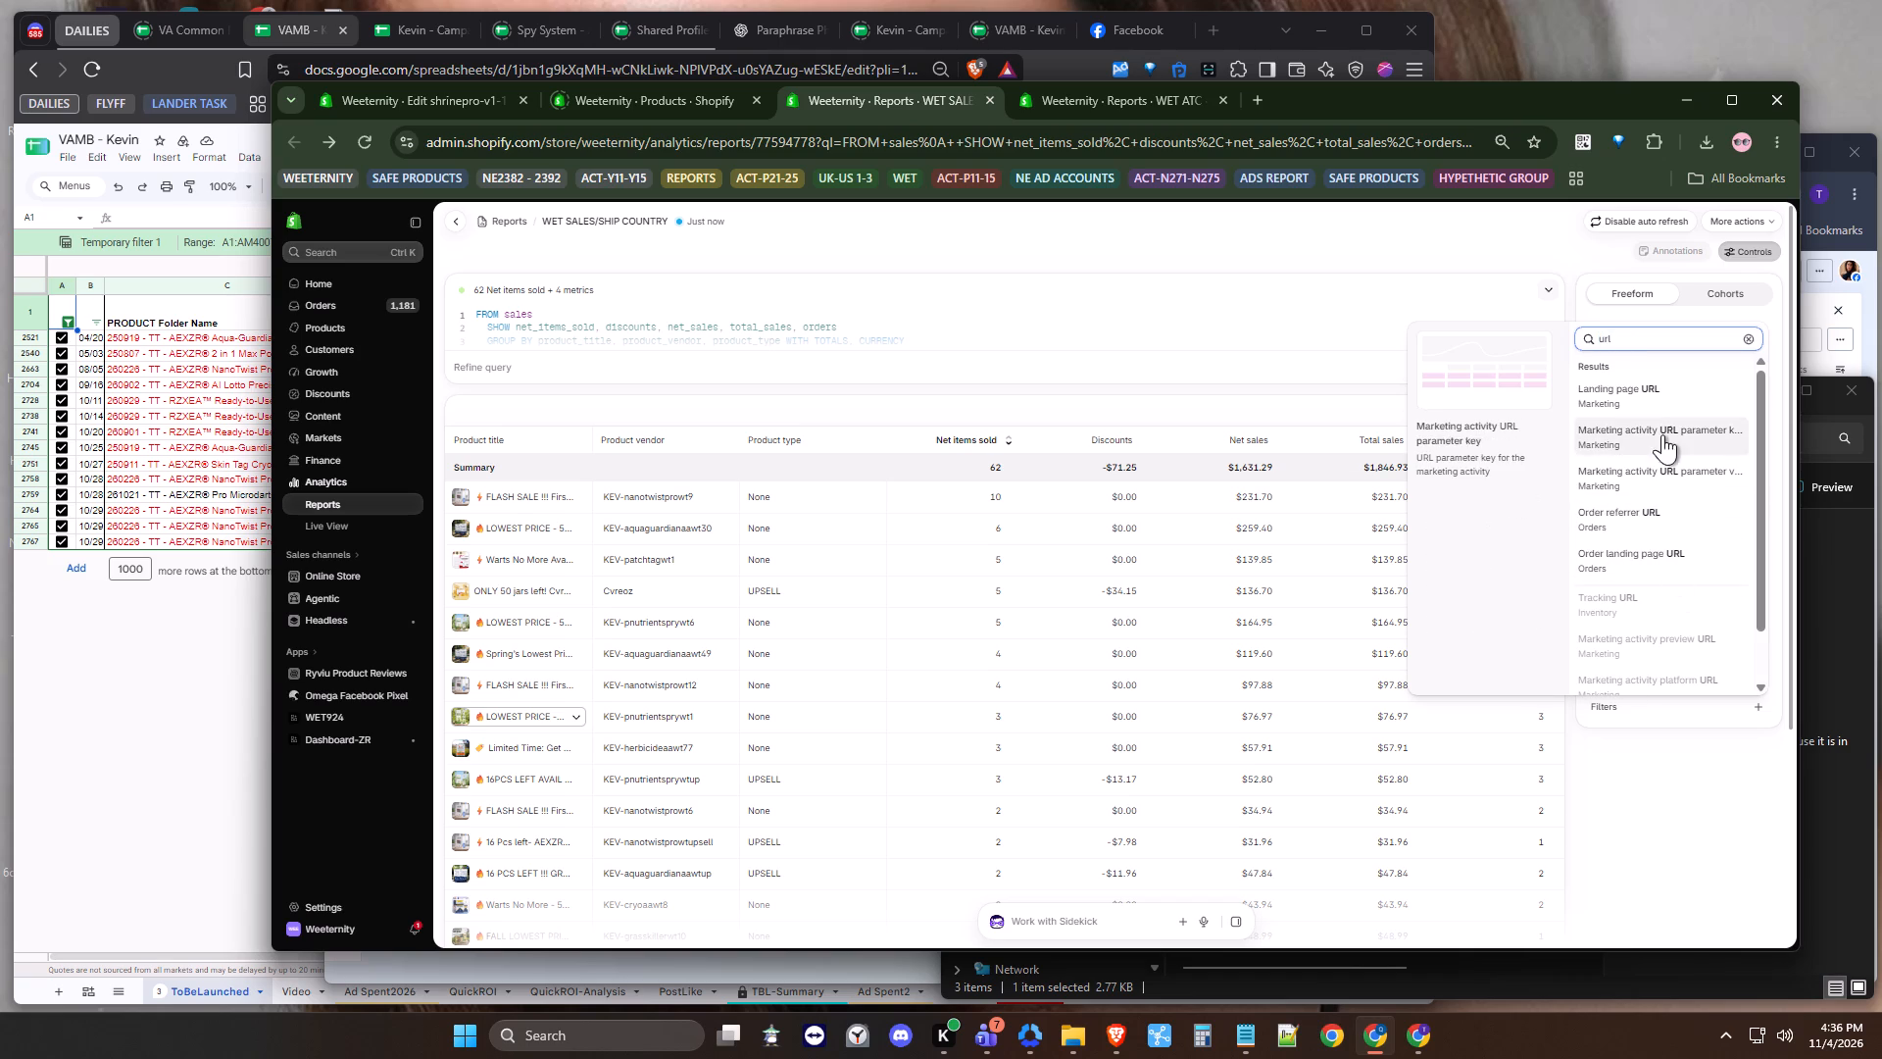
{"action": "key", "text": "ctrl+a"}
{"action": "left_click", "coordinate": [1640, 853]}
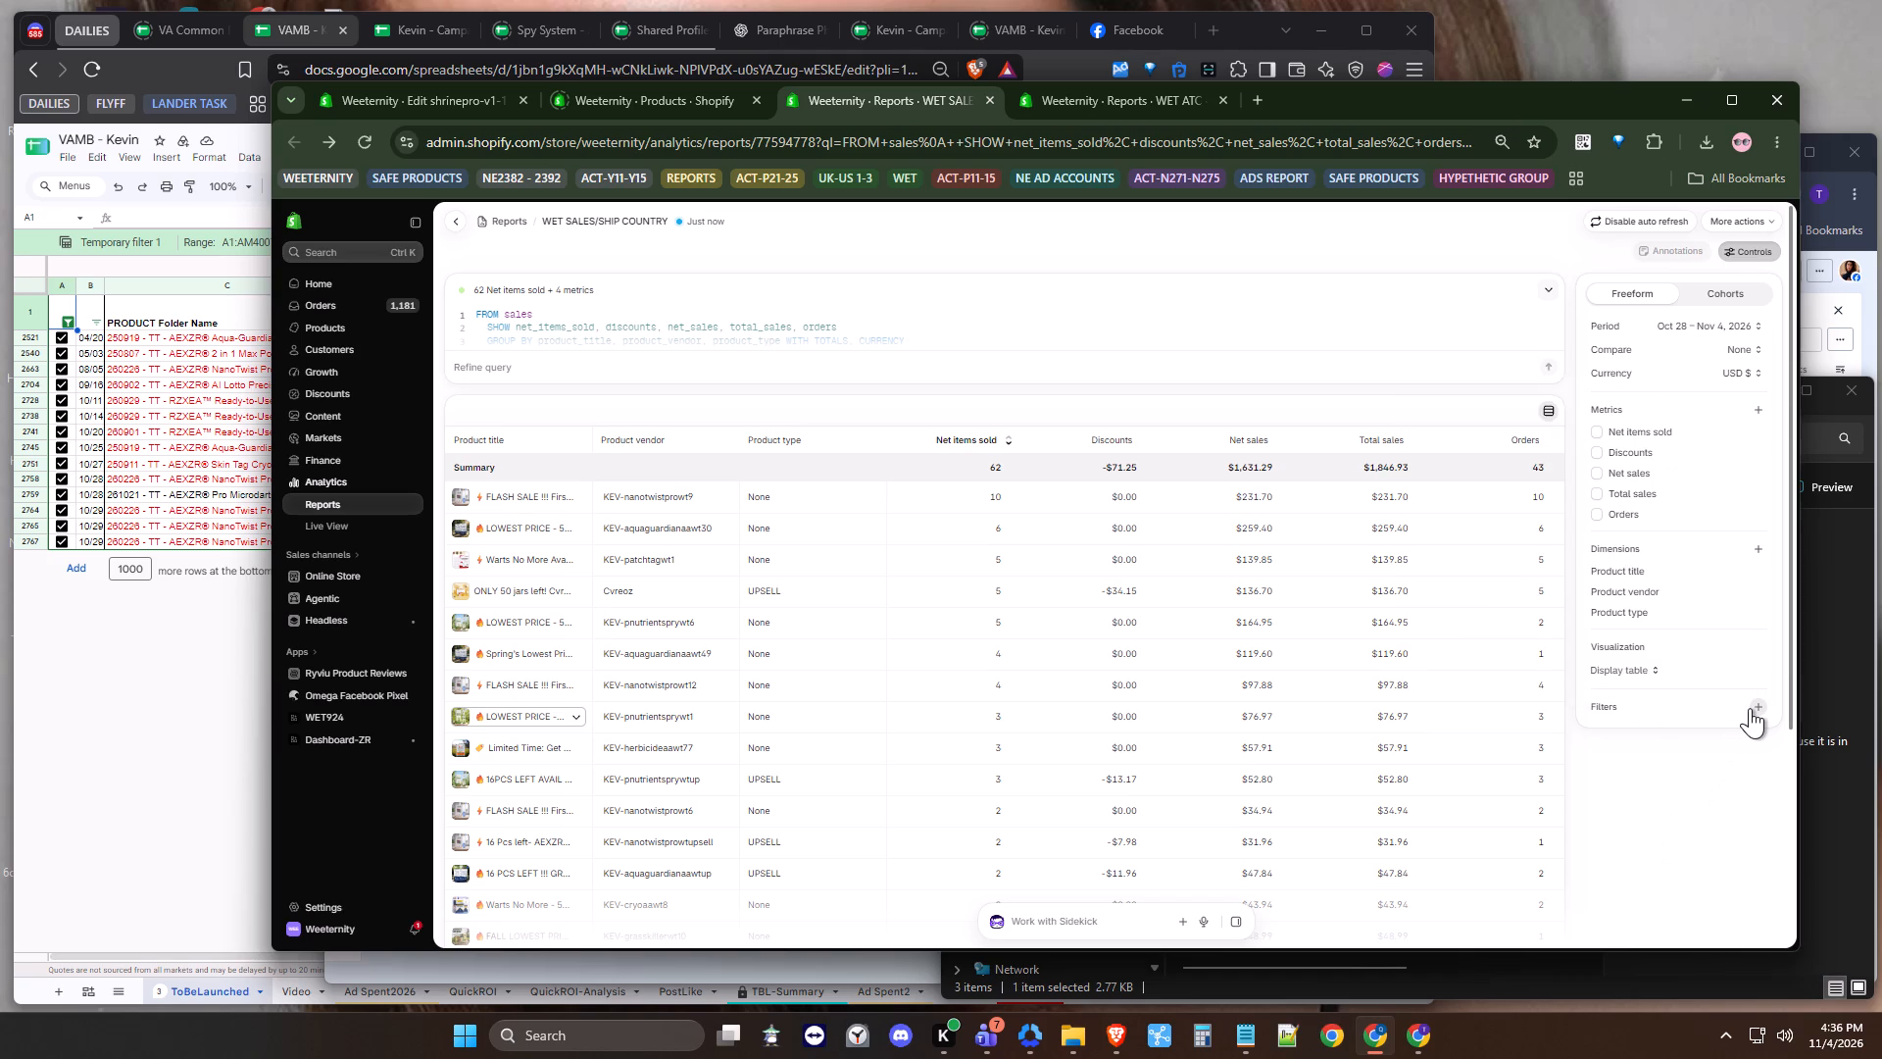
Find Product vendor among the available filters and add it as a filter on the WET SALES/SHIP COUNTRY report.
{"action": "left_click", "coordinate": [1758, 705]}
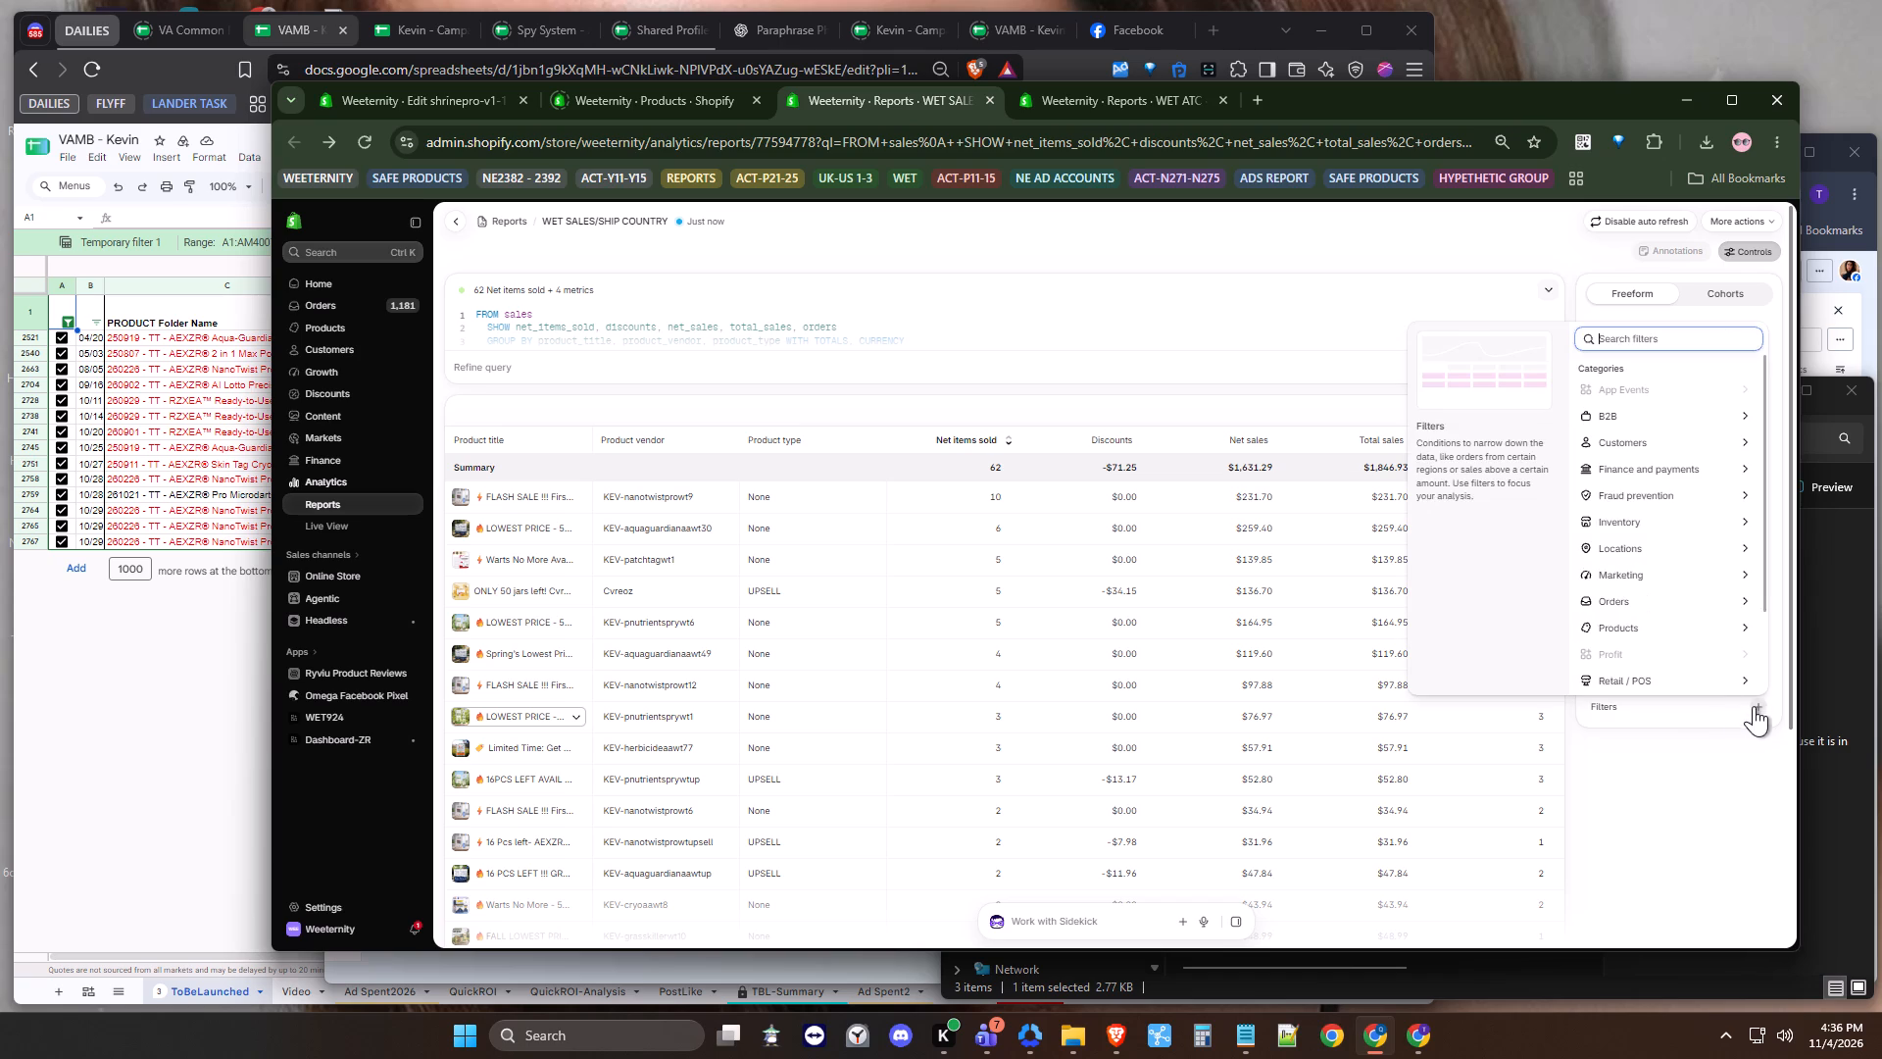
{"action": "left_click", "coordinate": [1664, 331]}
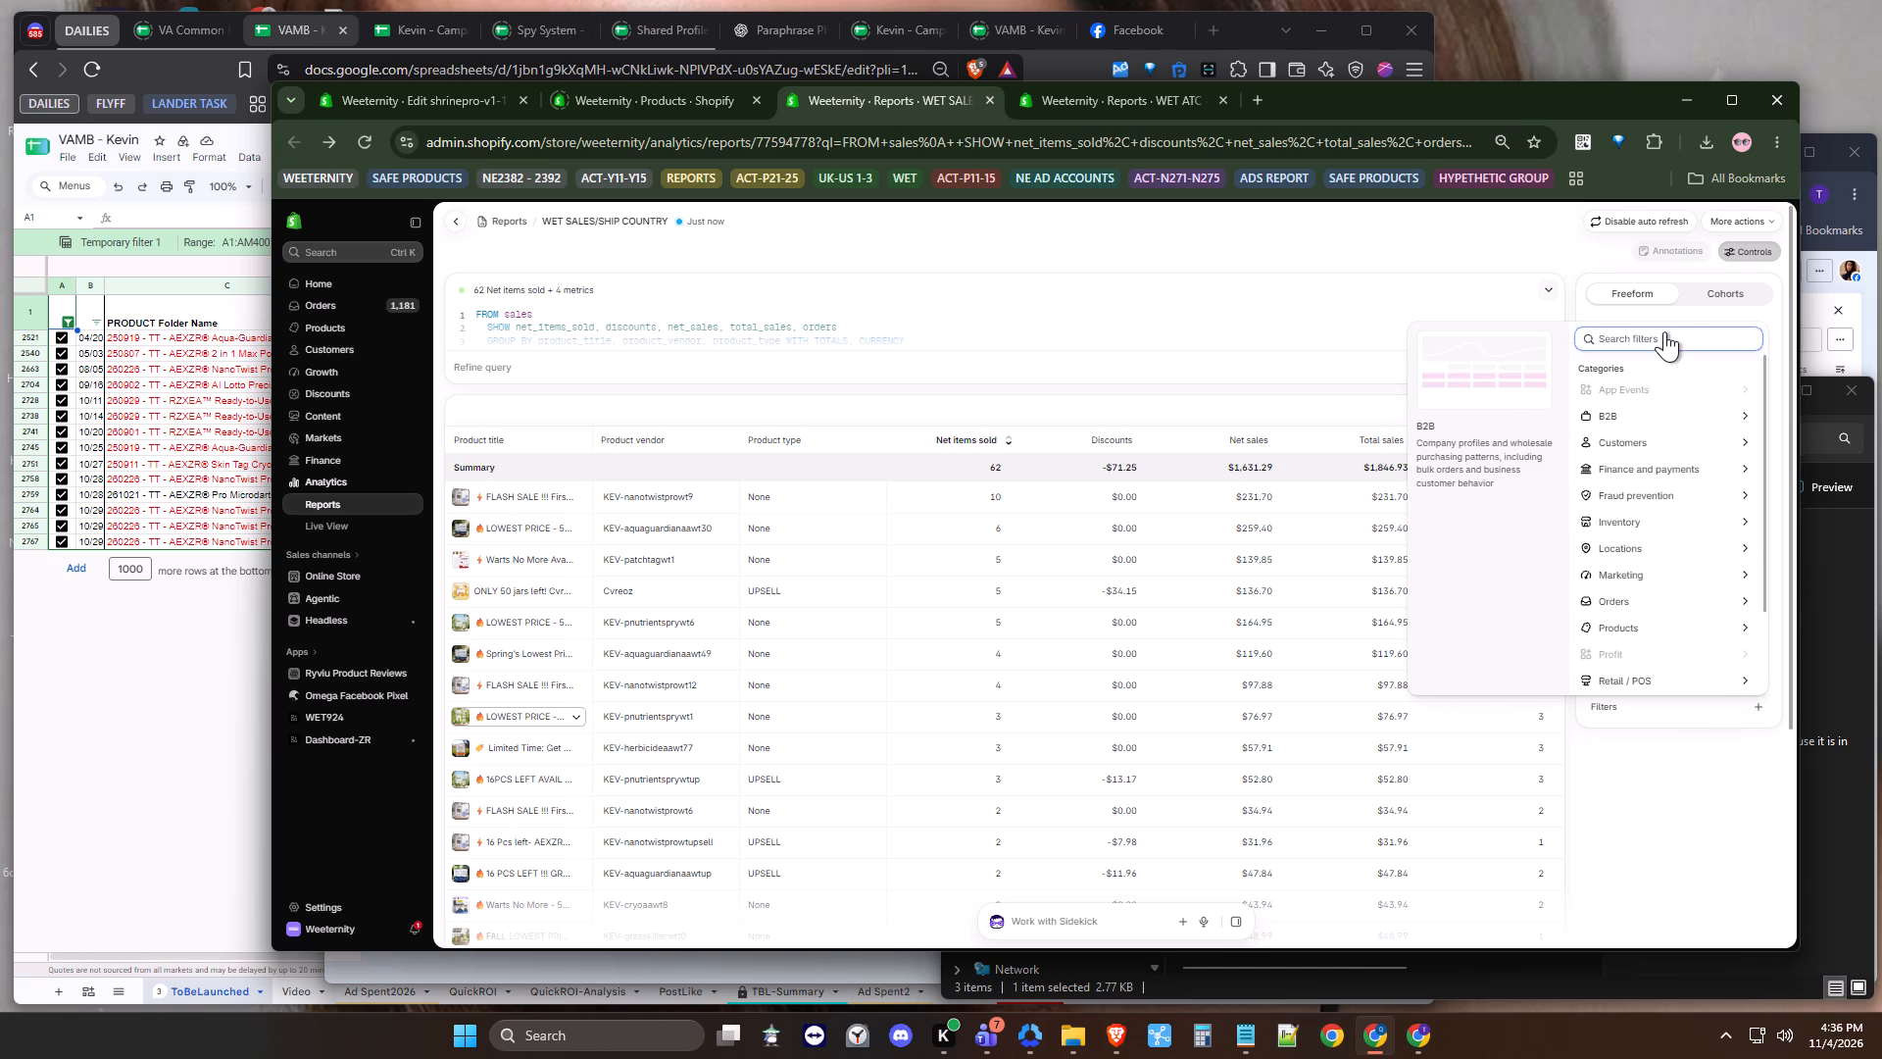
{"action": "type", "text": "name"}
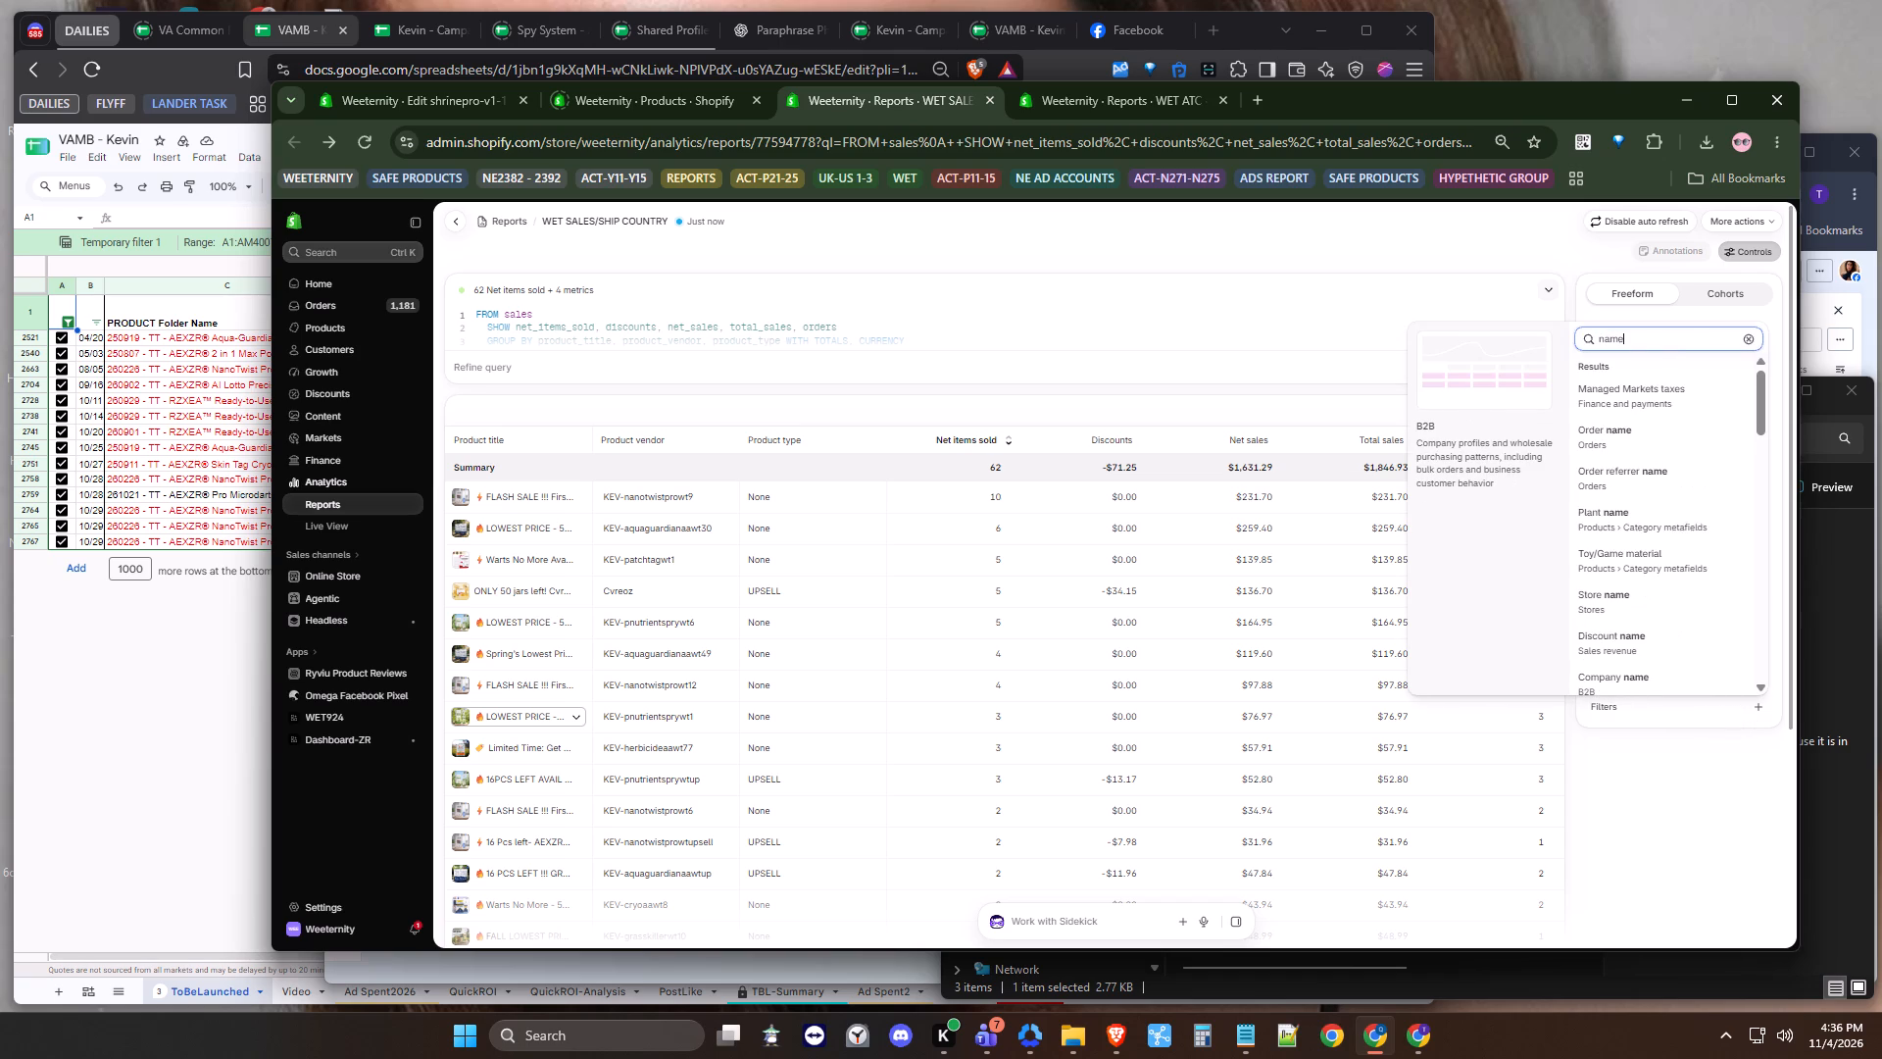
{"action": "scroll", "coordinate": [1681, 552], "scroll_direction": "down", "scroll_amount": 1}
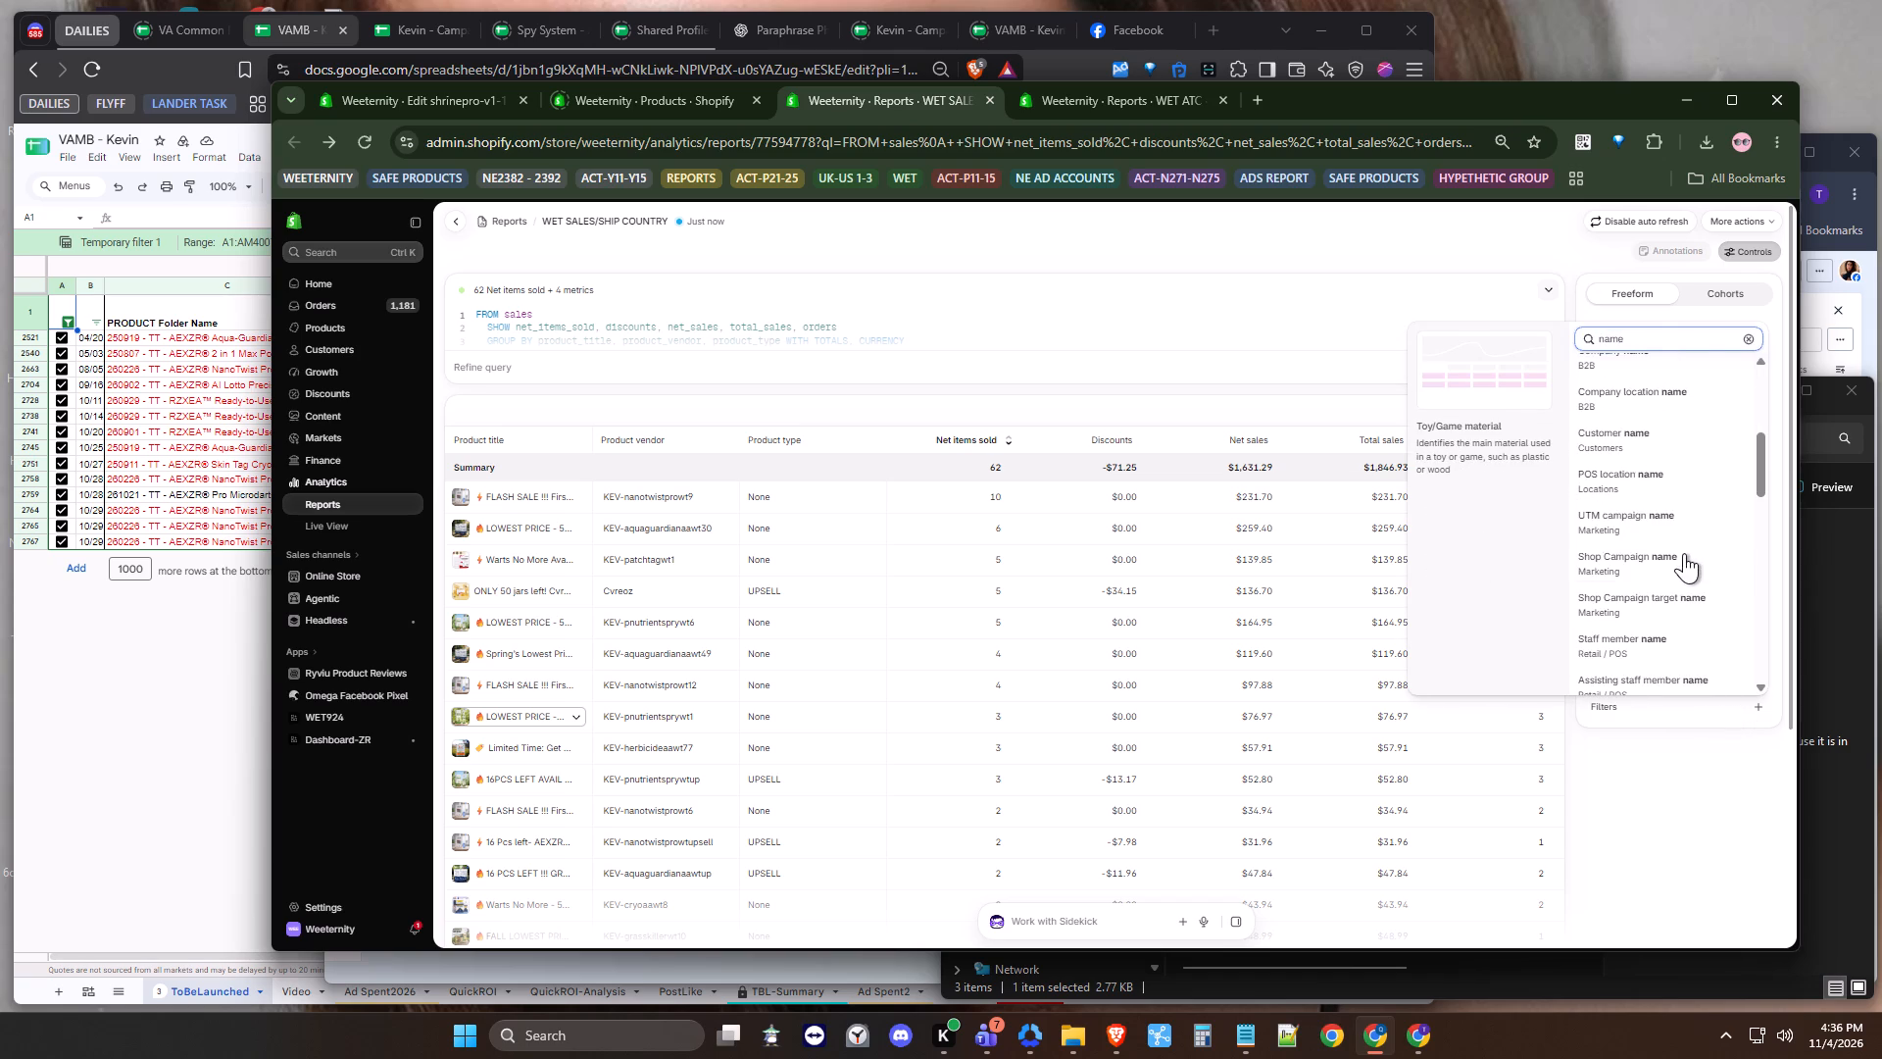
{"action": "scroll", "coordinate": [1689, 551], "scroll_direction": "down", "scroll_amount": 1}
{"action": "scroll", "coordinate": [1700, 533], "scroll_direction": "up", "scroll_amount": 3}
{"action": "key", "text": "ctrl+a"}
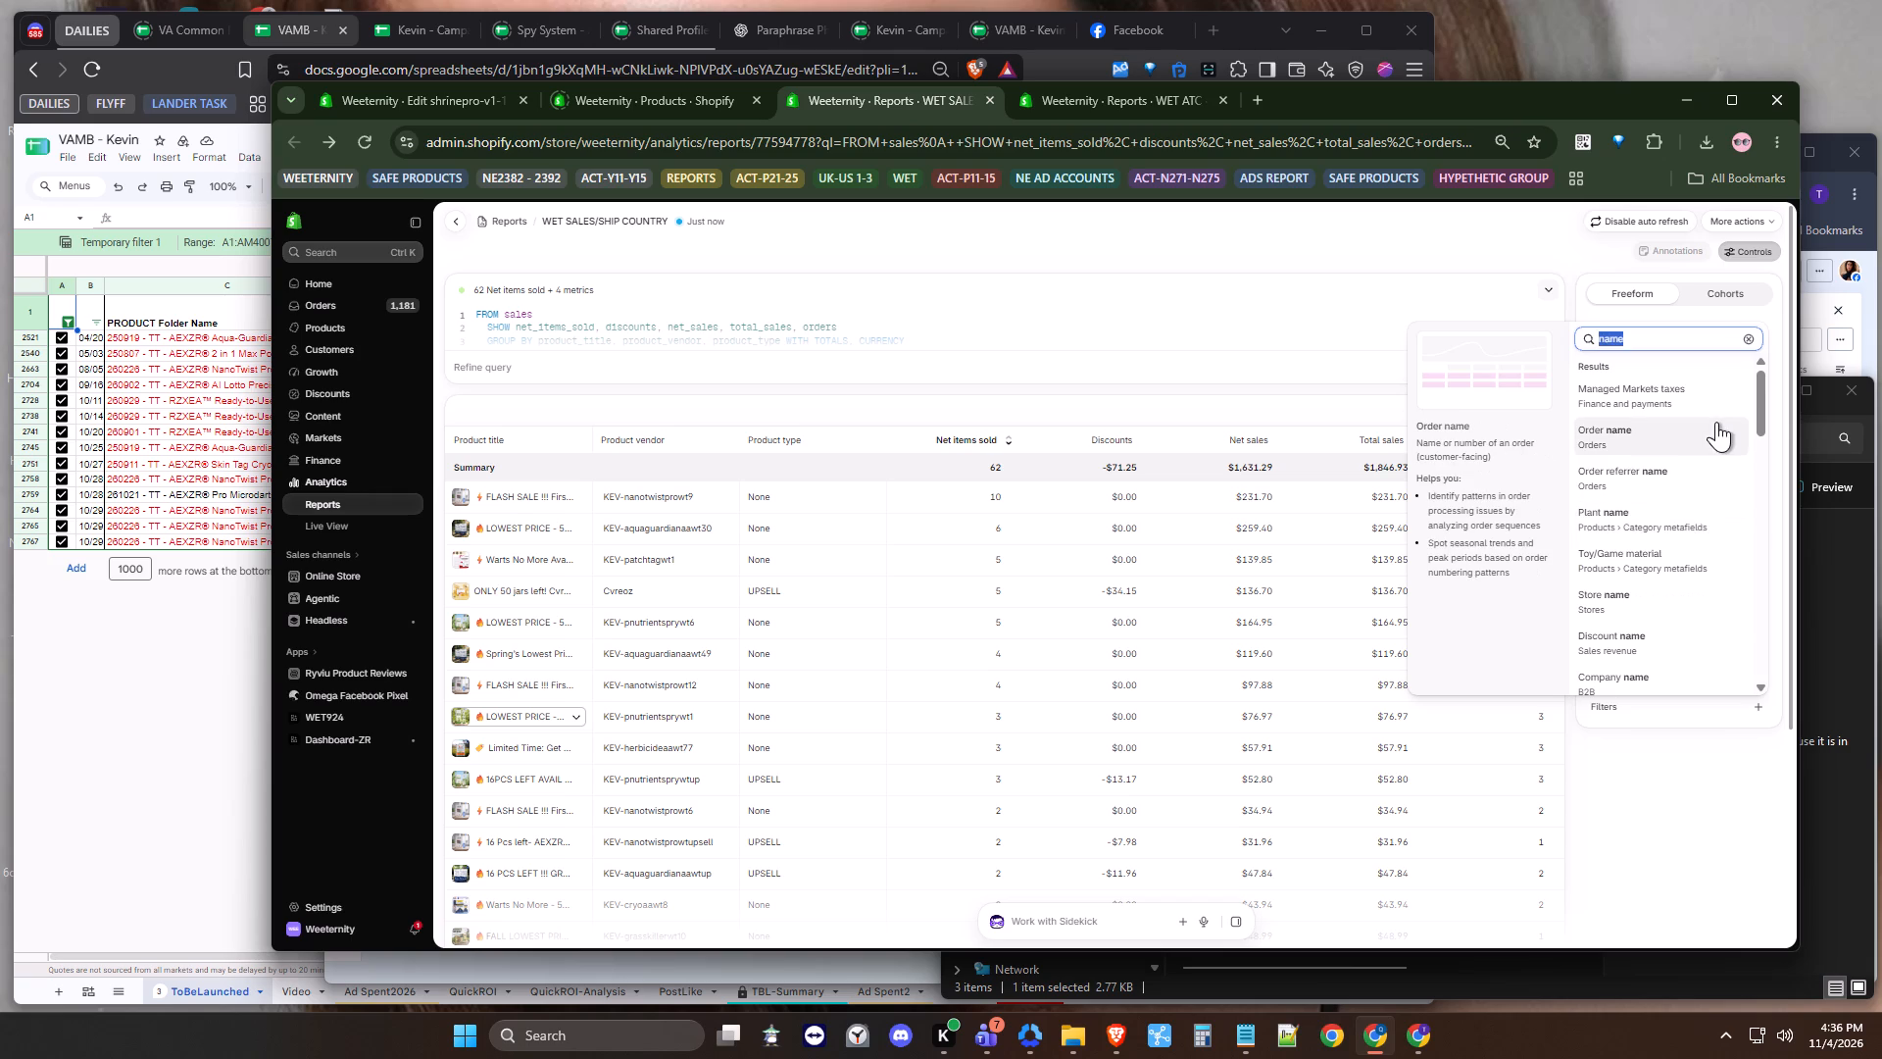
{"action": "type", "text": "vendor"}
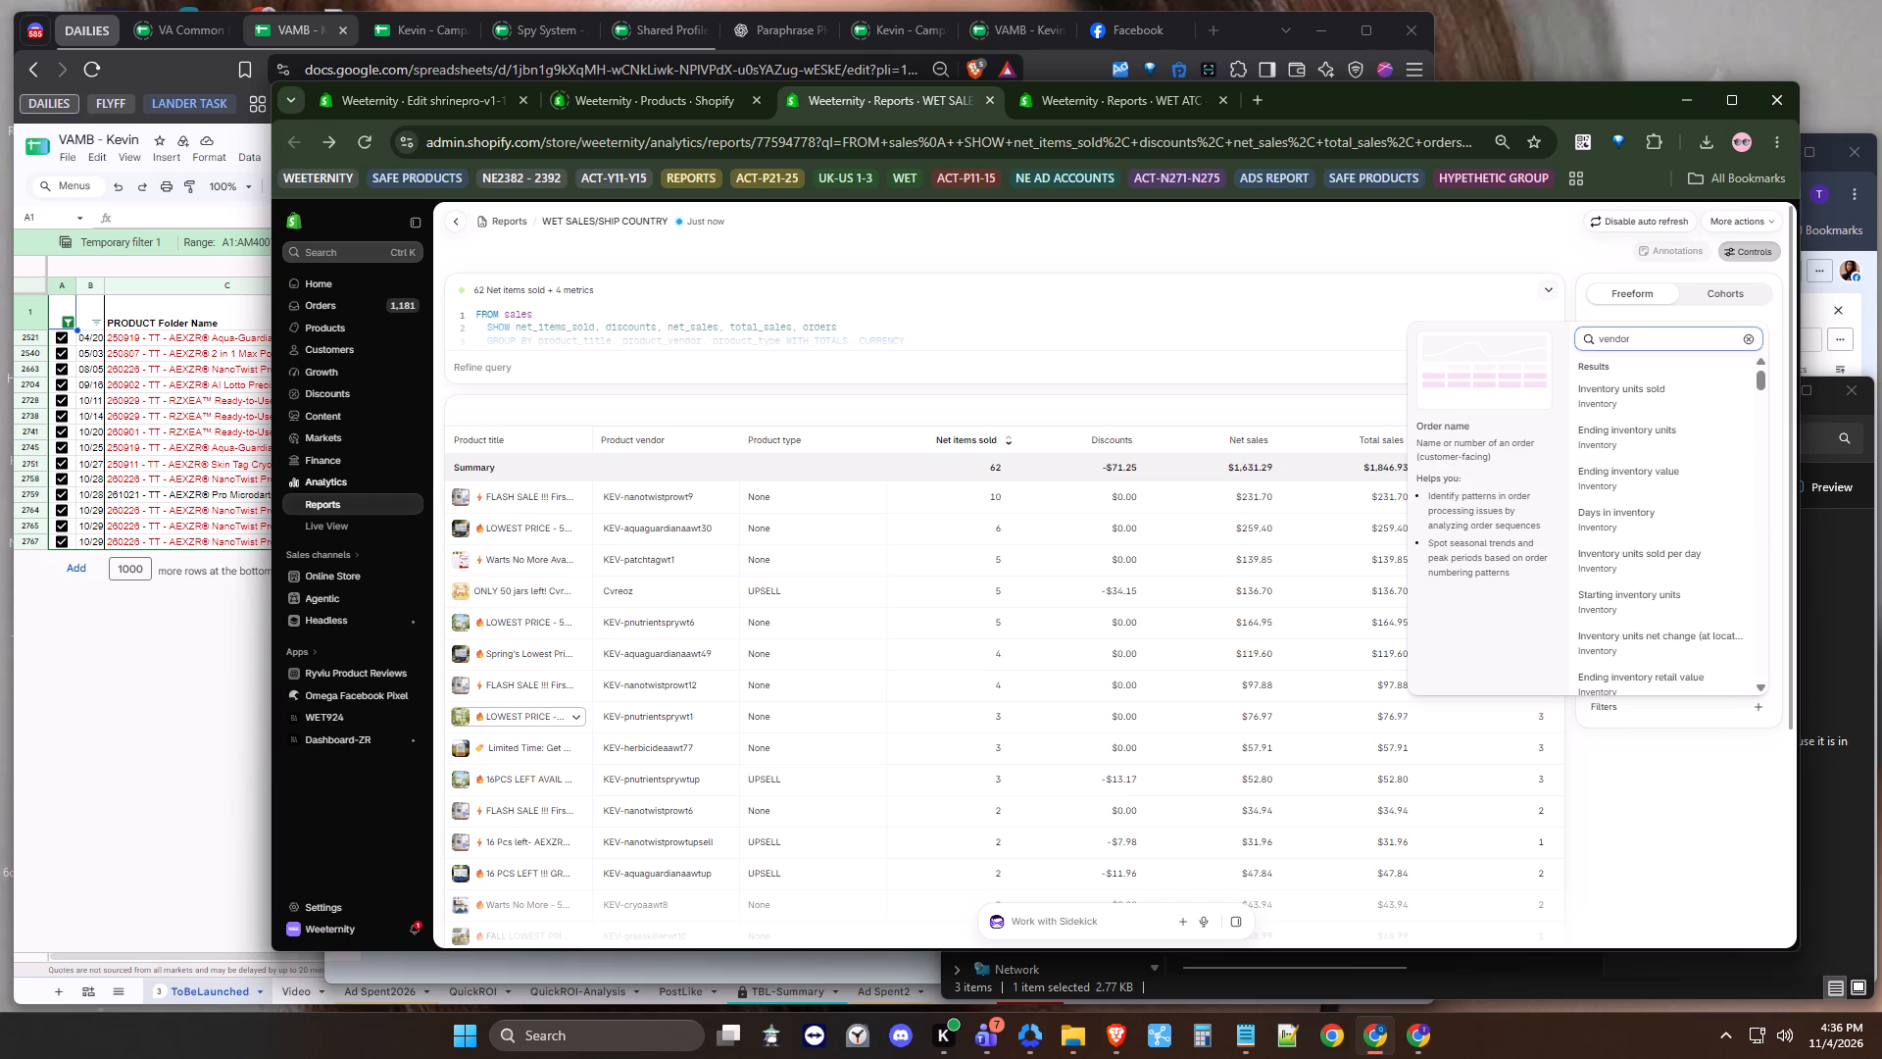
{"action": "scroll", "coordinate": [1707, 564], "scroll_direction": "down", "scroll_amount": 1}
{"action": "scroll", "coordinate": [1748, 434], "scroll_direction": "down", "scroll_amount": 1}
{"action": "scroll", "coordinate": [1691, 506], "scroll_direction": "down", "scroll_amount": 2}
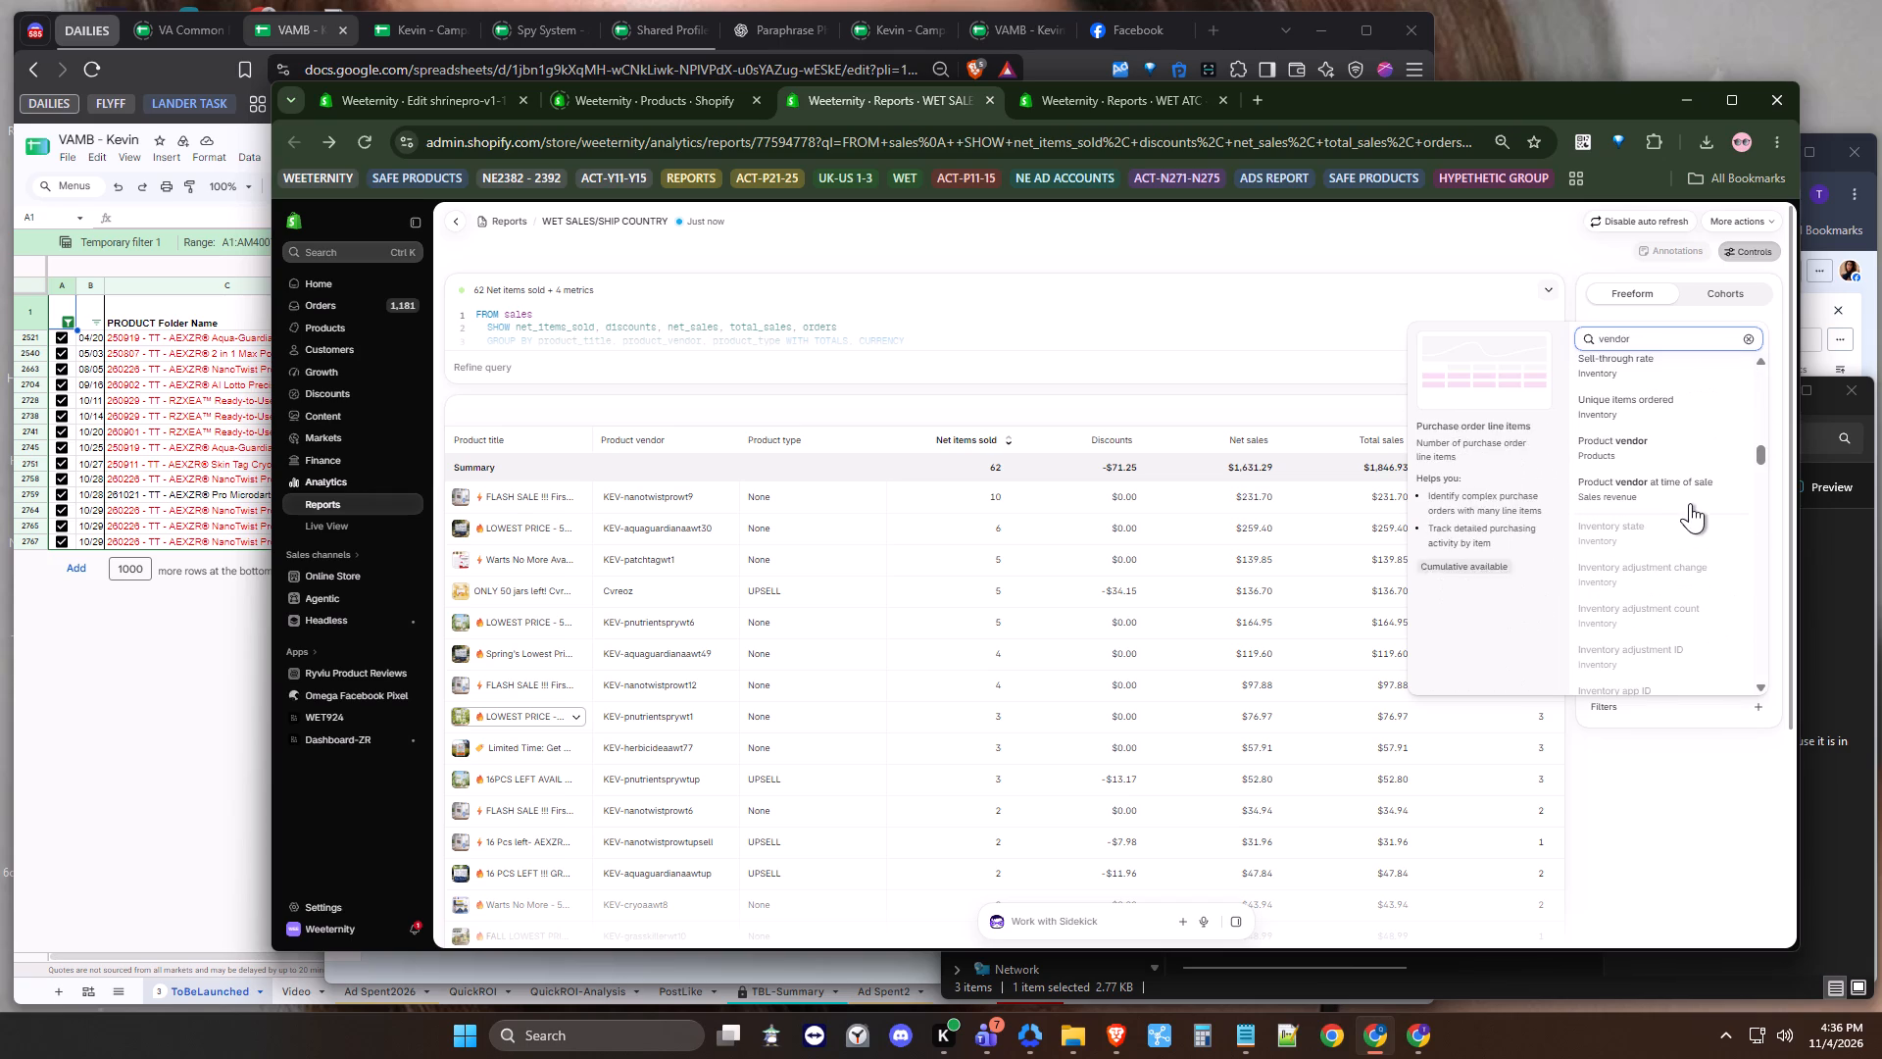
{"action": "left_click", "coordinate": [1614, 445]}
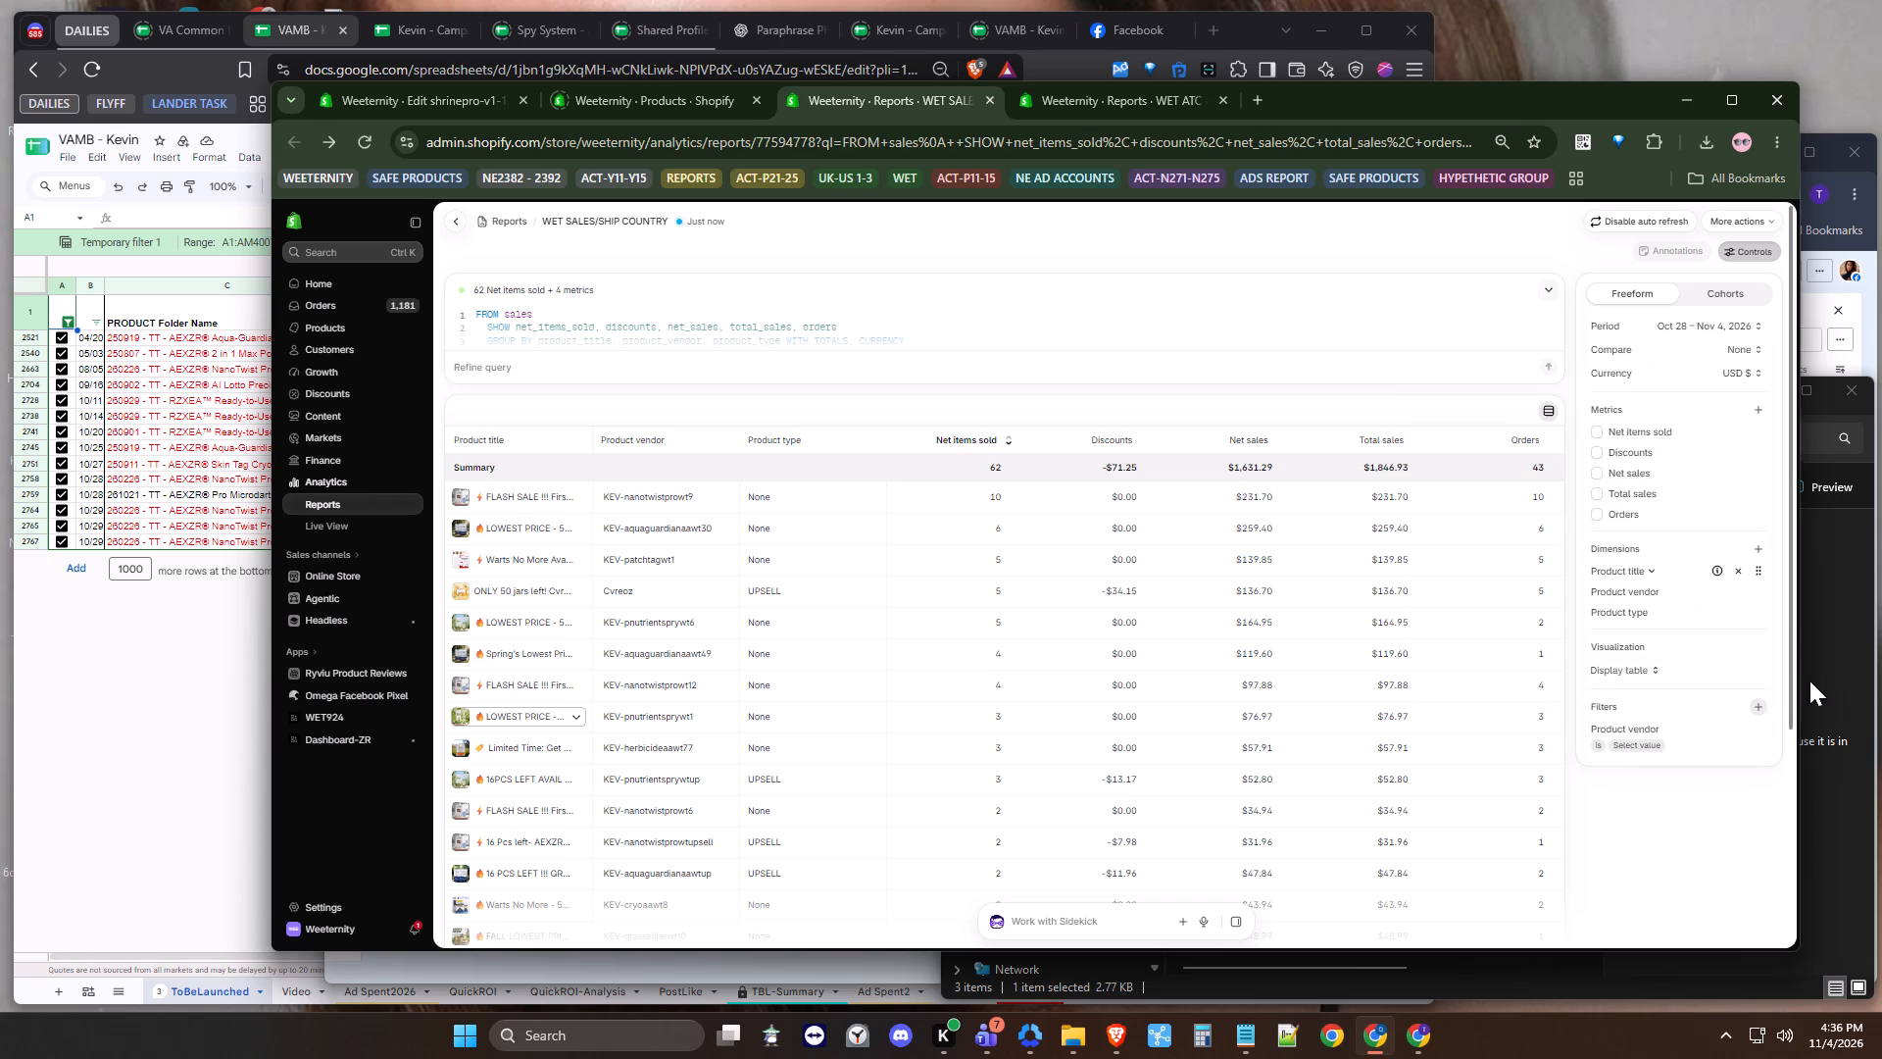
Set the Product vendor filter's condition to contains "nano" and apply it to the report.
{"action": "left_click", "coordinate": [1600, 749]}
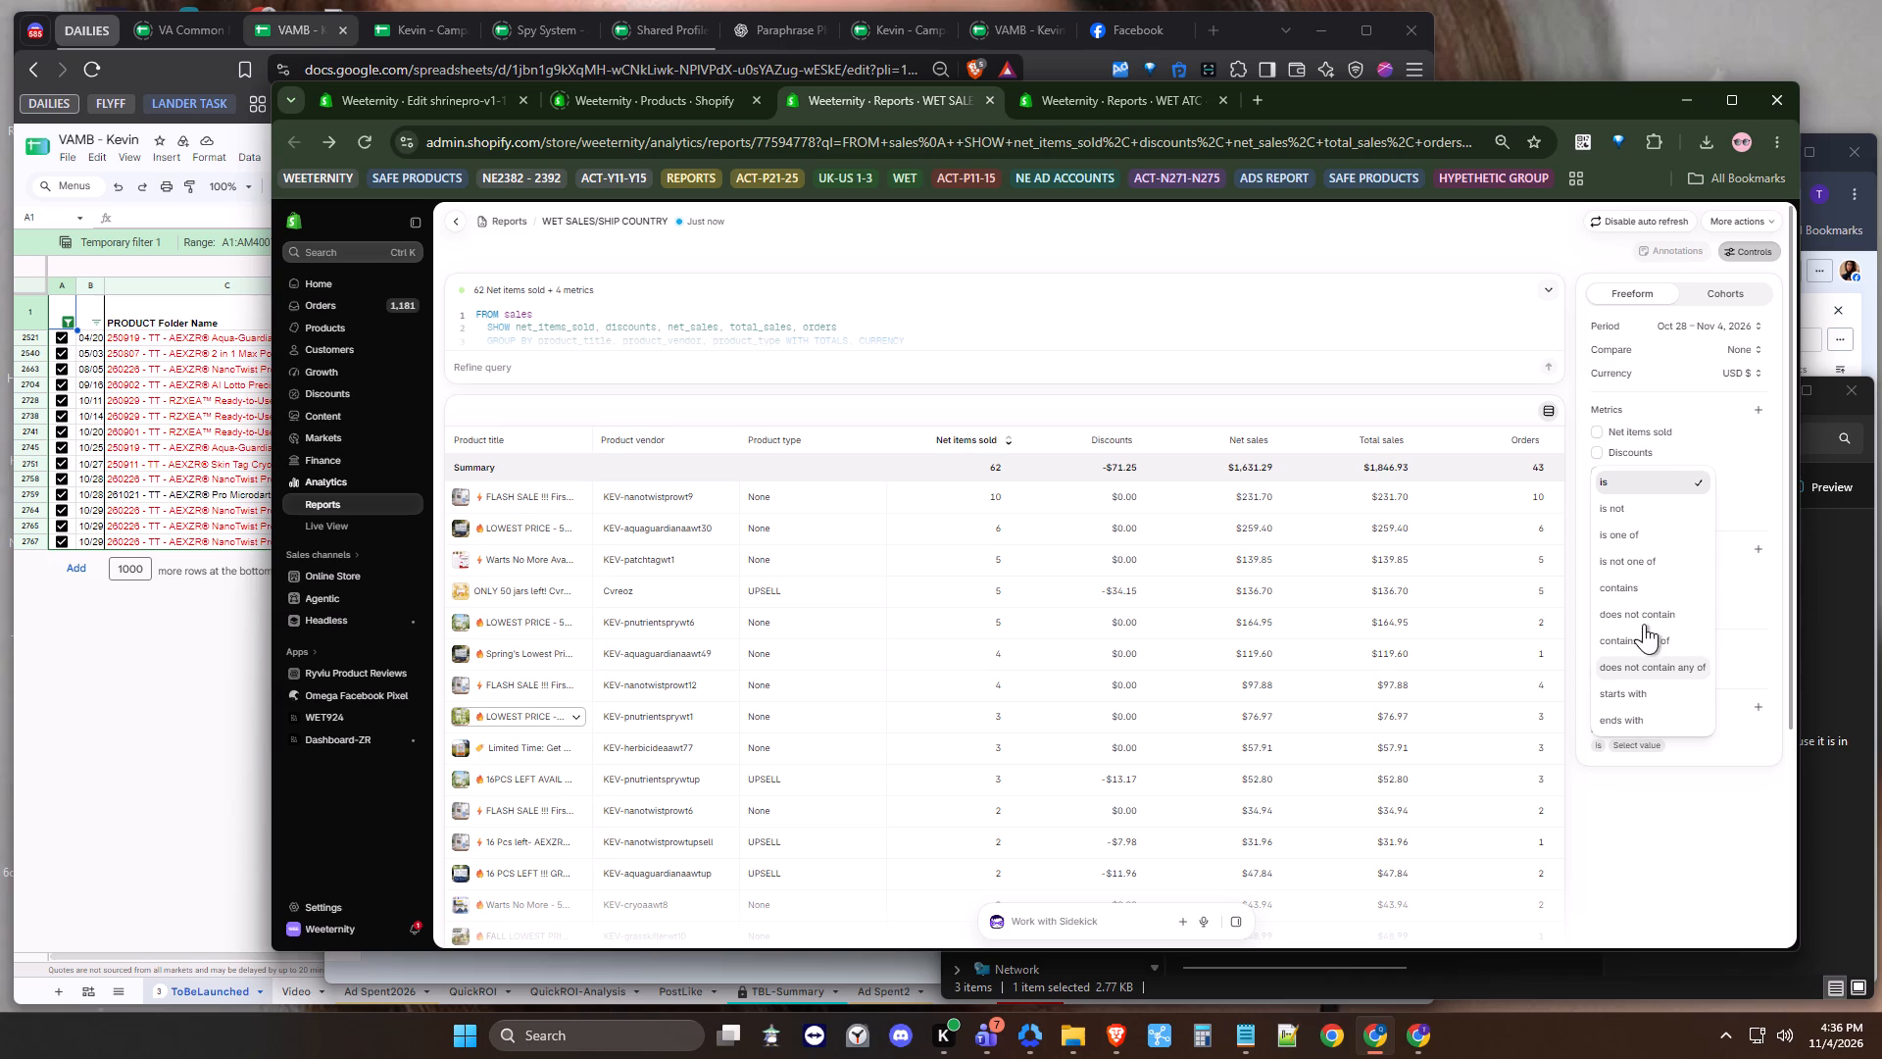
{"action": "left_click", "coordinate": [1630, 594]}
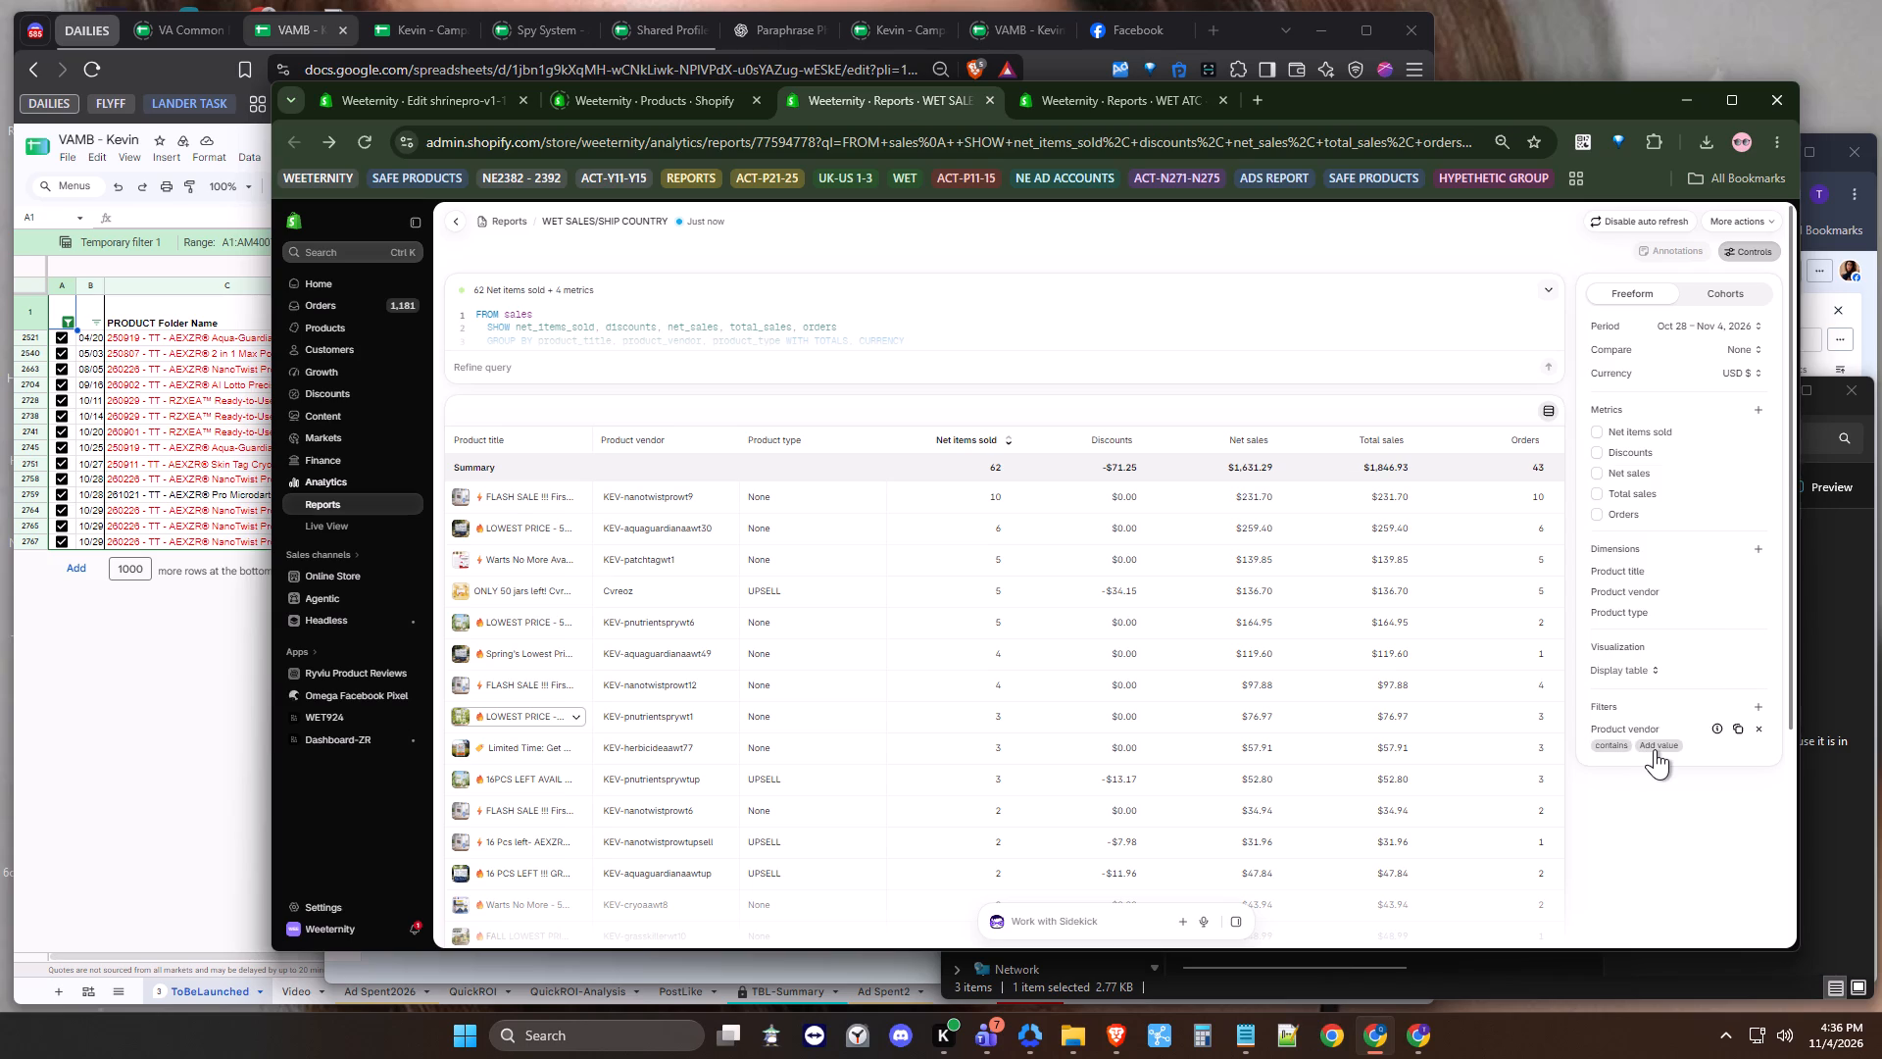
{"action": "left_click", "coordinate": [1655, 749]}
{"action": "type", "text": "nano"}
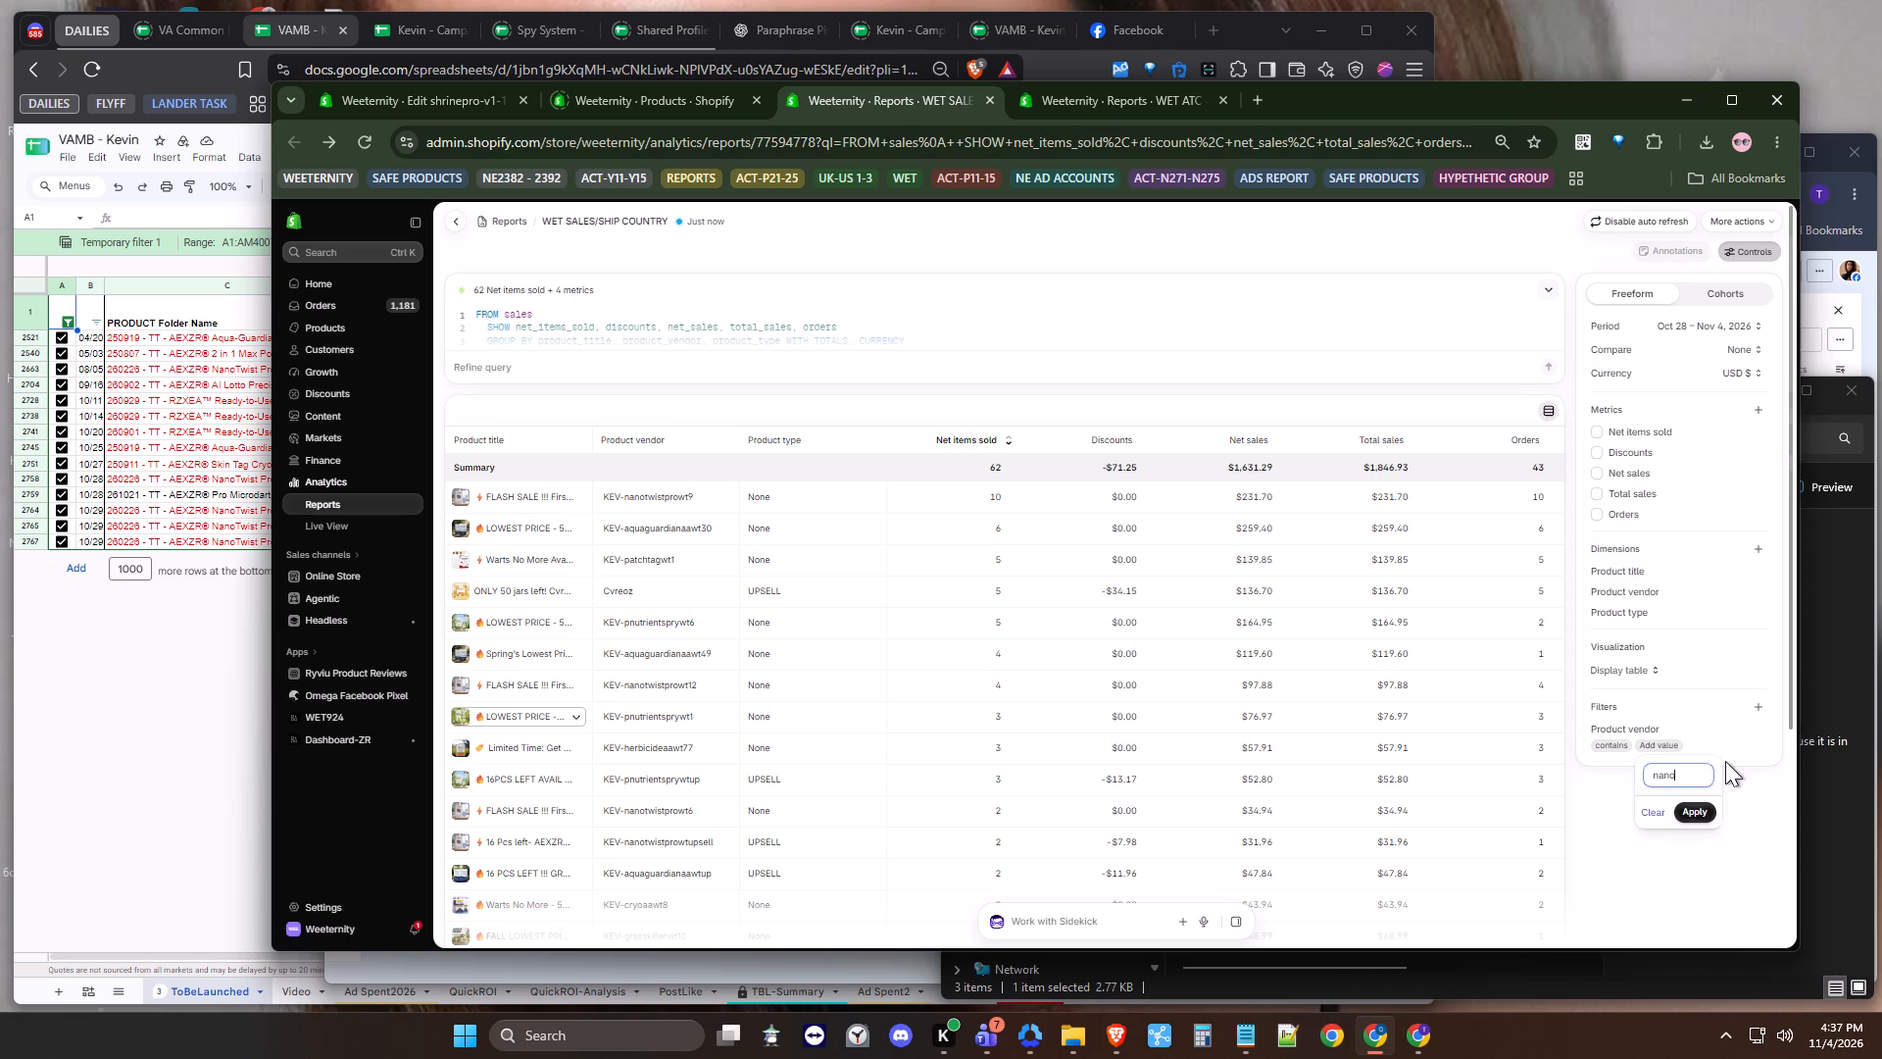
{"action": "left_click", "coordinate": [1700, 809]}
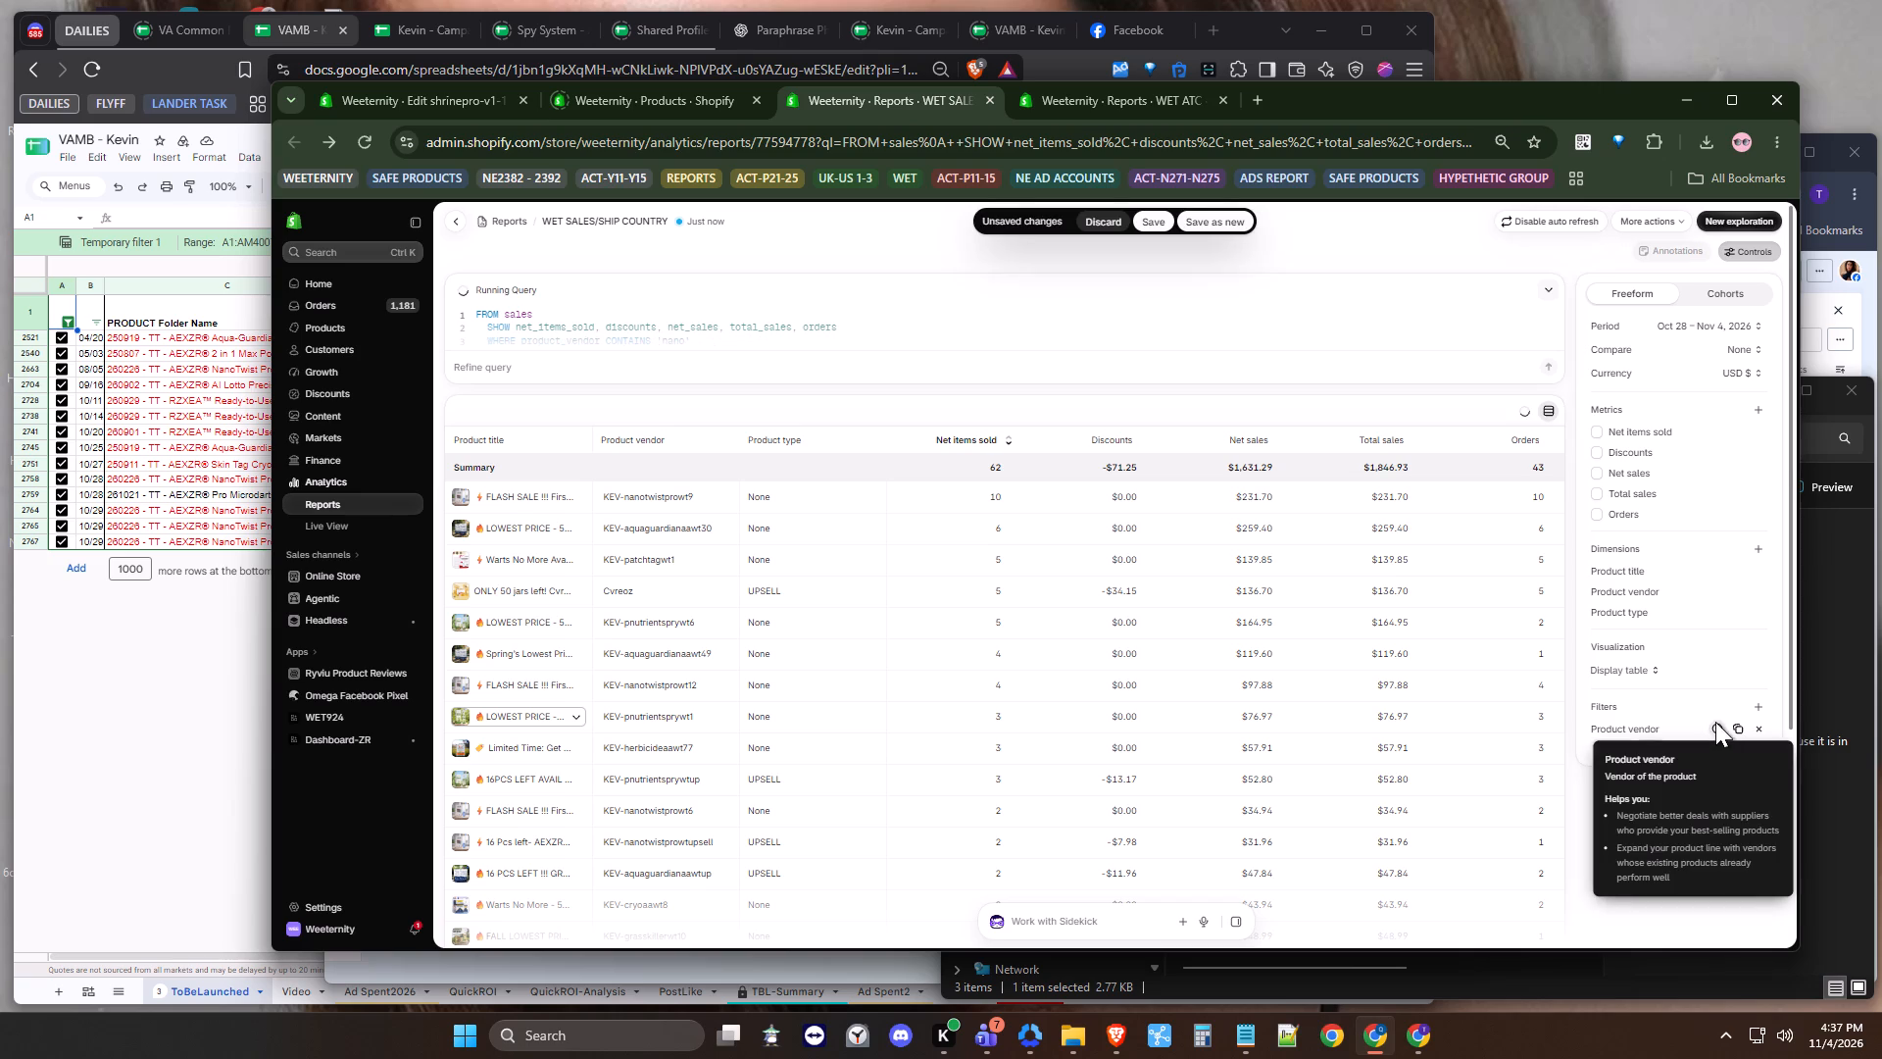